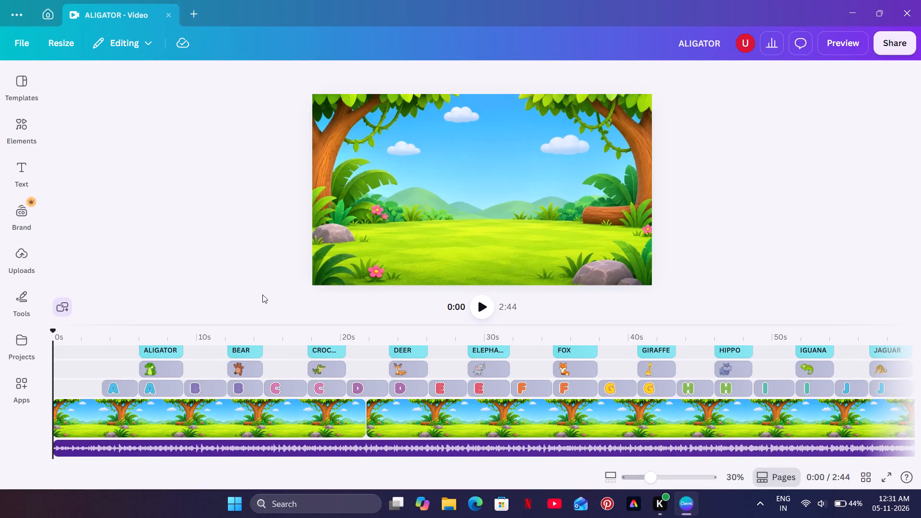
# Turn on Bluetooth in the system quick settings.
pyautogui.click(803, 503)
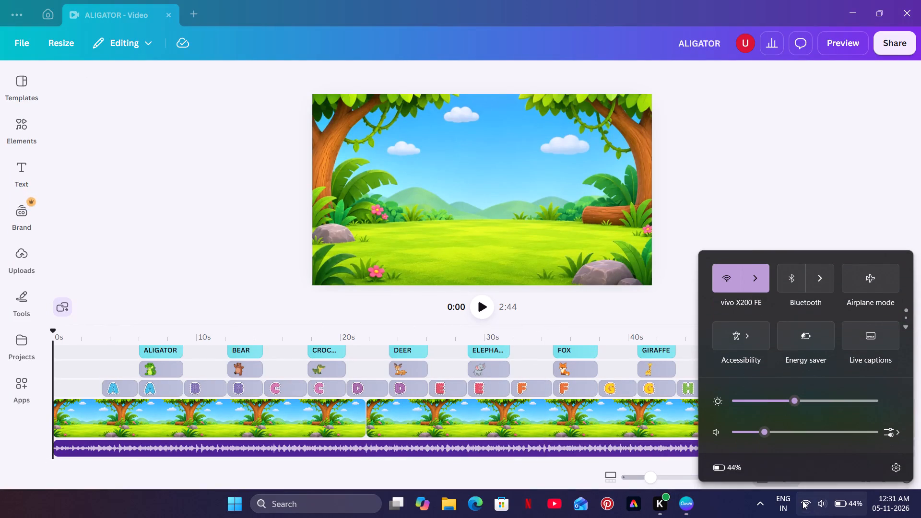
pyautogui.click(793, 284)
pyautogui.click(774, 159)
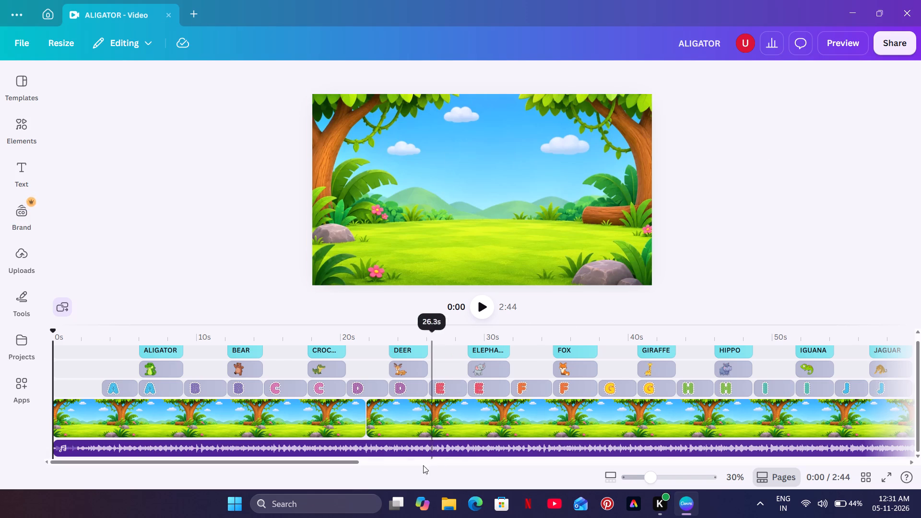
# Play the video from about 1:30, where the penguin scene begins.
pyautogui.moveTo(350, 463); pyautogui.dragTo(485, 466)
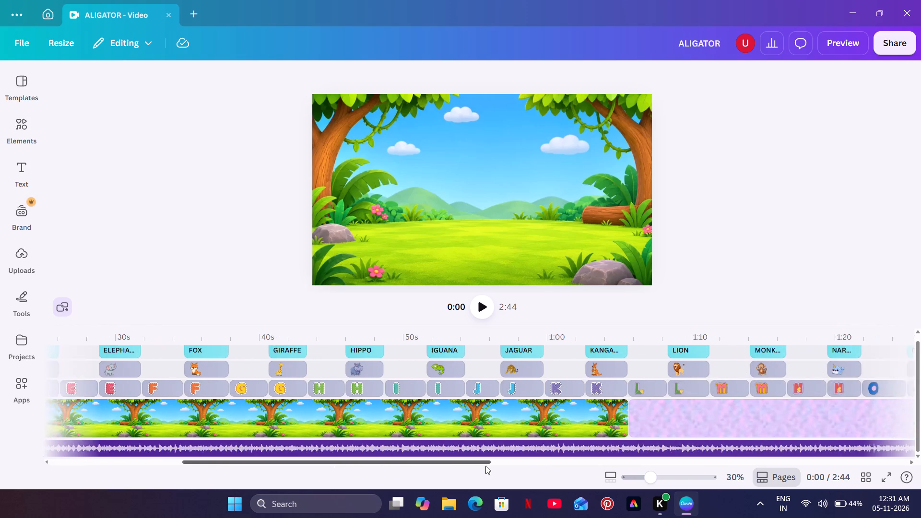
pyautogui.moveTo(485, 466); pyautogui.dragTo(550, 468)
pyautogui.moveTo(513, 462); pyautogui.dragTo(600, 464)
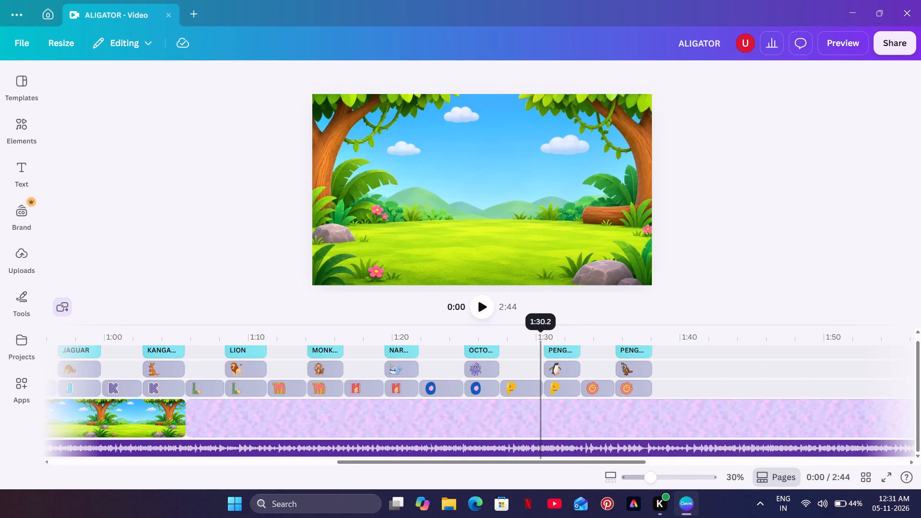
pyautogui.click(541, 342)
pyautogui.click(476, 302)
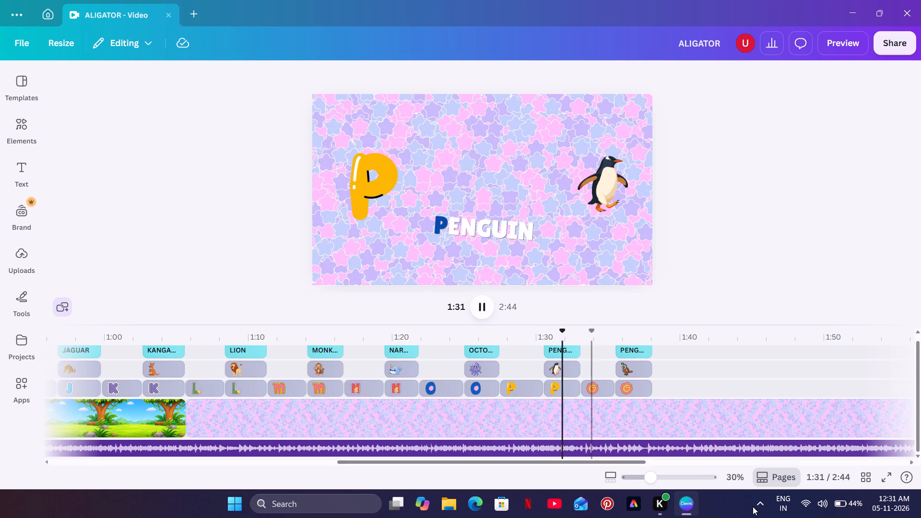
# Set the system volume to 42.
pyautogui.click(837, 506)
pyautogui.click(816, 433)
pyautogui.click(794, 434)
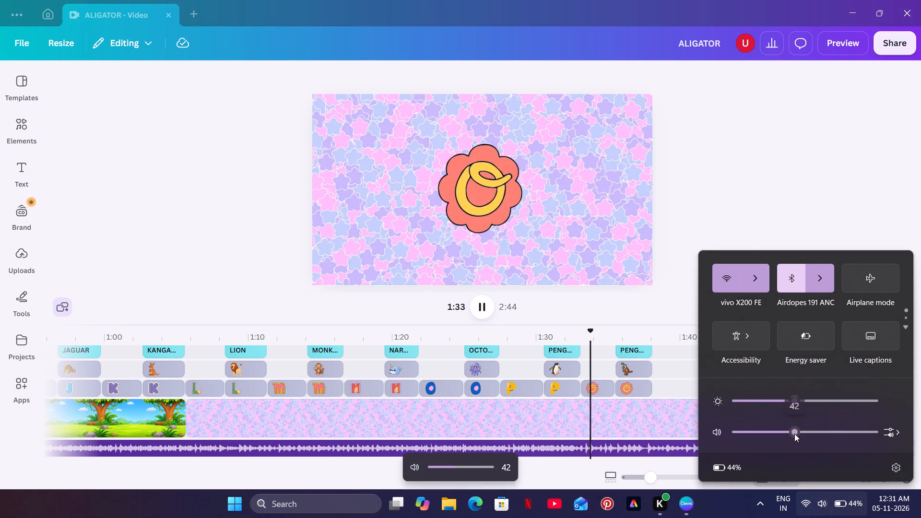
pyautogui.click(819, 168)
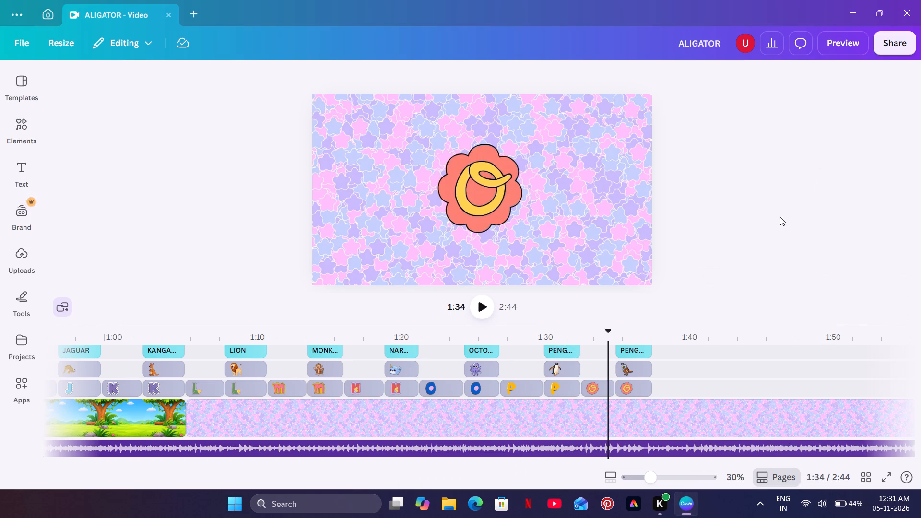
# Play the video from about 1:34 past the quail scene and pause at about 1:39.
pyautogui.click(463, 338)
pyautogui.click(479, 303)
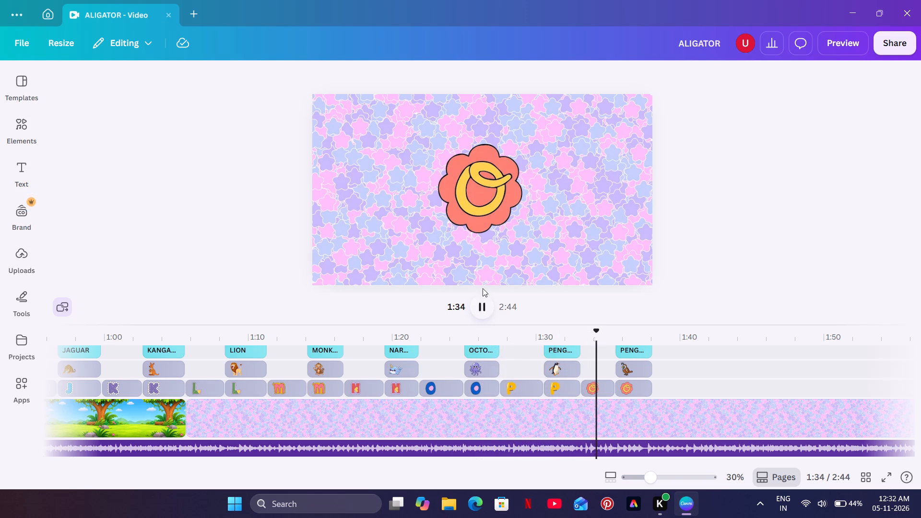
pyautogui.click(486, 289)
pyautogui.moveTo(486, 289); pyautogui.dragTo(477, 323, button='right')
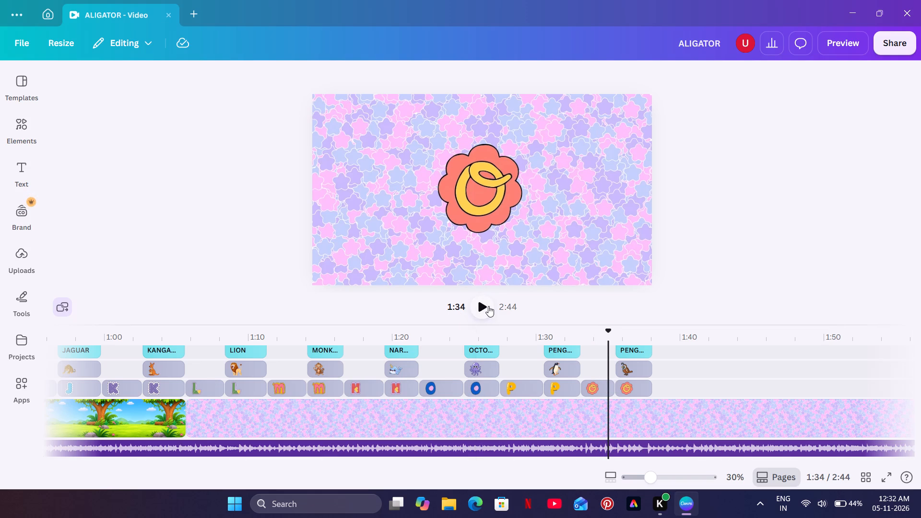
pyautogui.click(488, 306)
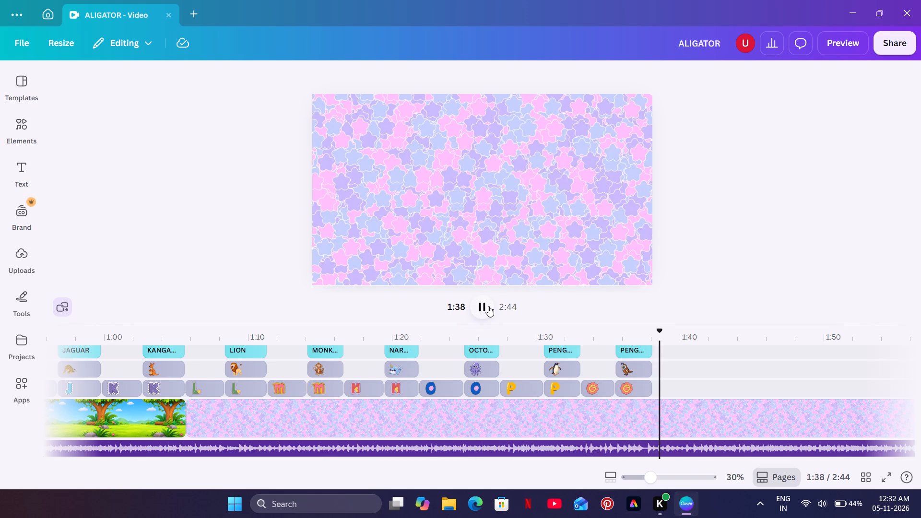
pyautogui.click(488, 306)
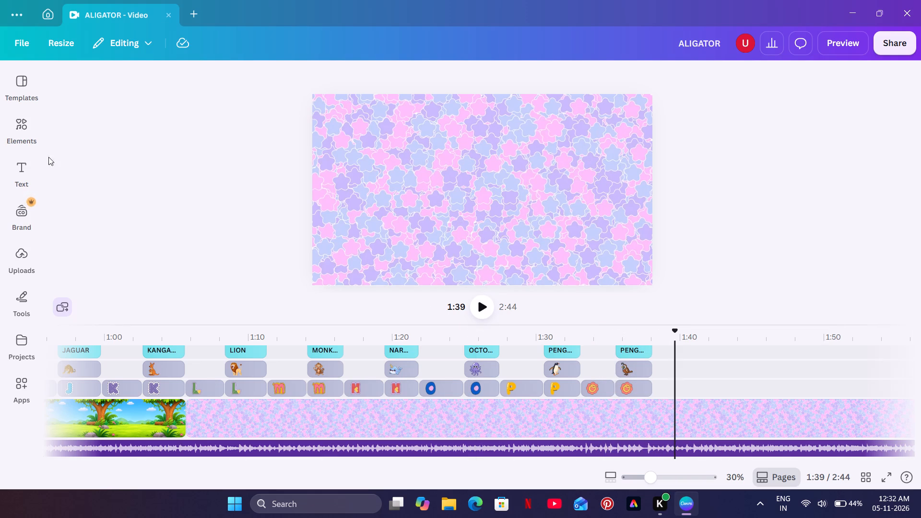
# Add the blue-outlined R with a pink heart from the recent set:nAFrxlyoLGo element search.
pyautogui.click(21, 140)
pyautogui.click(100, 84)
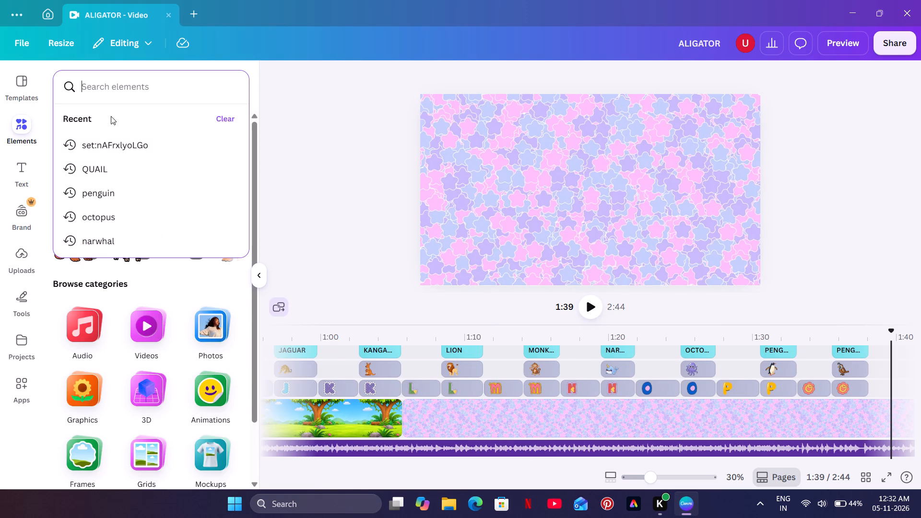
pyautogui.click(123, 151)
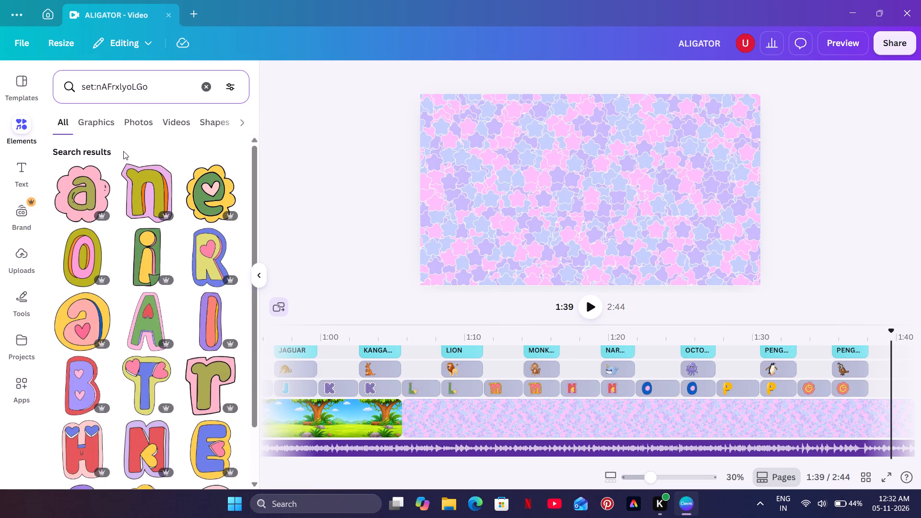
pyautogui.click(199, 245)
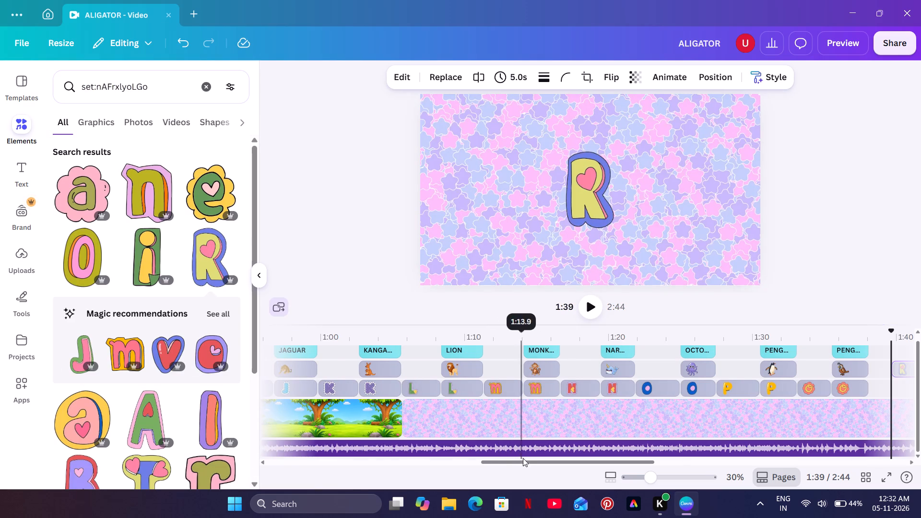
# Move the R clip onto the letter track, directly after the second Q clip.
pyautogui.moveTo(523, 465); pyautogui.dragTo(602, 454)
pyautogui.moveTo(615, 369); pyautogui.dragTo(602, 386)
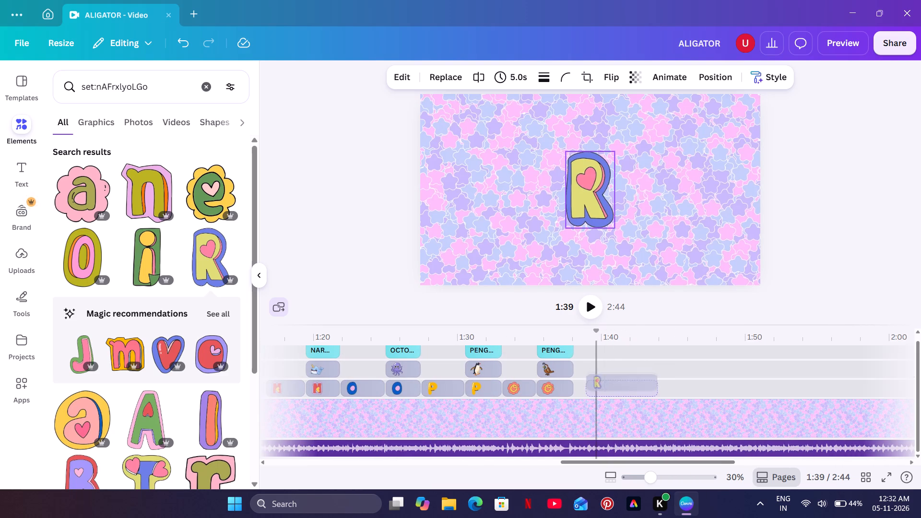
pyautogui.moveTo(602, 386); pyautogui.dragTo(595, 390)
# Play through the R clip to find the cut point and split it at about 1:40, leaving 2.9 s and 2.0 s parts.
pyautogui.click(553, 336)
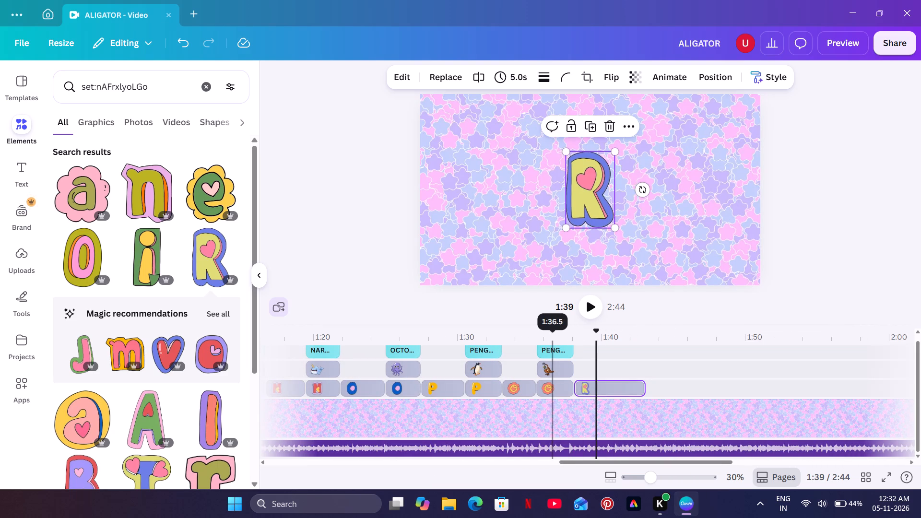
pyautogui.click(586, 306)
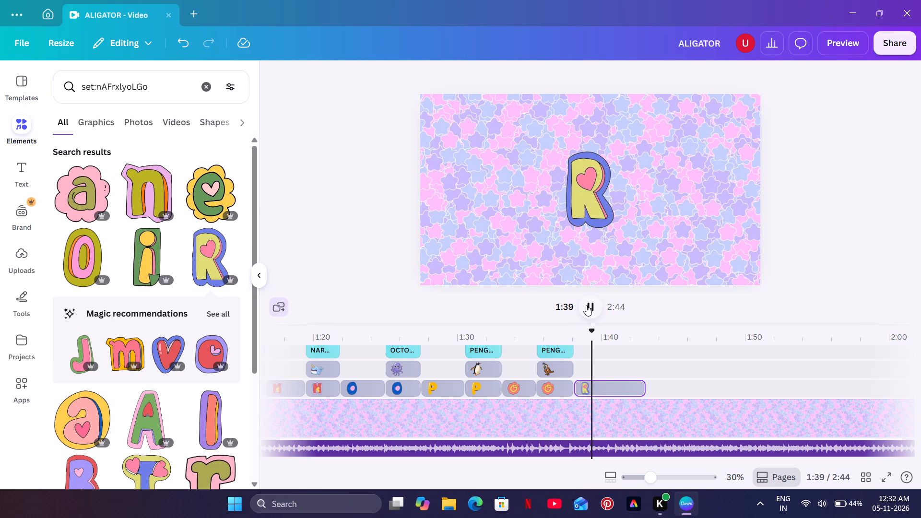
pyautogui.click(586, 305)
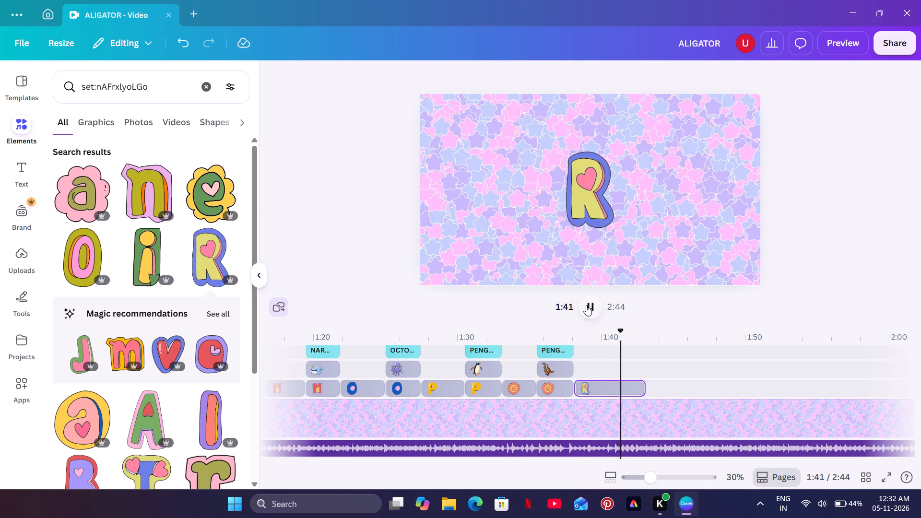
pyautogui.click(614, 371)
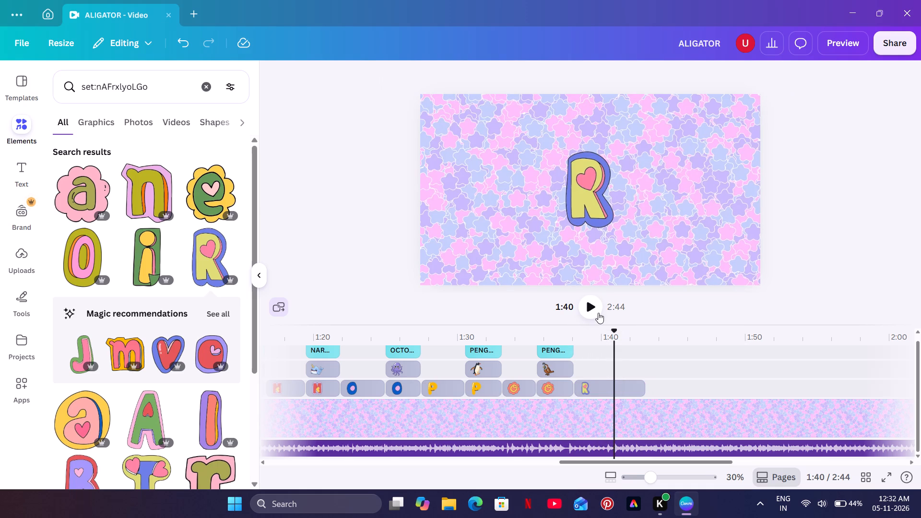
pyautogui.click(588, 300)
pyautogui.click(588, 300)
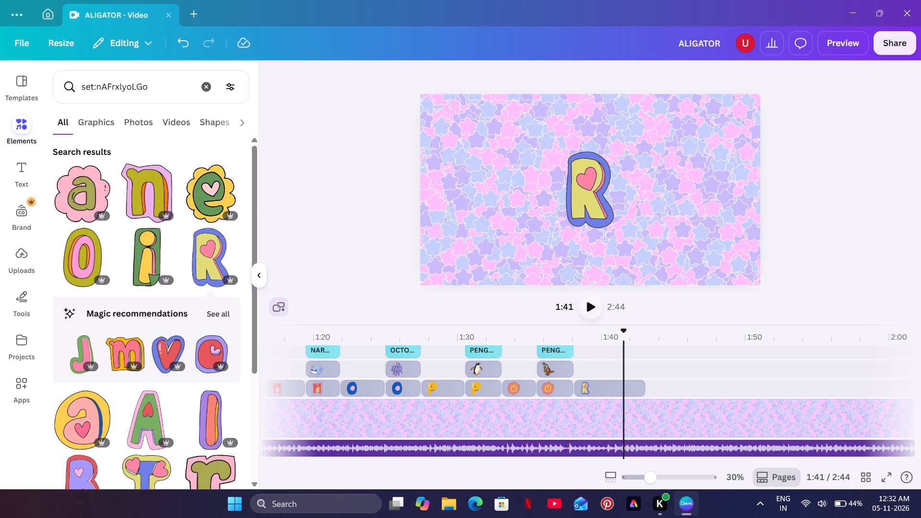
pyautogui.click(616, 374)
pyautogui.rightClick(617, 381)
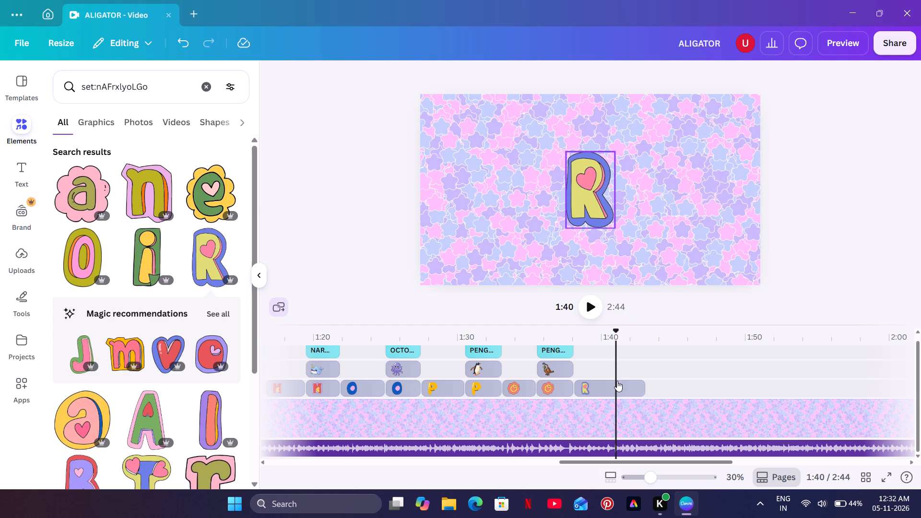
pyautogui.click(649, 342)
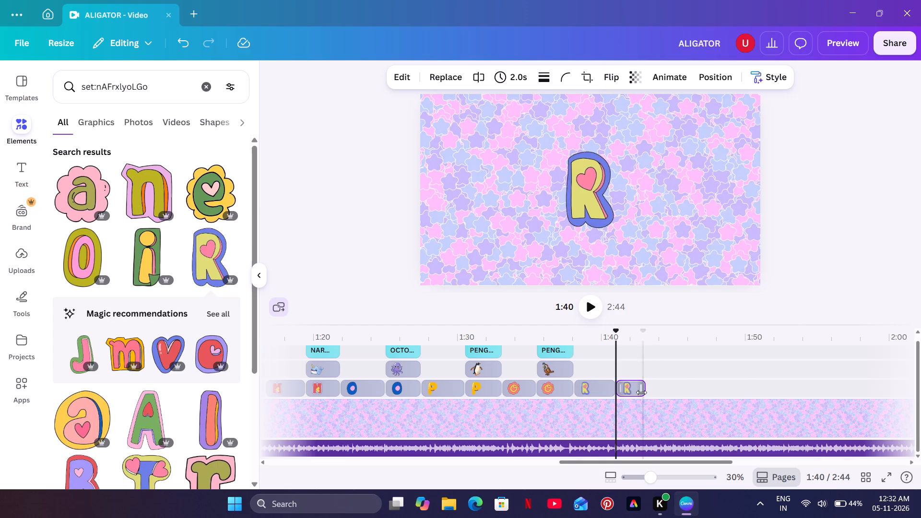
# Play across the split and extend the end of the second R clip slightly.
pyautogui.click(597, 371)
pyautogui.click(581, 305)
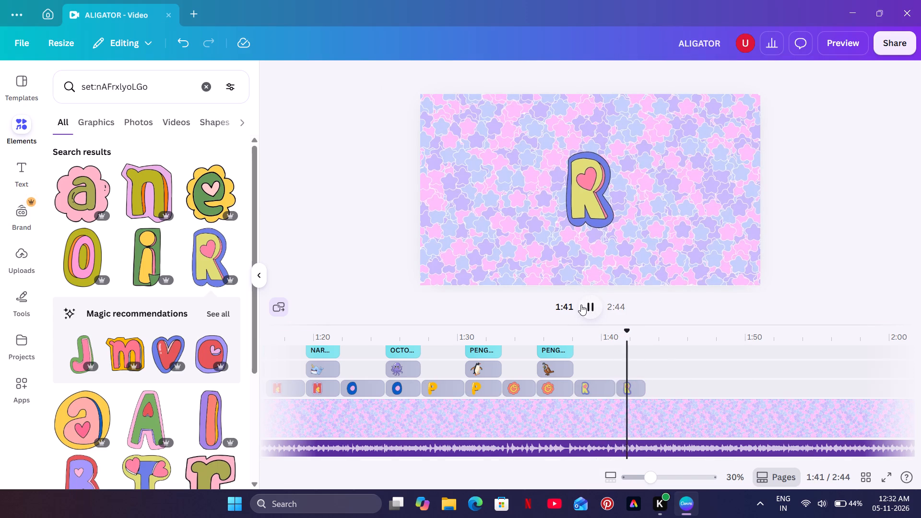
pyautogui.click(581, 305)
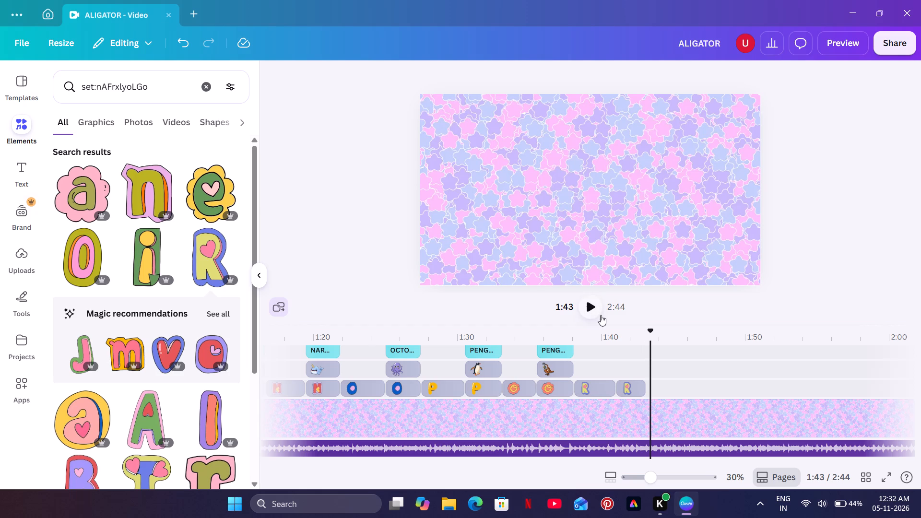
pyautogui.click(642, 385)
pyautogui.click(642, 387)
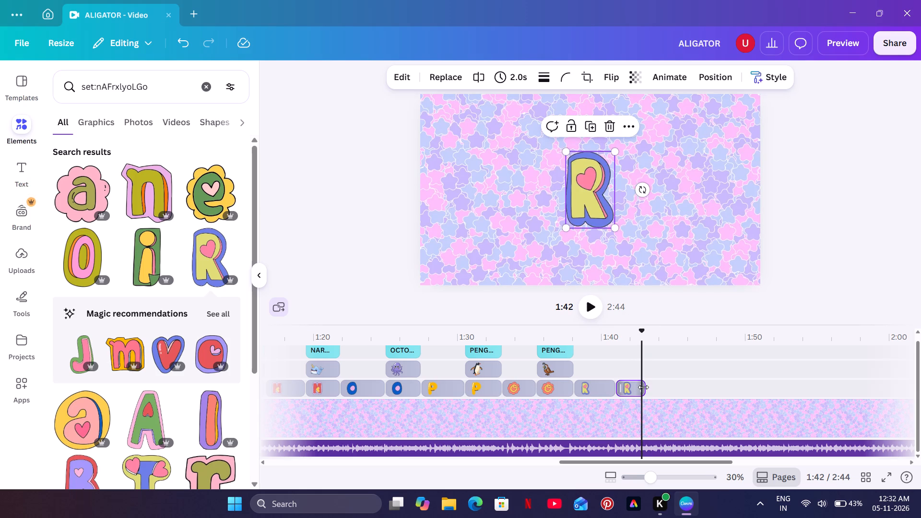
# Play back the second R clip, and shorten the first R clip to 2.7 s from its end.
pyautogui.click(621, 364)
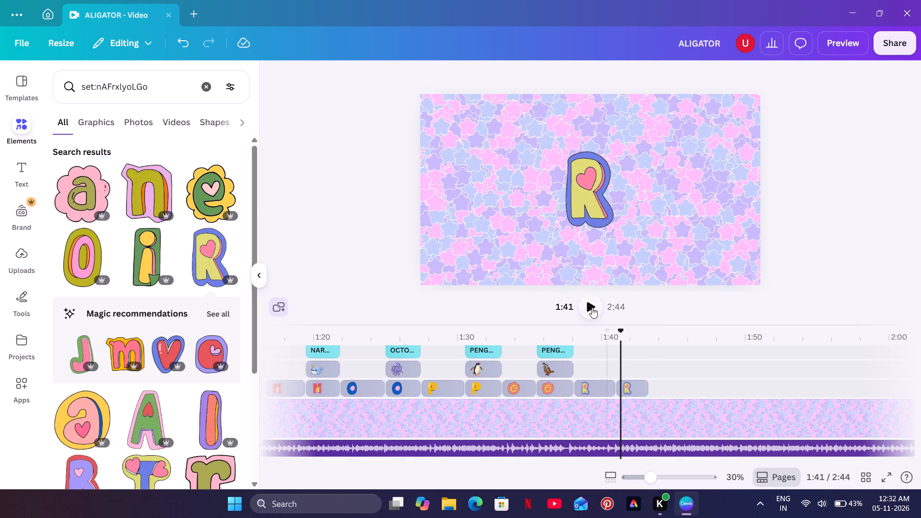
pyautogui.click(592, 307)
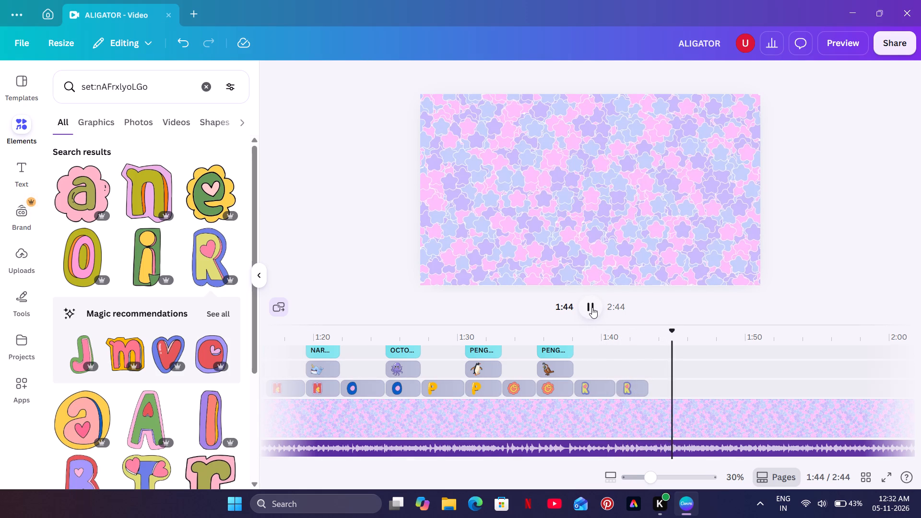
pyautogui.click(592, 307)
pyautogui.click(593, 368)
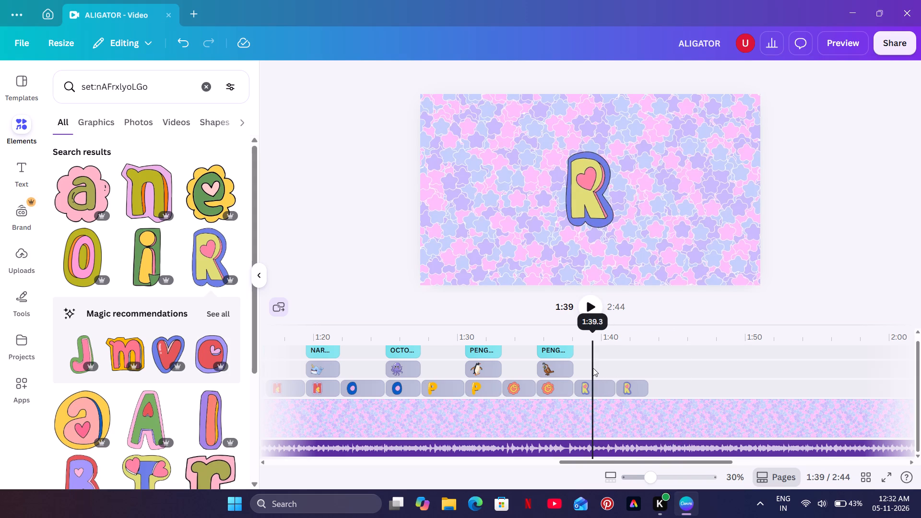
pyautogui.click(611, 387)
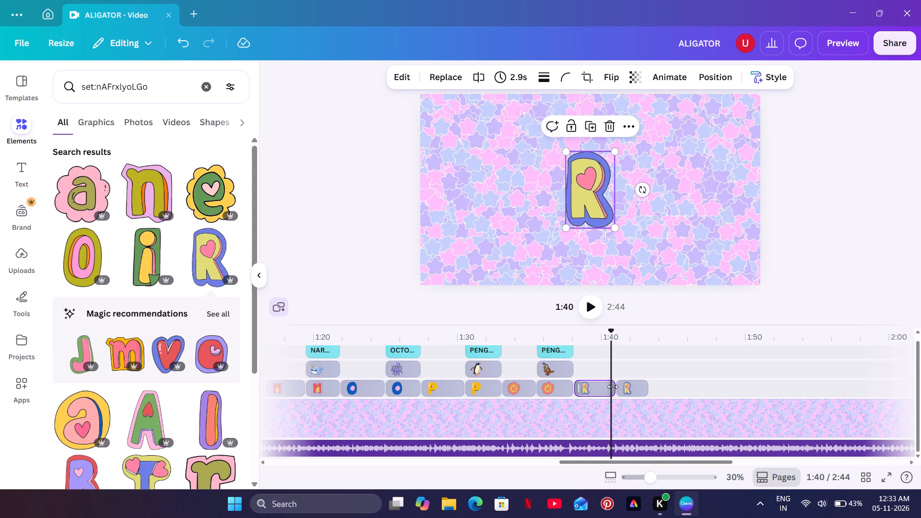
pyautogui.click(613, 387)
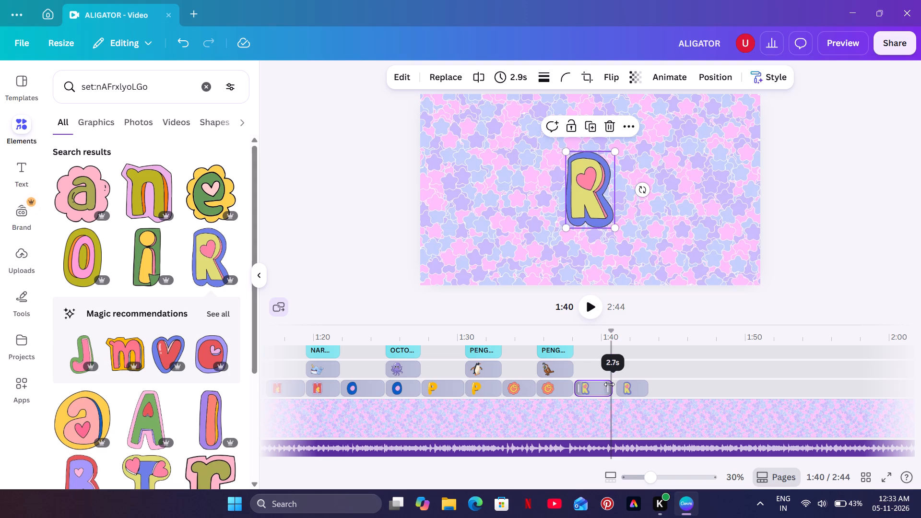
# Extend the start of the second R clip back to the first R clip's end, giving it a 2.5 s duration.
pyautogui.click(619, 384)
pyautogui.doubleClick(619, 386)
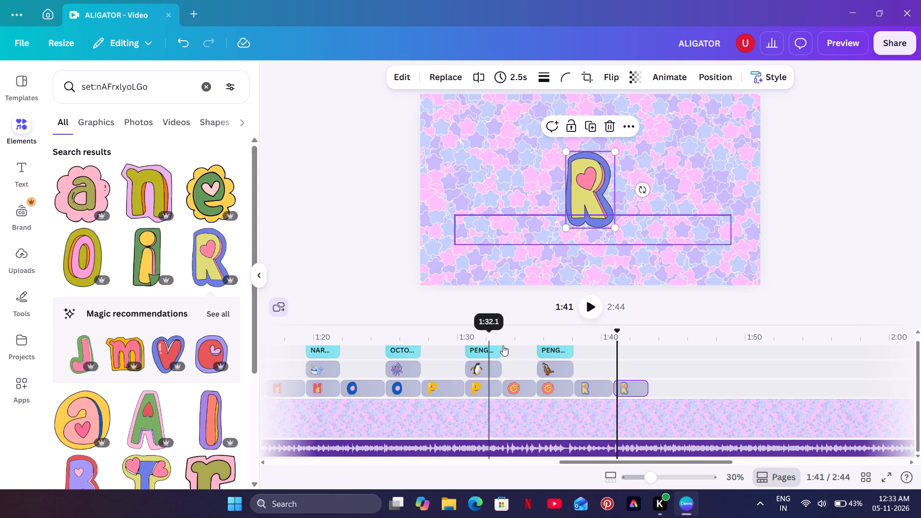
# Play from about 1:37 through both R clips to check their timing against the audio.
pyautogui.click(566, 343)
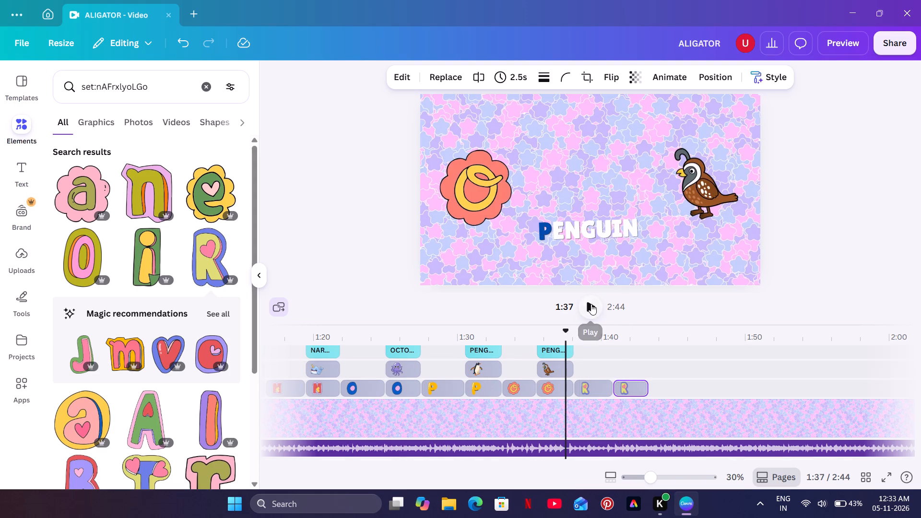
pyautogui.click(592, 305)
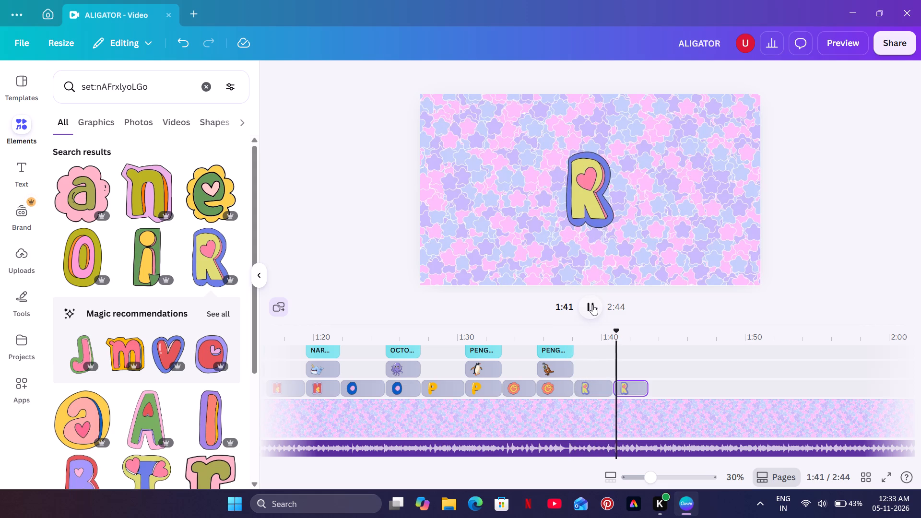
pyautogui.click(592, 305)
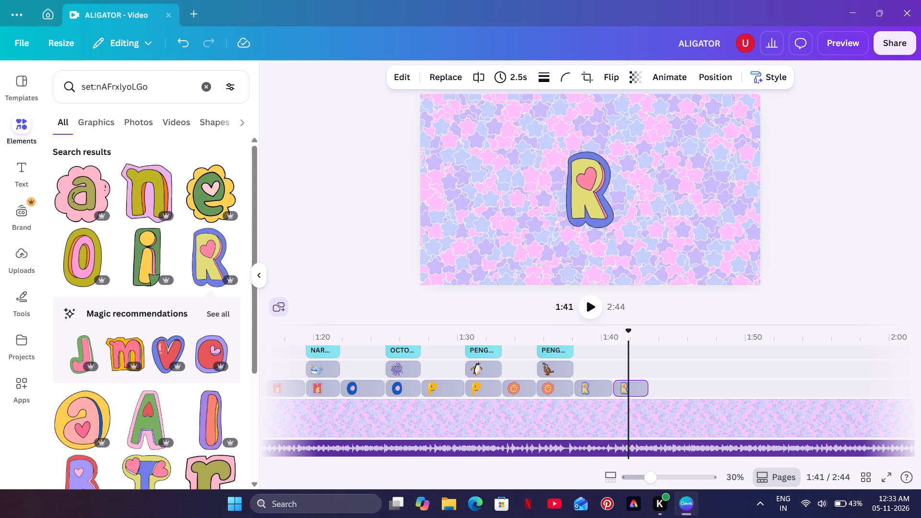
# Shrink the letter R in the second R clip and place it at the left side of the canvas, vertically centred.
pyautogui.click(639, 388)
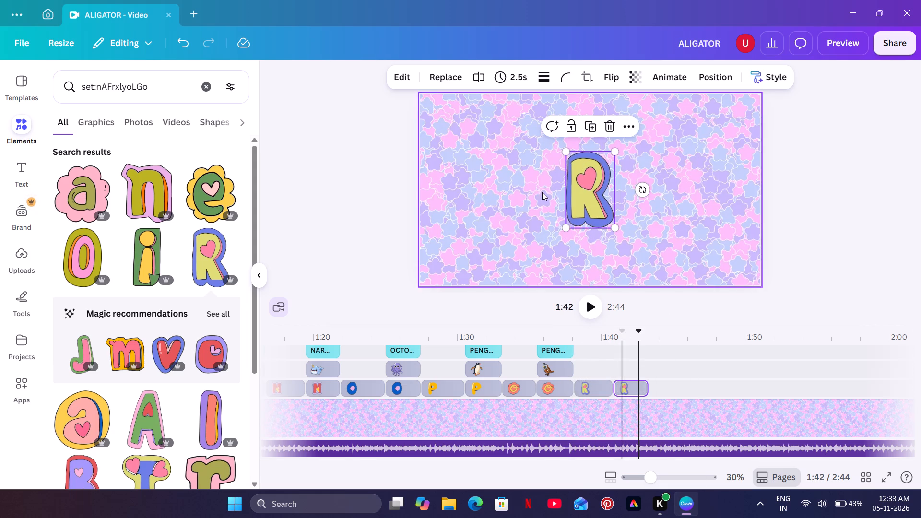
pyautogui.moveTo(585, 175); pyautogui.dragTo(480, 169)
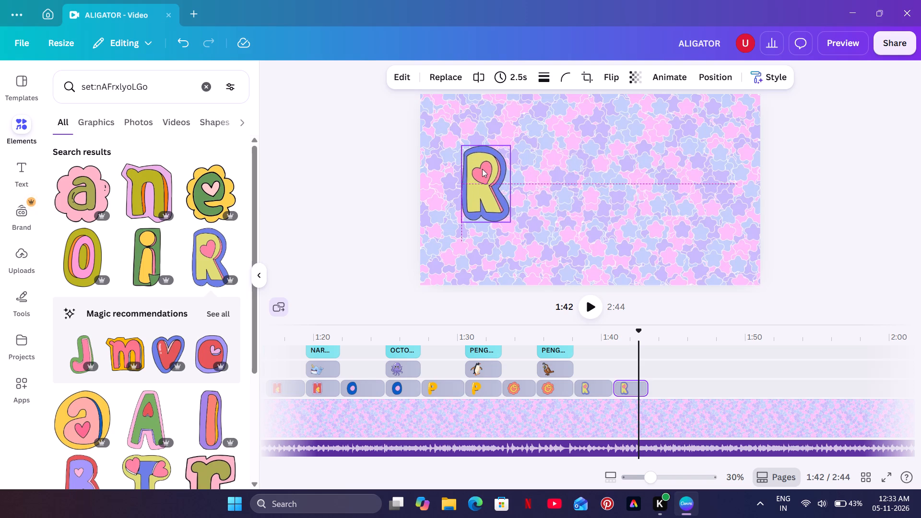
pyautogui.moveTo(511, 221); pyautogui.dragTo(488, 212)
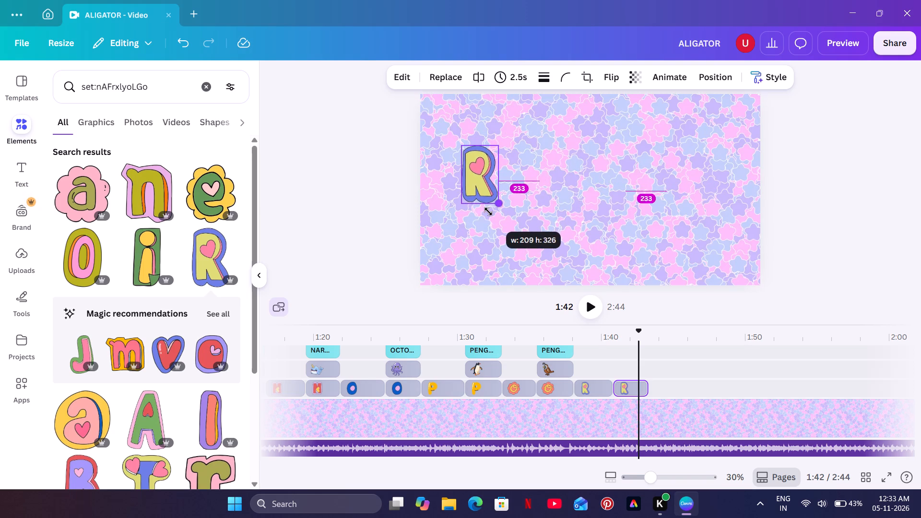
pyautogui.moveTo(488, 212); pyautogui.dragTo(492, 218)
pyautogui.moveTo(484, 187); pyautogui.dragTo(482, 198)
pyautogui.click(377, 197)
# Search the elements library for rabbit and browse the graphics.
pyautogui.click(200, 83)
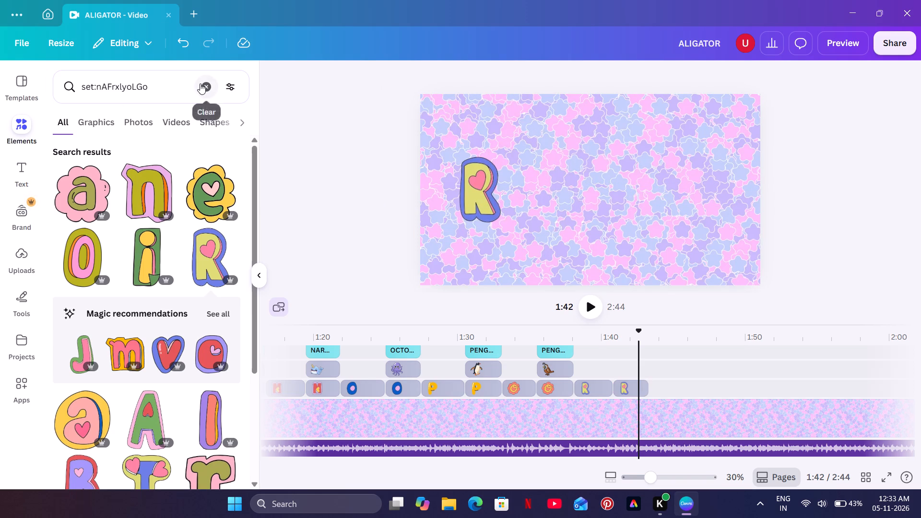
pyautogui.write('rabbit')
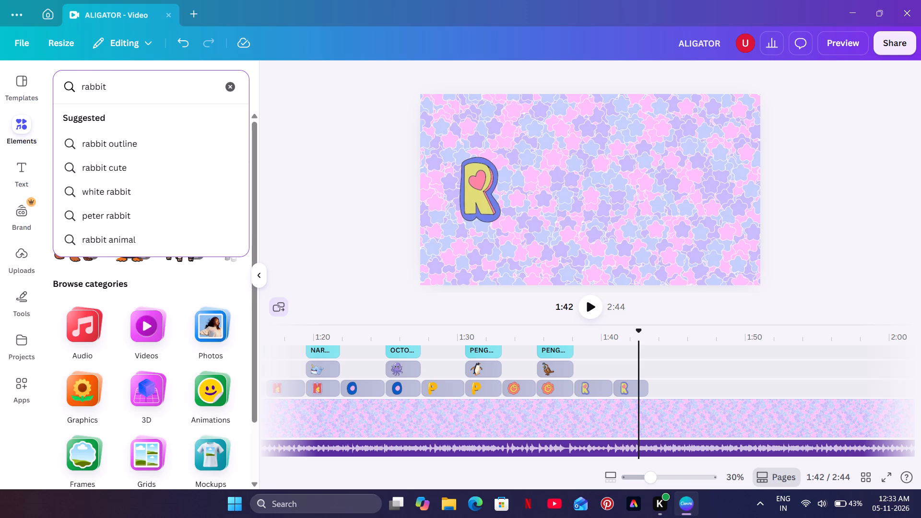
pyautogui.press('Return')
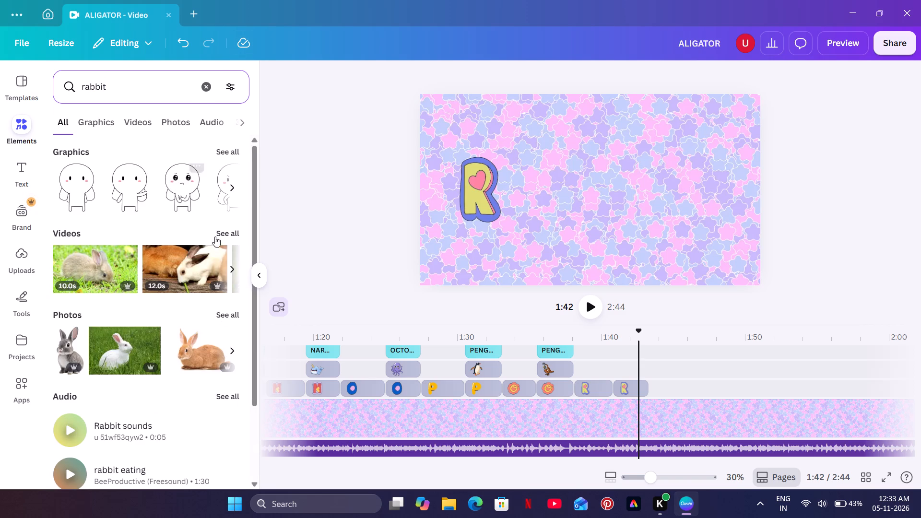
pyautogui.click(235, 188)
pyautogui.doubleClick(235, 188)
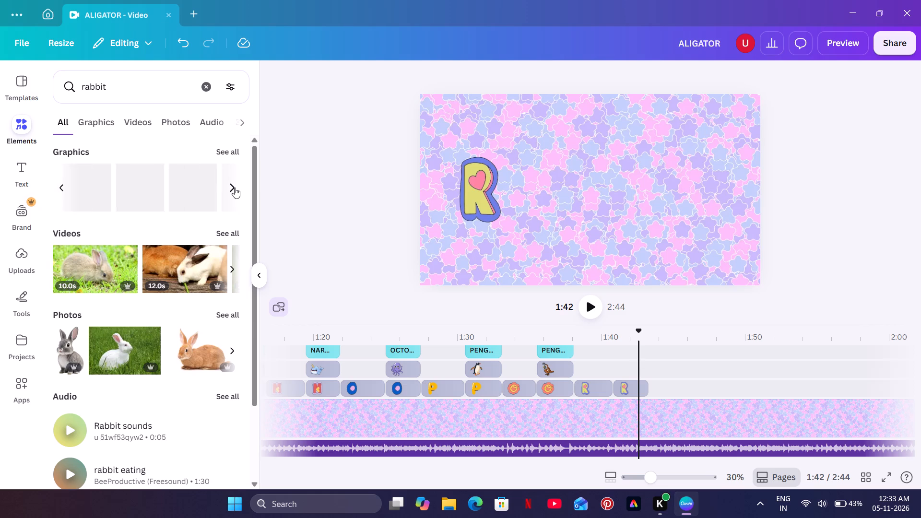
# Search the elements library for bunny and add the sitting white bunny graphic with pink ears.
pyautogui.click(203, 89)
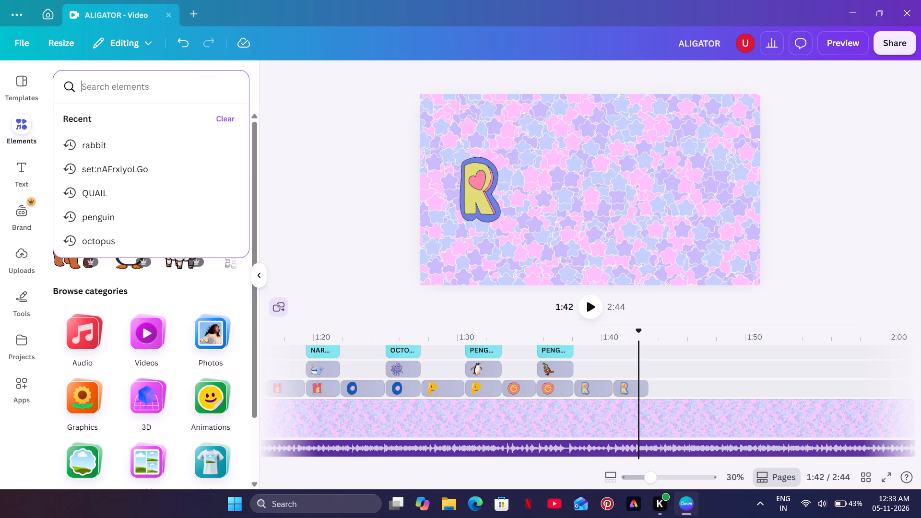
pyautogui.write('bunny')
pyautogui.press('Return')
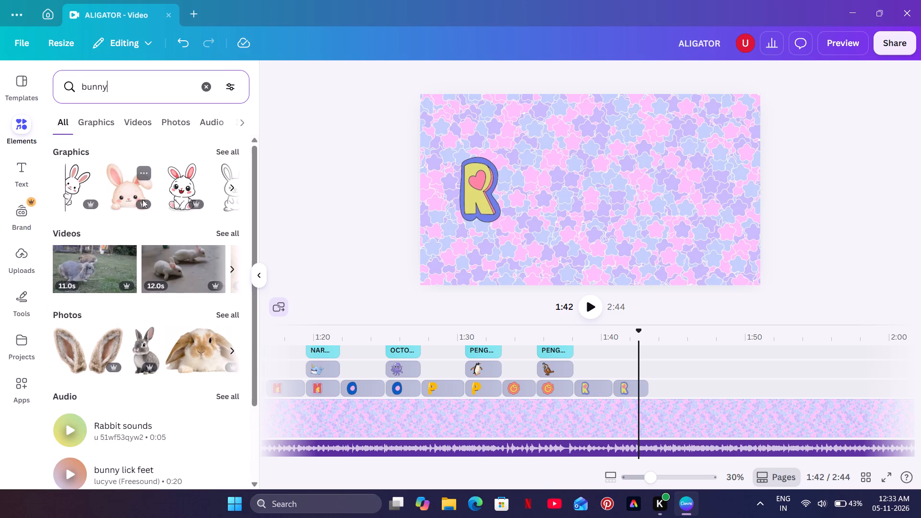
pyautogui.click(189, 188)
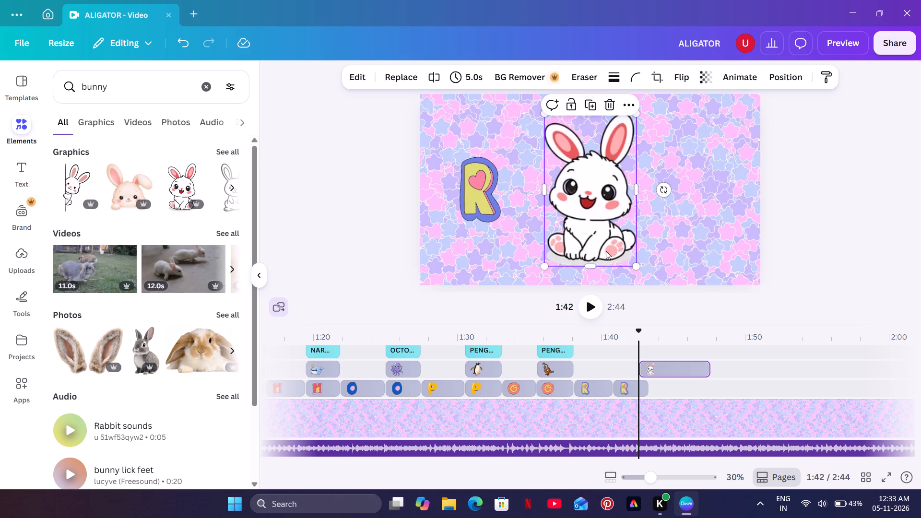
# Shrink the bunny to roughly the letter R's height and place it opposite the R at the right side of the canvas.
pyautogui.moveTo(637, 264); pyautogui.dragTo(569, 184)
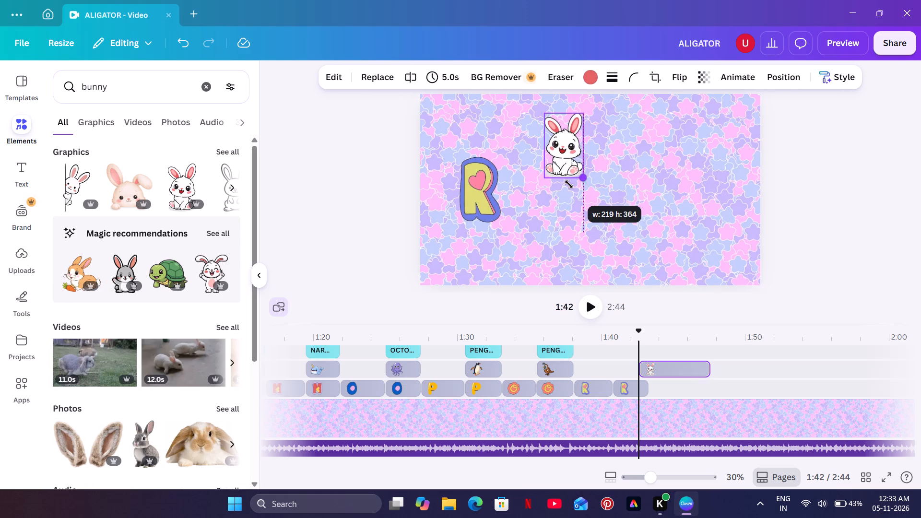
pyautogui.moveTo(569, 184); pyautogui.dragTo(573, 189)
pyautogui.moveTo(569, 158); pyautogui.dragTo(691, 200)
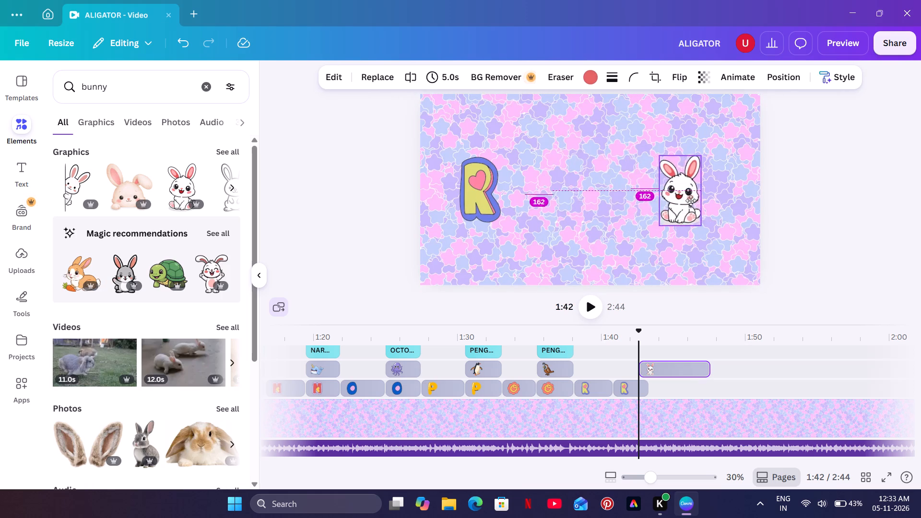
pyautogui.moveTo(691, 200); pyautogui.dragTo(716, 199)
pyautogui.click(635, 199)
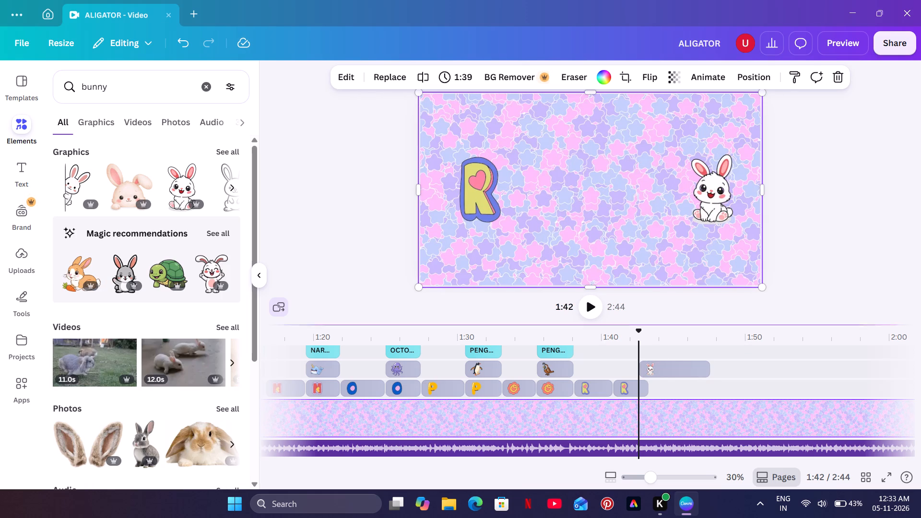
# Align the bunny clip's start with the second R clip and trim its end to a 2.5 s duration.
pyautogui.moveTo(662, 368); pyautogui.dragTo(642, 368)
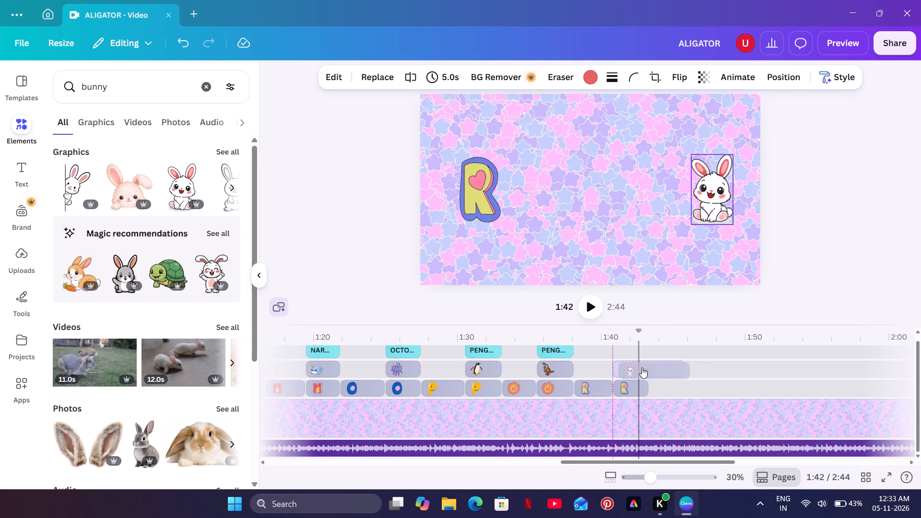
pyautogui.moveTo(684, 366); pyautogui.dragTo(679, 366)
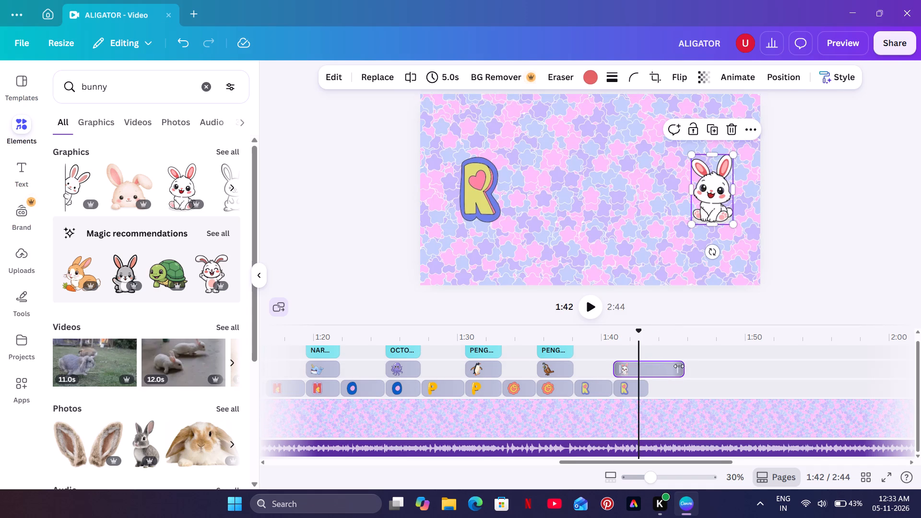
pyautogui.moveTo(679, 366); pyautogui.dragTo(648, 372)
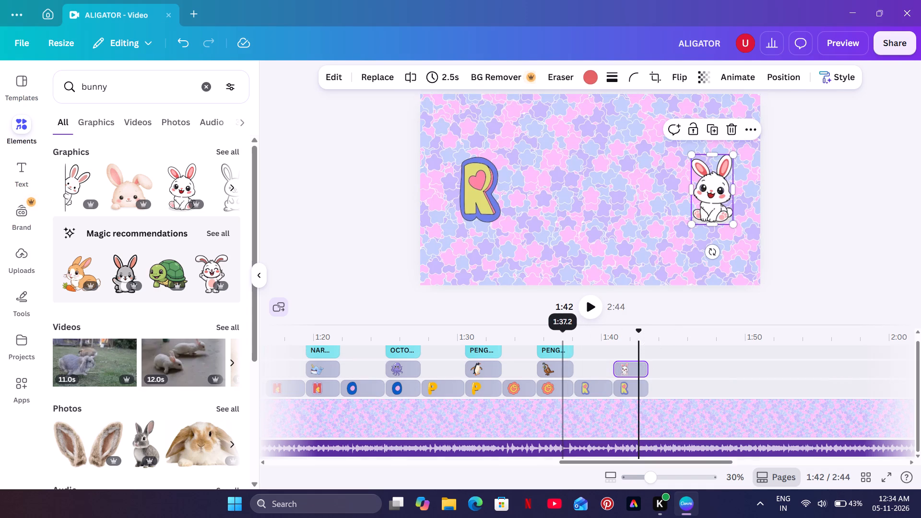
# Duplicate the PENGUIN caption from the quail scene and align the copy above the bunny clip.
pyautogui.click(561, 349)
pyautogui.click(590, 195)
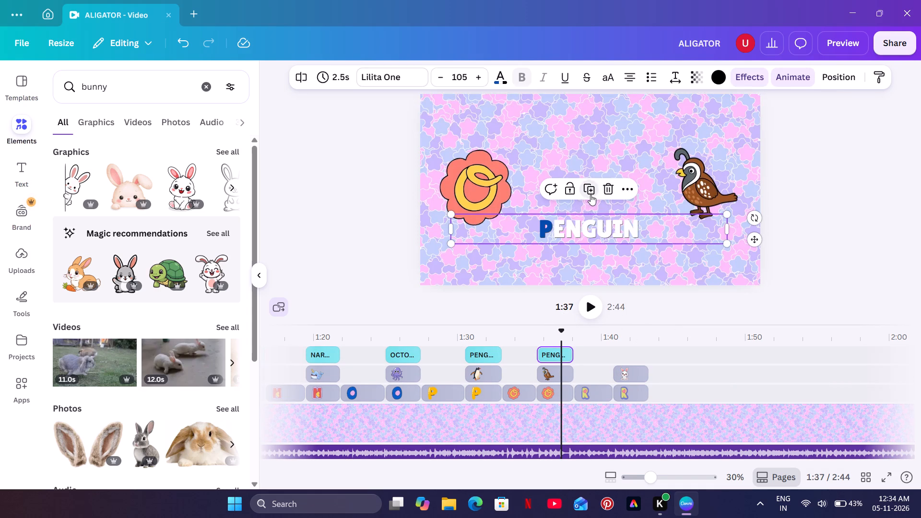
pyautogui.moveTo(556, 333); pyautogui.dragTo(645, 351)
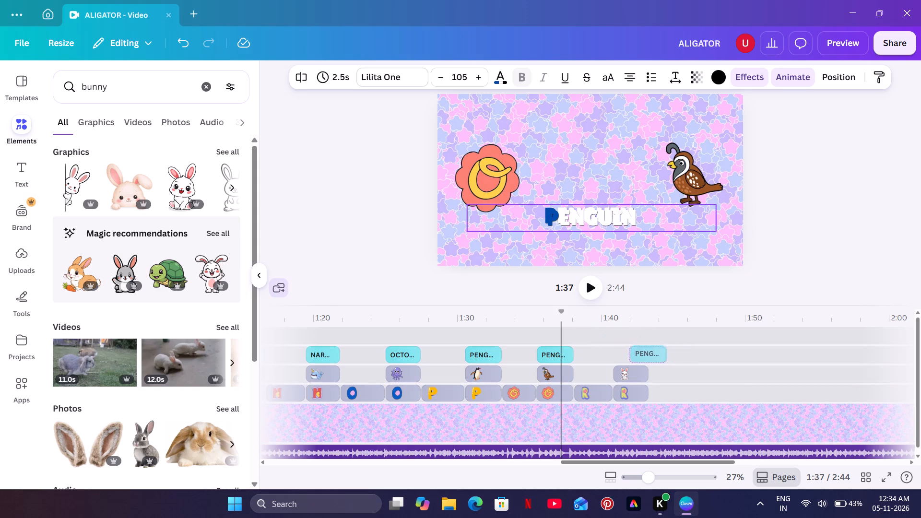
pyautogui.moveTo(645, 351); pyautogui.dragTo(630, 352)
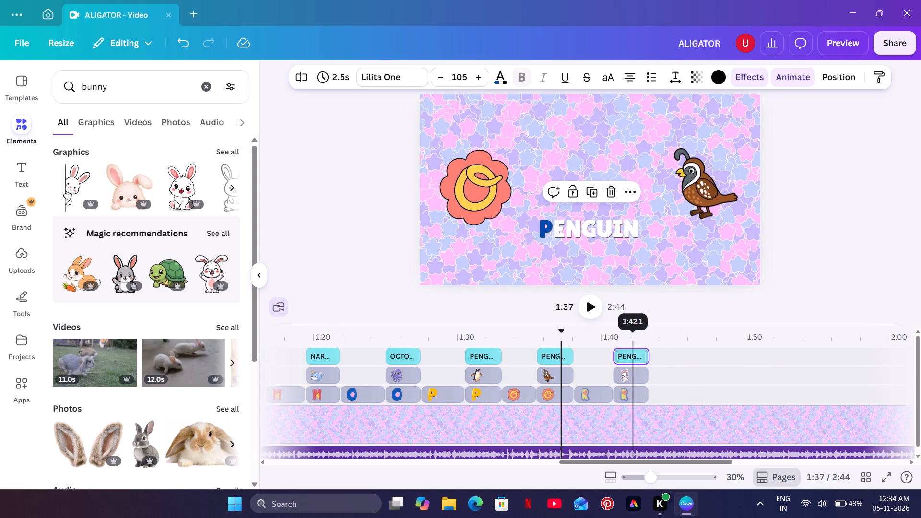
# Replace the copied caption's text in the bunny scene with RABBIT in capitals.
pyautogui.click(630, 338)
pyautogui.click(602, 228)
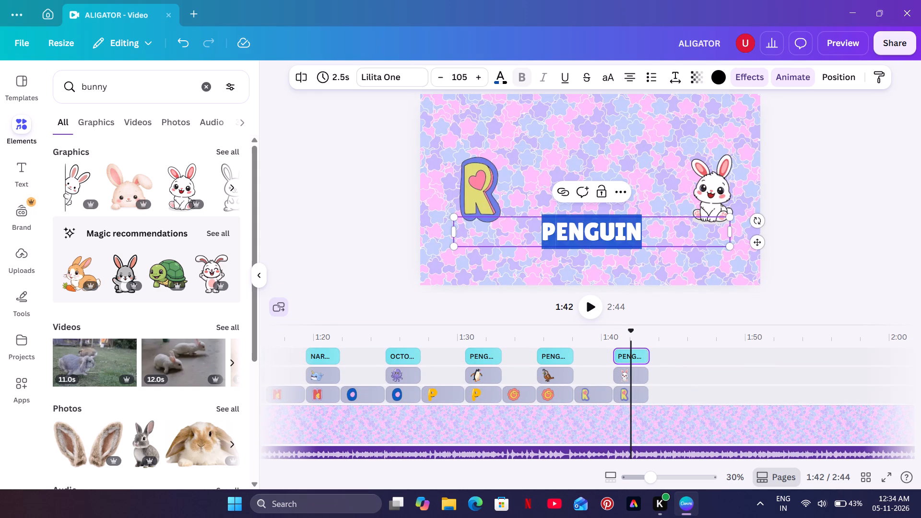
pyautogui.press('BackSpace')
pyautogui.write('ra')
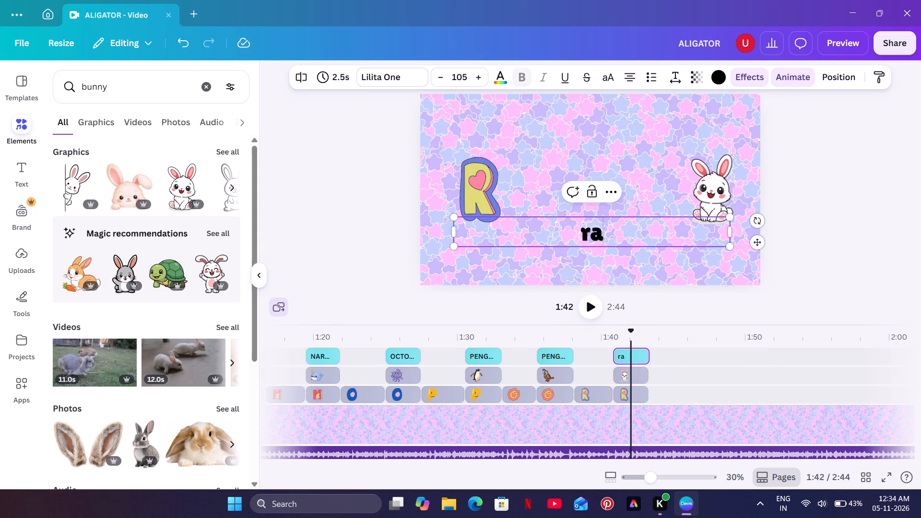
pyautogui.press('BackSpace')
pyautogui.press('BackSpace')
pyautogui.press('BackSpace')
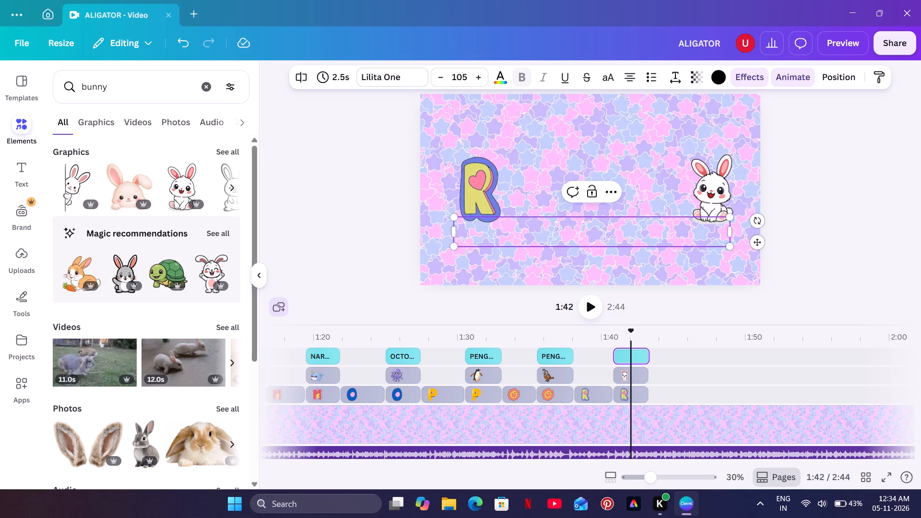
pyautogui.write('RABBIT')
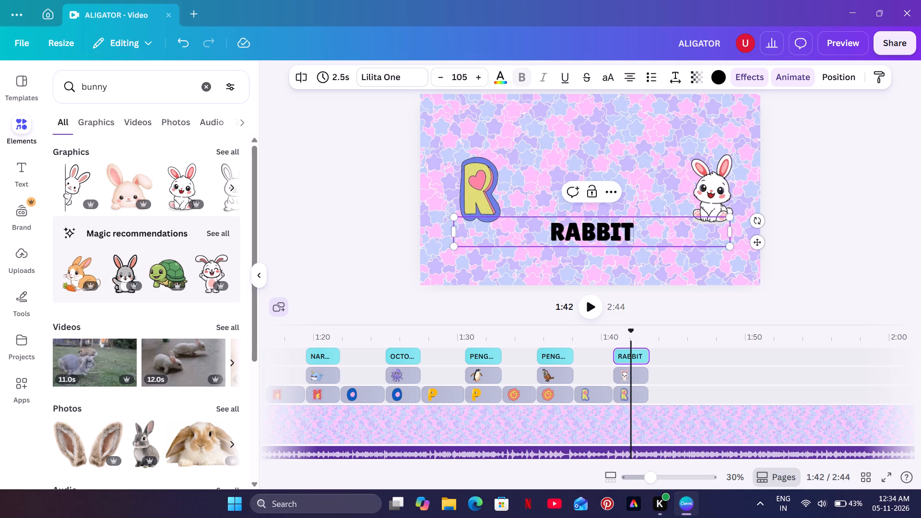
pyautogui.click(904, 156)
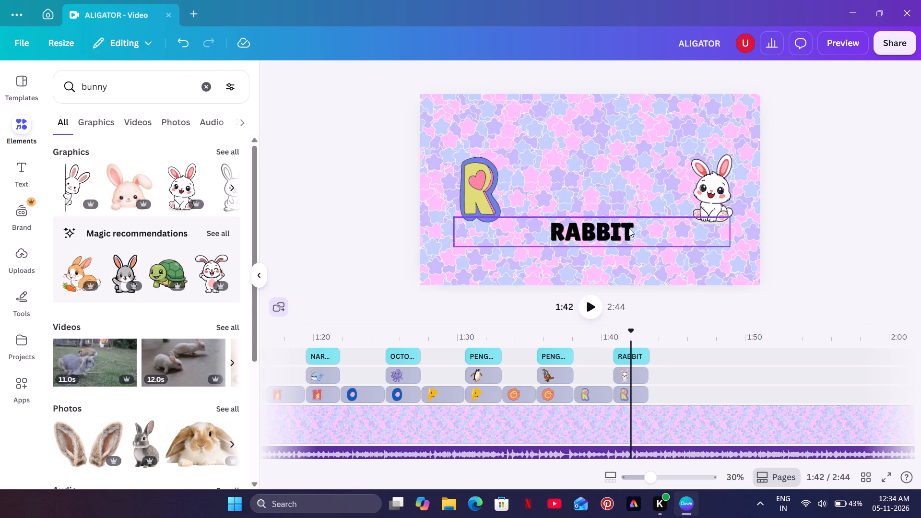
# Colour the letters ABBIT of the RABBIT caption white.
pyautogui.click(631, 227)
pyautogui.click(633, 227)
pyautogui.moveTo(633, 227); pyautogui.dragTo(579, 229)
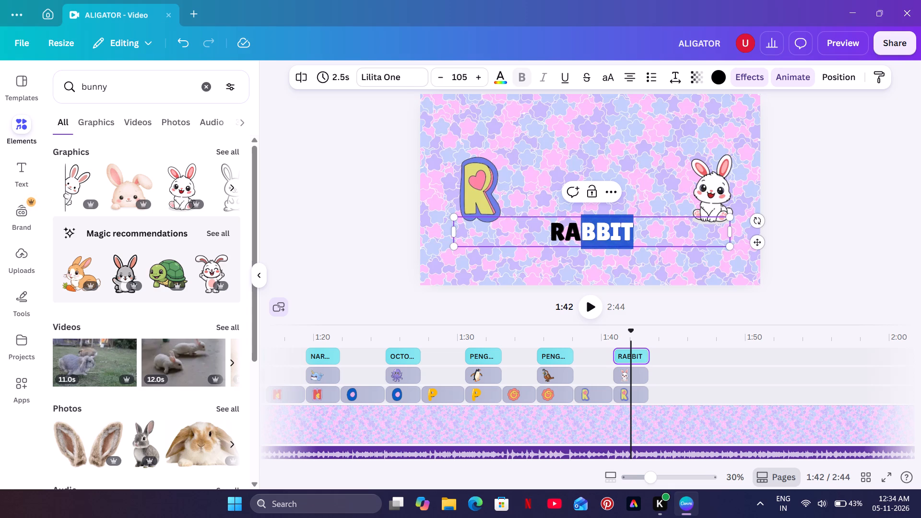
pyautogui.moveTo(579, 229); pyautogui.dragTo(567, 230)
pyautogui.click(496, 73)
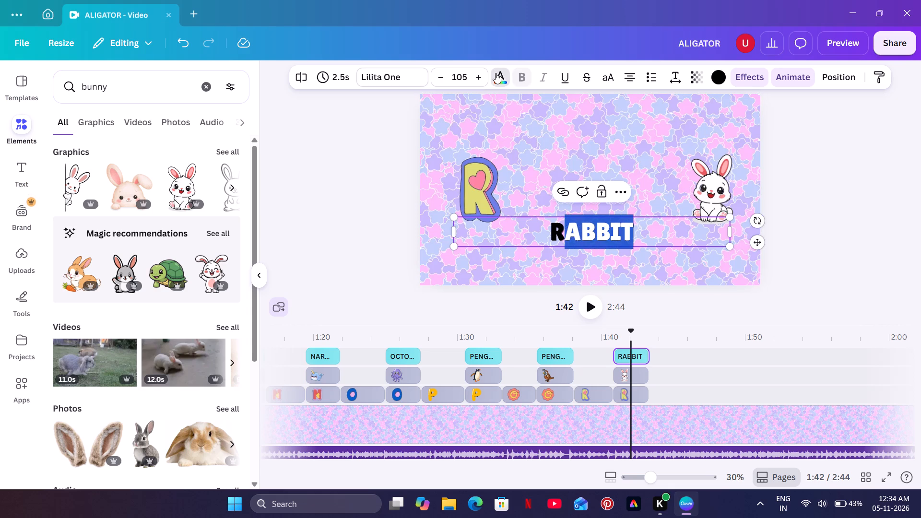
pyautogui.click(198, 190)
pyautogui.doubleClick(339, 124)
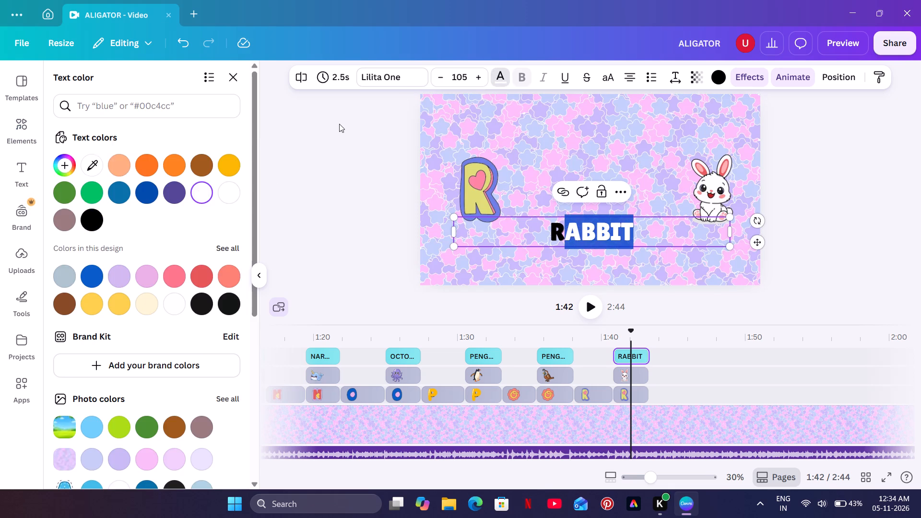
# Colour the initial R of the RABBIT caption orange.
pyautogui.click(560, 228)
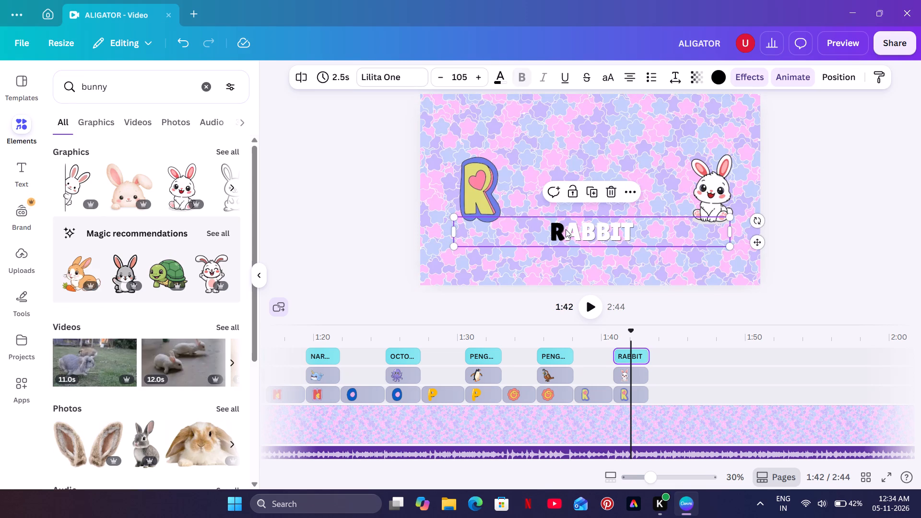
pyautogui.click(566, 229)
pyautogui.moveTo(566, 229); pyautogui.dragTo(560, 232)
pyautogui.click(560, 232)
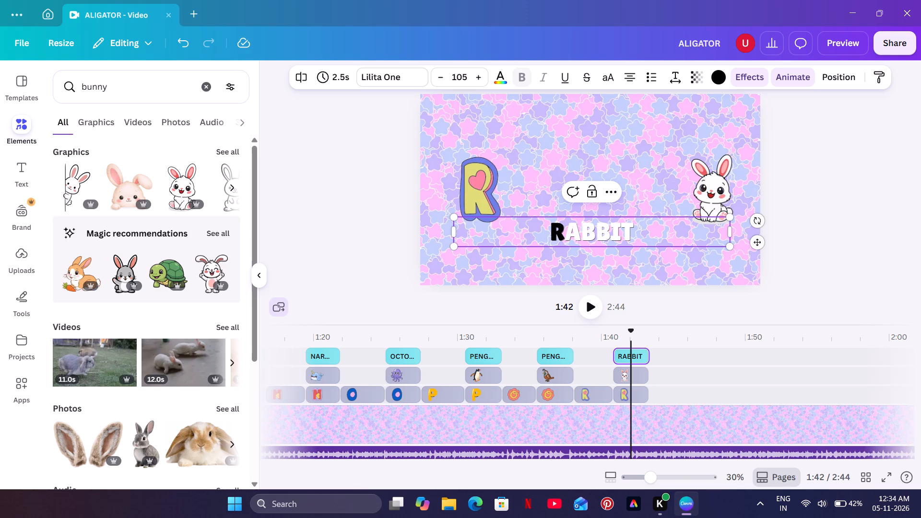
pyautogui.moveTo(559, 230); pyautogui.dragTo(551, 234)
pyautogui.click(503, 79)
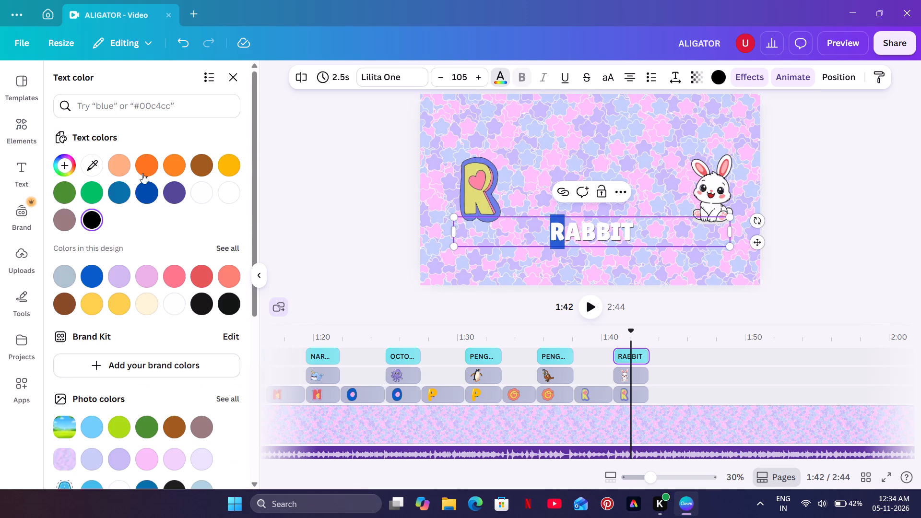
pyautogui.click(154, 196)
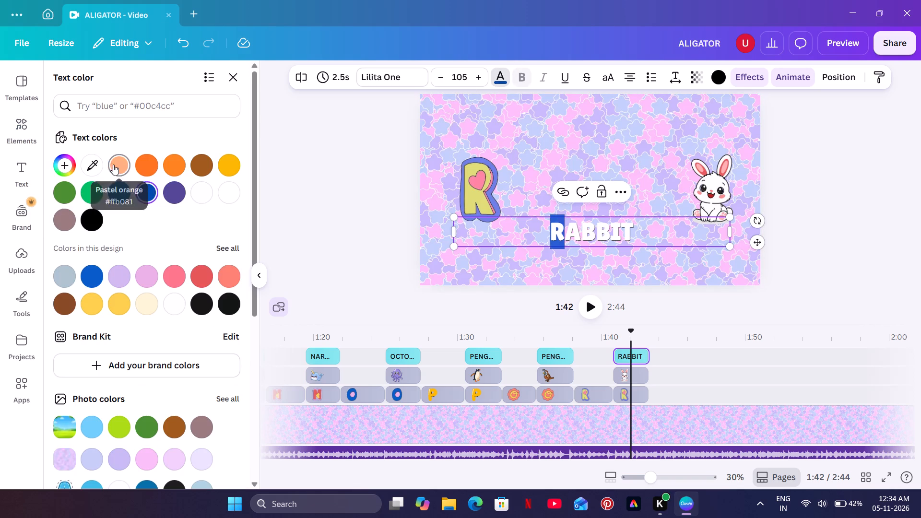
pyautogui.click(150, 163)
pyautogui.doubleClick(360, 156)
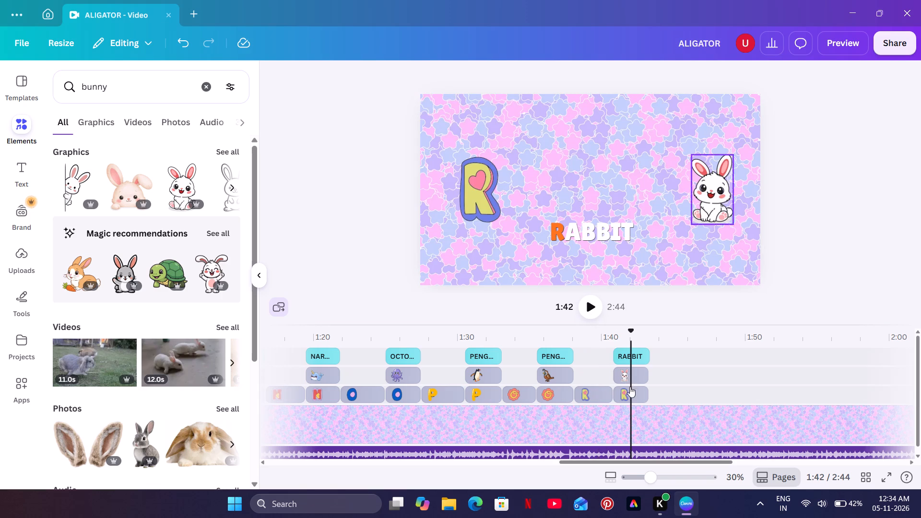
# Select the P, Q and R letter clips with the penguin, quail and bunny clips and apply the Tumble animation.
pyautogui.moveTo(660, 374); pyautogui.dragTo(574, 392)
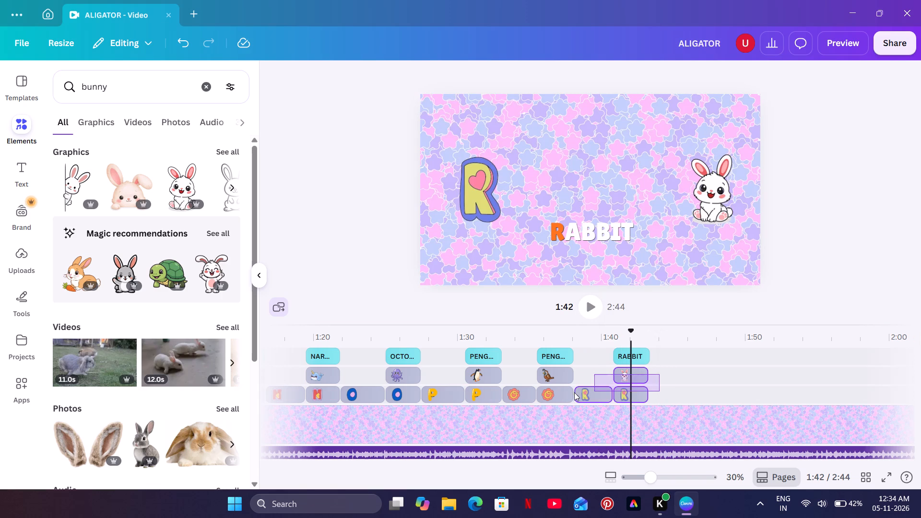
pyautogui.moveTo(574, 392); pyautogui.dragTo(439, 396)
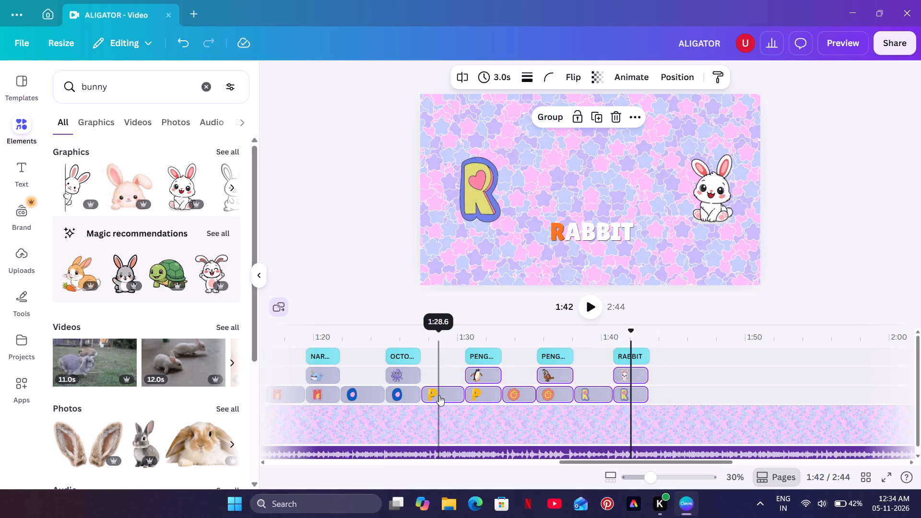
pyautogui.click(632, 72)
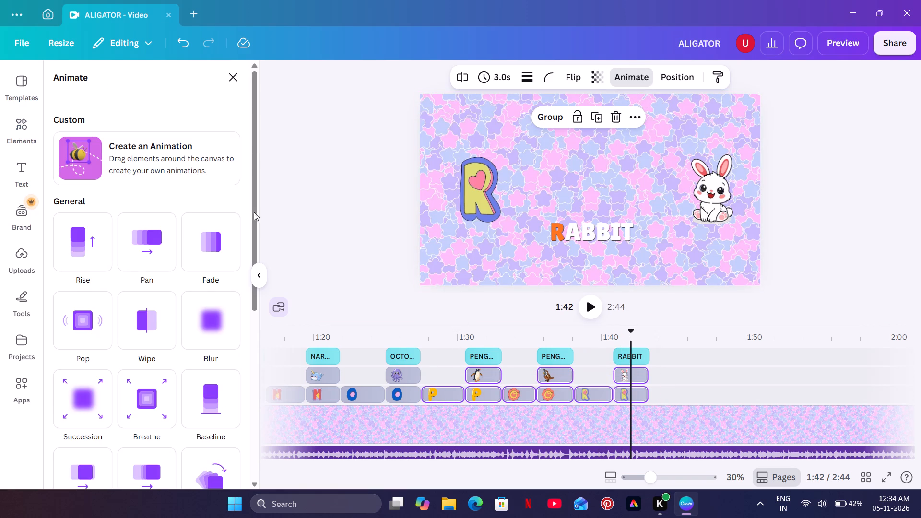
pyautogui.scroll(-4, 214, 281)
pyautogui.click(212, 255)
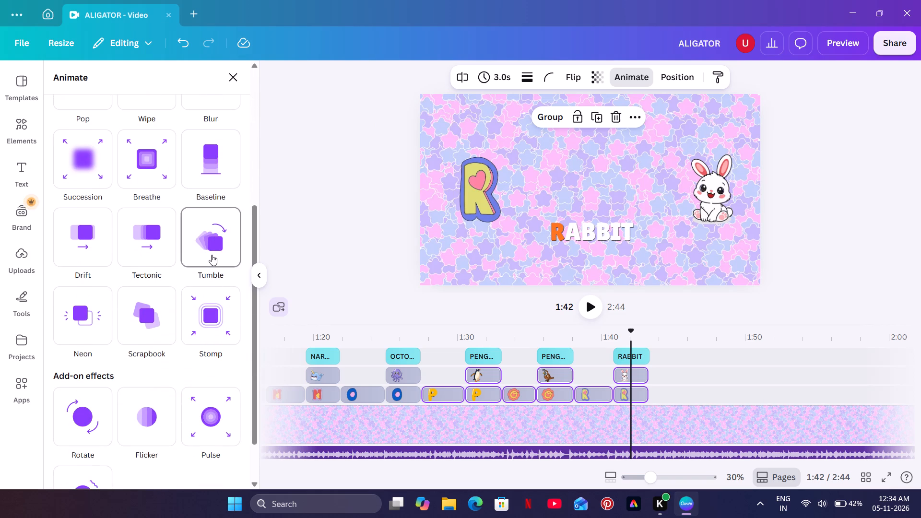
# Add the Pulse effect to the selected letter and animal clips, with its intensity at the minimum.
pyautogui.scroll(-5, 212, 255)
pyautogui.click(211, 331)
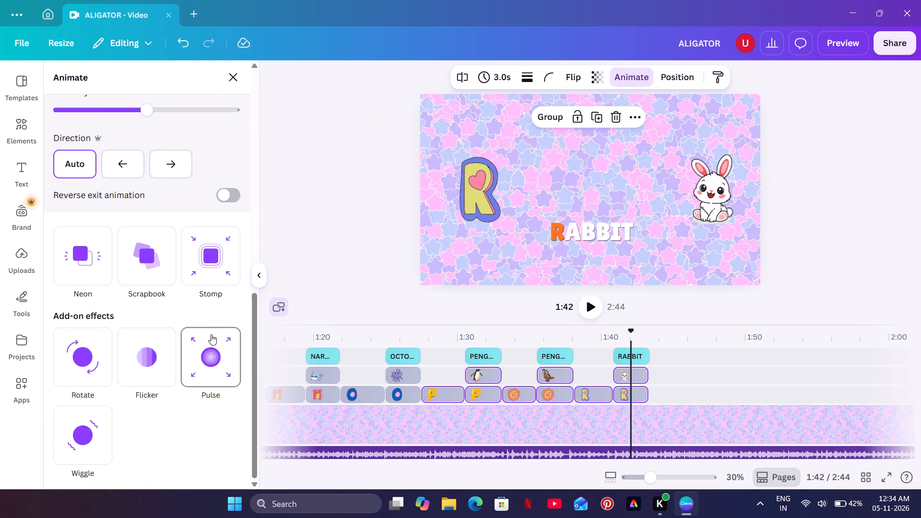
pyautogui.scroll(-4, 211, 332)
pyautogui.moveTo(153, 326); pyautogui.dragTo(77, 338)
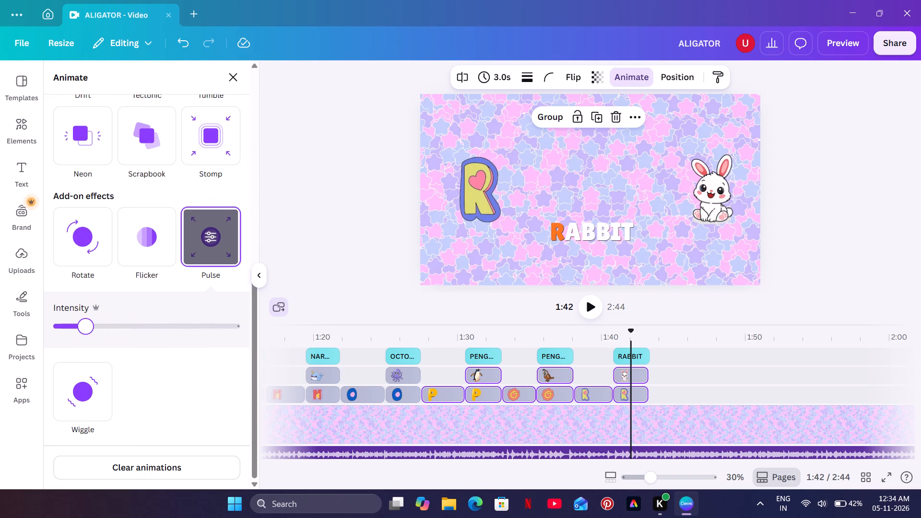
pyautogui.moveTo(77, 338); pyautogui.dragTo(56, 341)
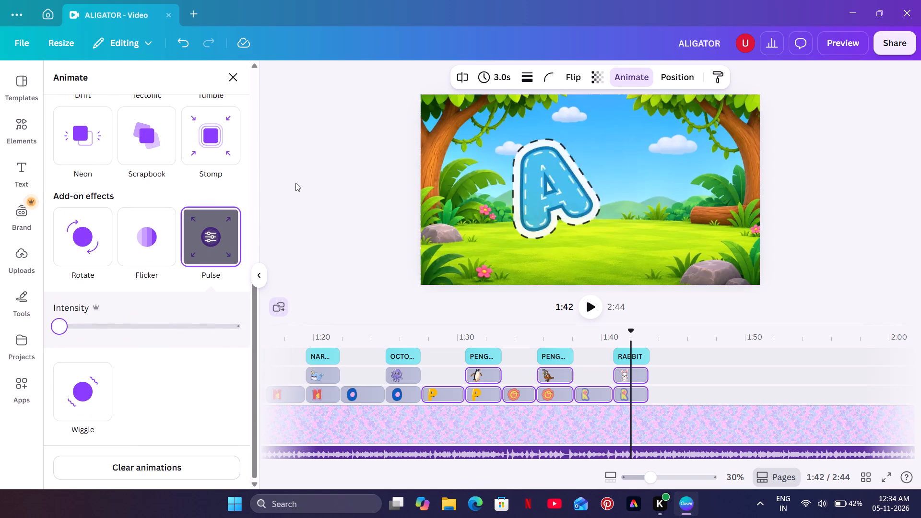
pyautogui.click(308, 172)
# Play back the video from the octopus scene into the quail scene to check the new animations.
pyautogui.click(451, 343)
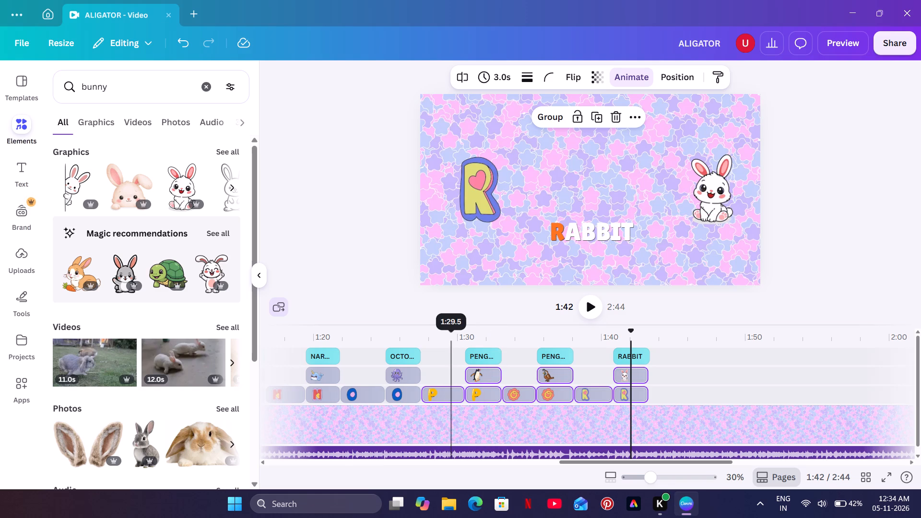
pyautogui.click(396, 341)
pyautogui.click(584, 306)
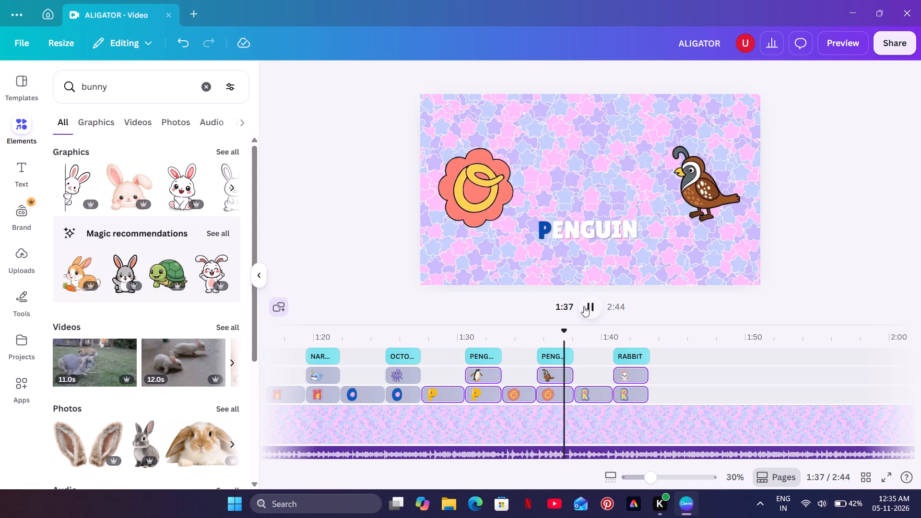
pyautogui.click(584, 306)
# Replace the PENGUIN caption in the quail scene with QUAIL in capitals.
pyautogui.click(549, 338)
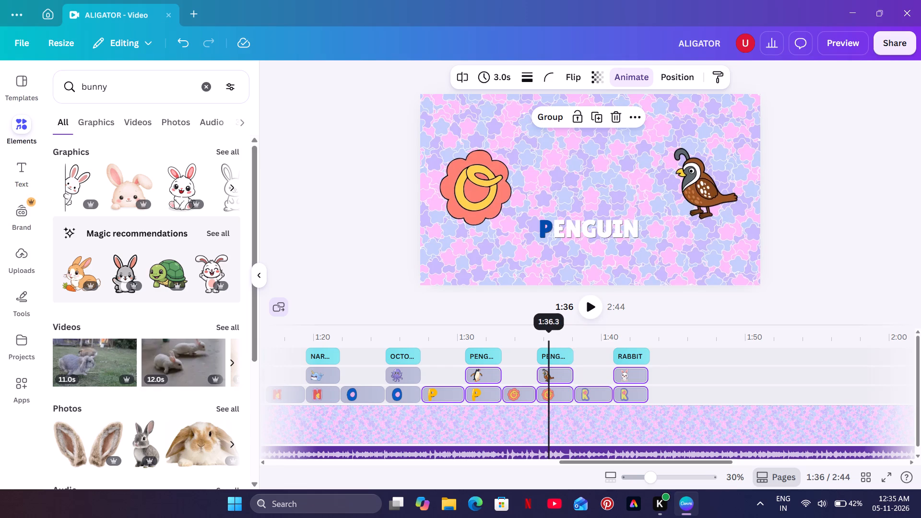
pyautogui.click(552, 358)
pyautogui.click(600, 228)
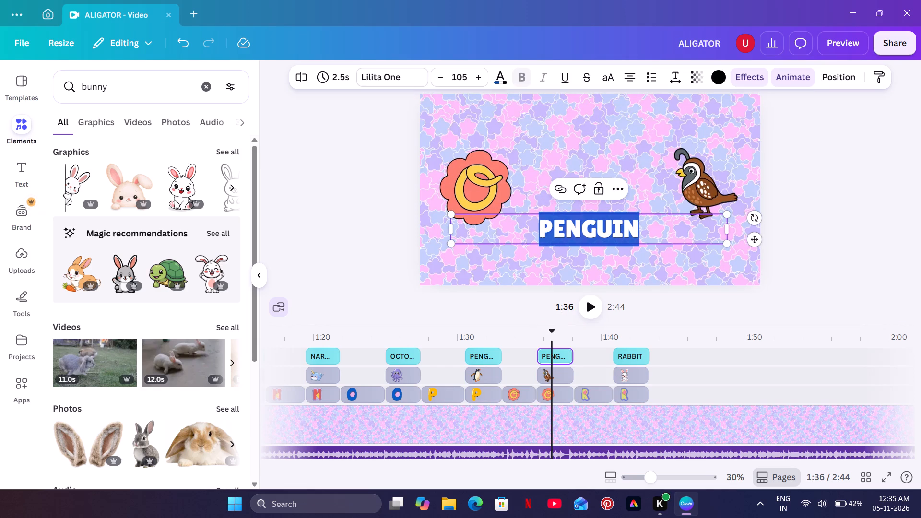
pyautogui.press('BackSpace')
pyautogui.write('QU')
pyautogui.write('AI')
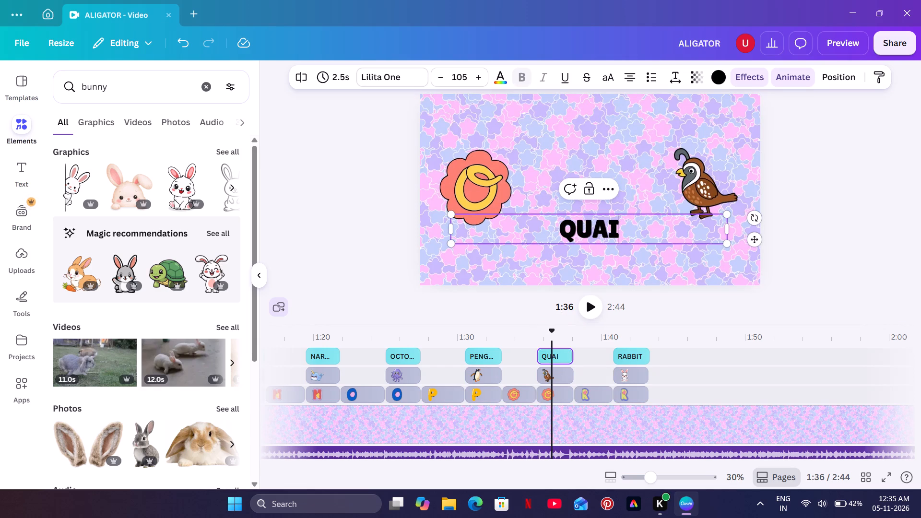
pyautogui.press('l')
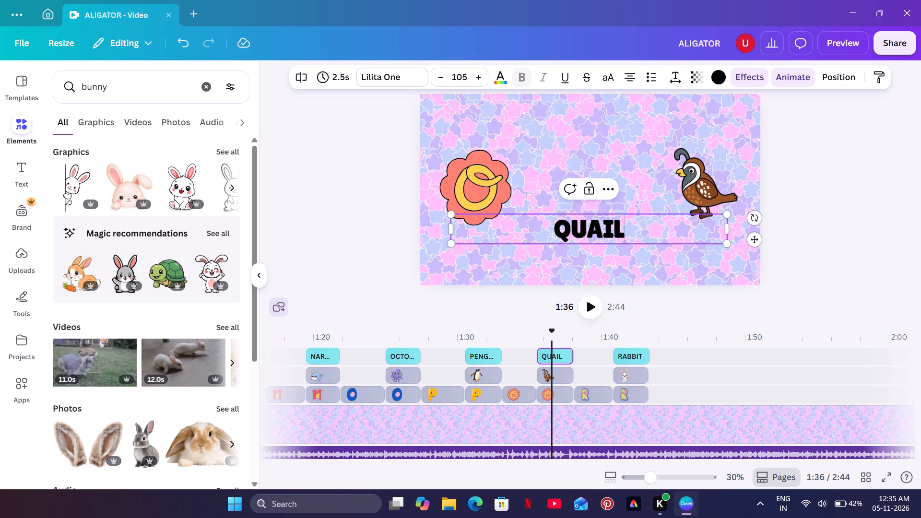
# Colour the letters UAIL of the QUAIL caption white.
pyautogui.moveTo(620, 234); pyautogui.dragTo(577, 230)
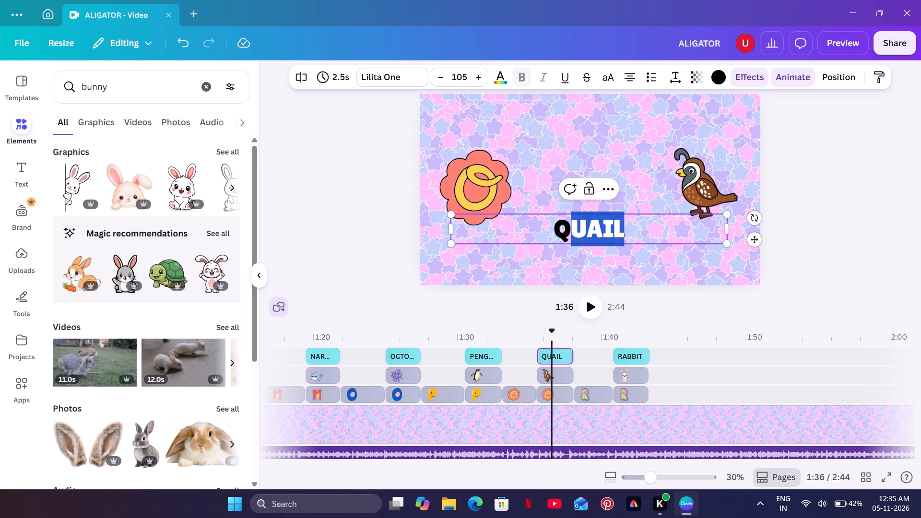
pyautogui.click(497, 75)
pyautogui.click(205, 198)
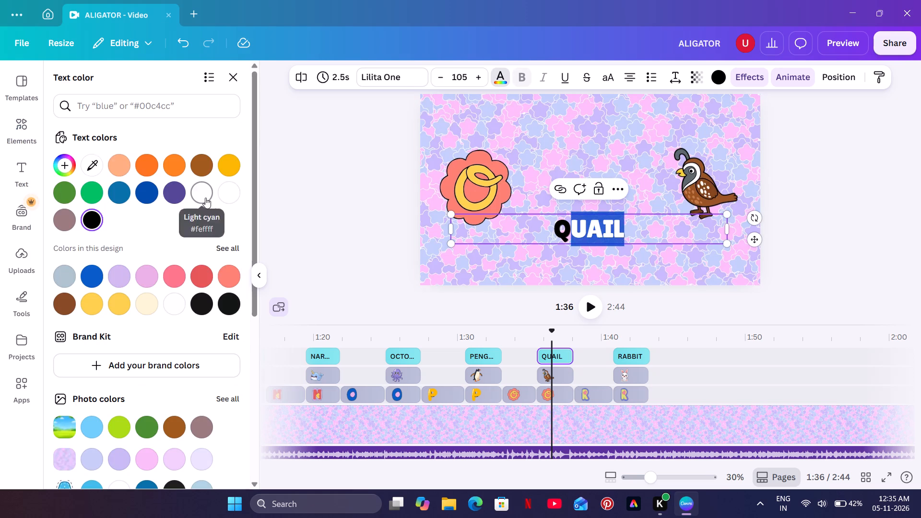
# Colour the initial Q of the QUAIL caption pink, using one of the design's existing colours.
pyautogui.click(569, 233)
pyautogui.moveTo(569, 233); pyautogui.dragTo(563, 234)
pyautogui.click(563, 234)
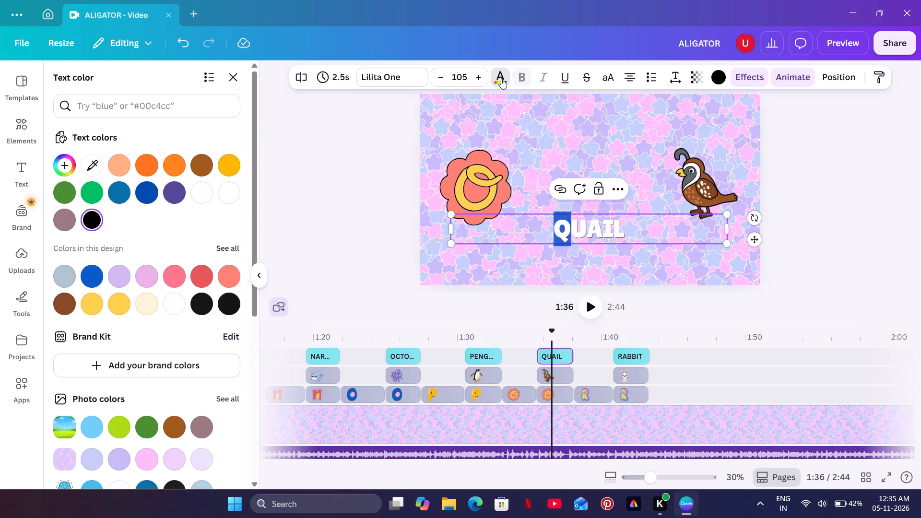
pyautogui.click(501, 78)
pyautogui.click(501, 73)
pyautogui.click(175, 280)
pyautogui.doubleClick(319, 174)
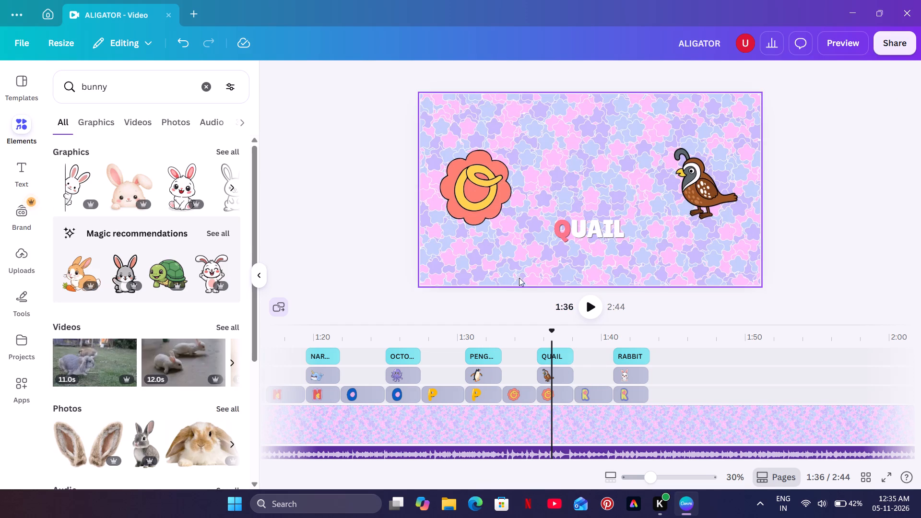
# Play back the video from the quail scene past the end of the rabbit scene.
pyautogui.click(594, 306)
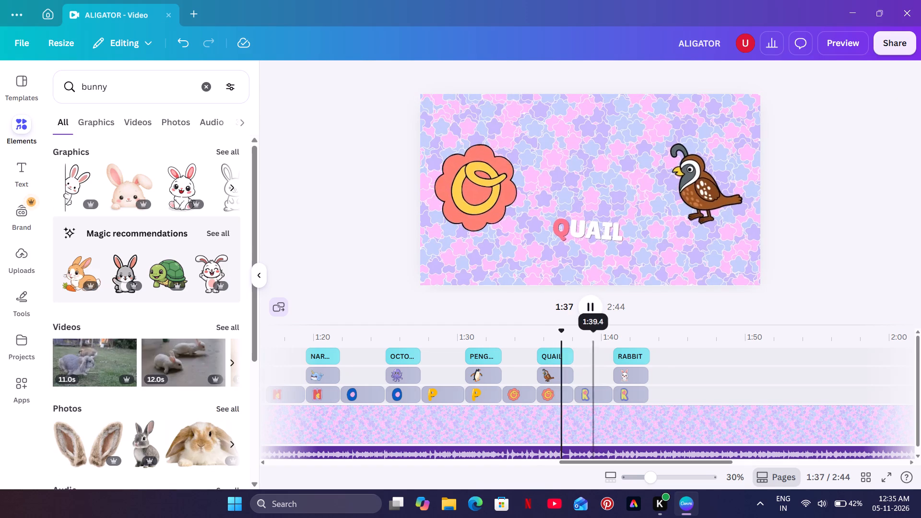
pyautogui.press('a')
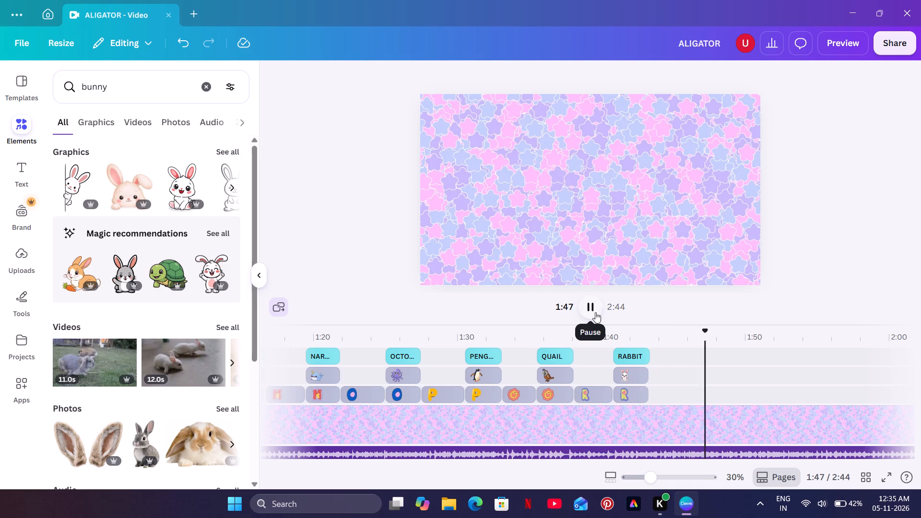
pyautogui.click(595, 312)
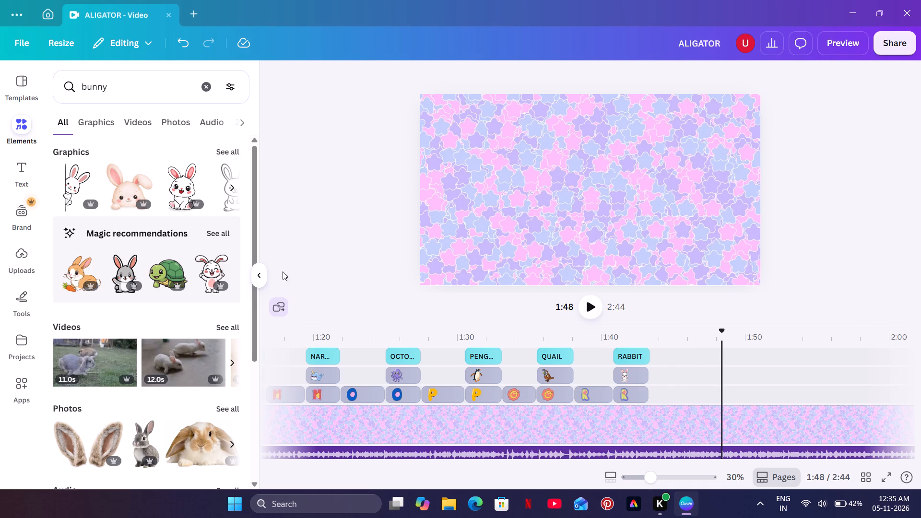
# Reopen the set:nAFrxlyoLGo letter search, add the coral S on pink, and place it slightly left of and above the canvas centre.
pyautogui.click(200, 88)
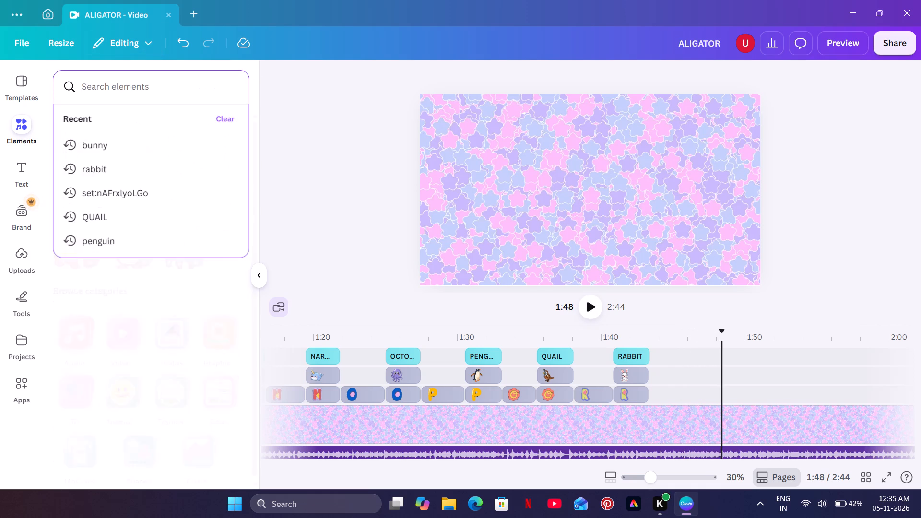
pyautogui.click(327, 89)
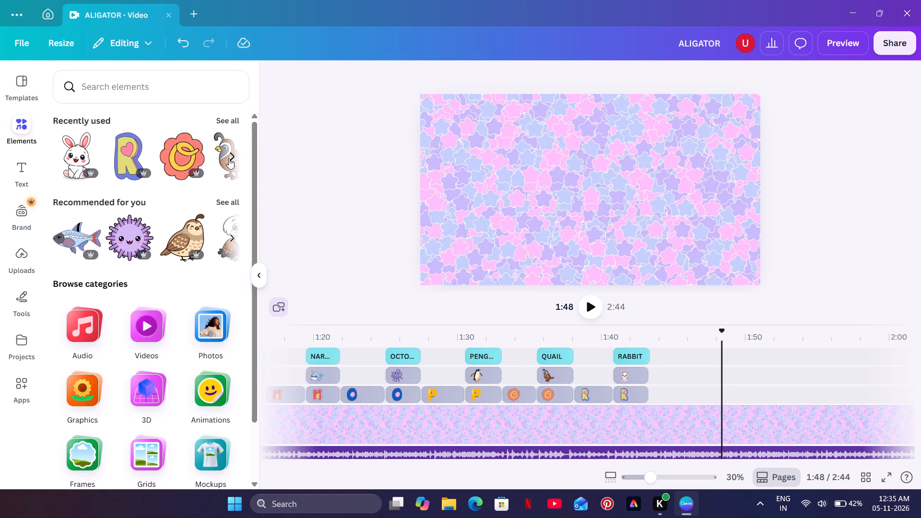
pyautogui.click(202, 95)
pyautogui.click(167, 186)
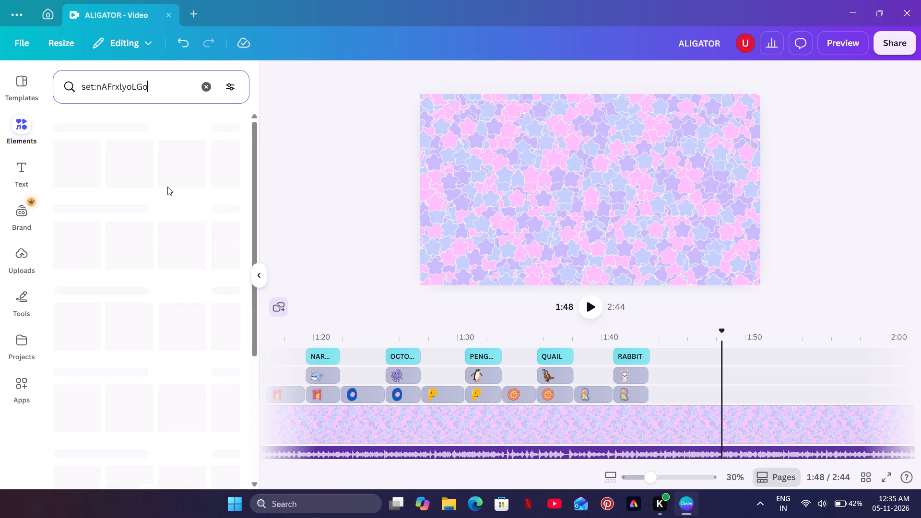
pyautogui.scroll(-3, 166, 201)
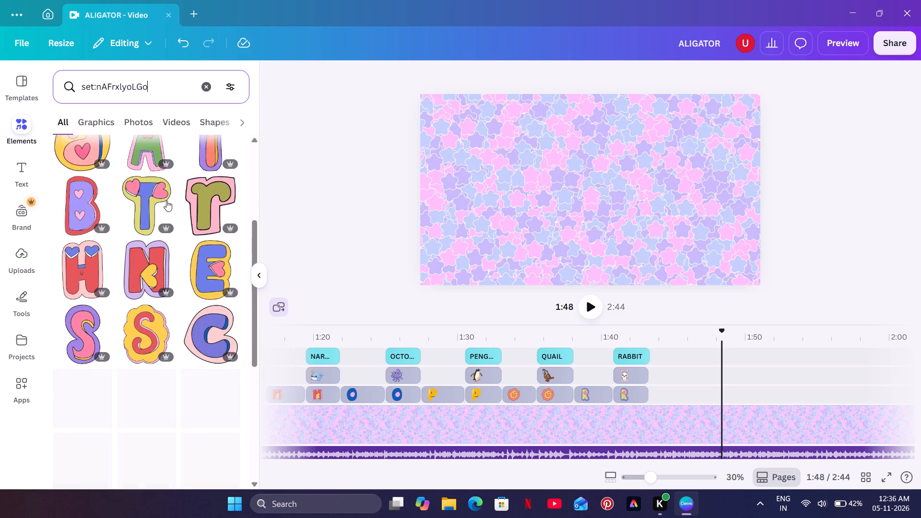
pyautogui.scroll(-1, 166, 200)
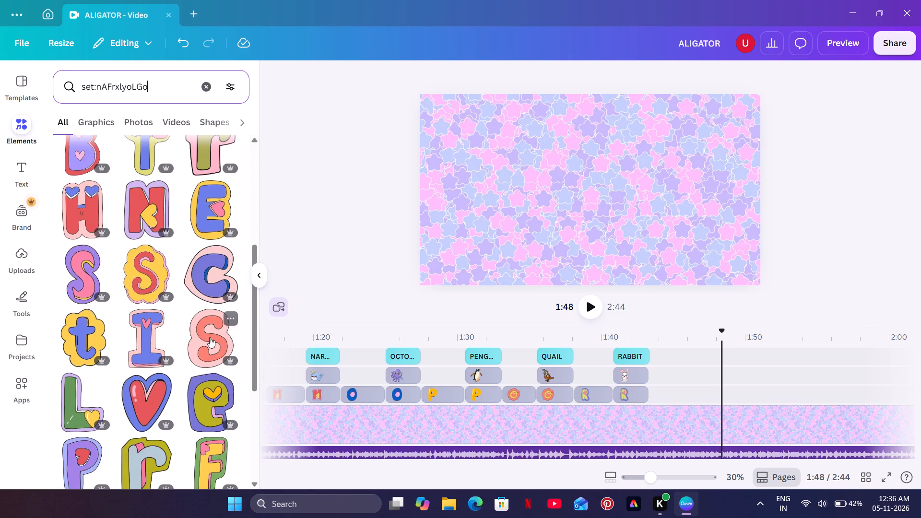
pyautogui.click(210, 337)
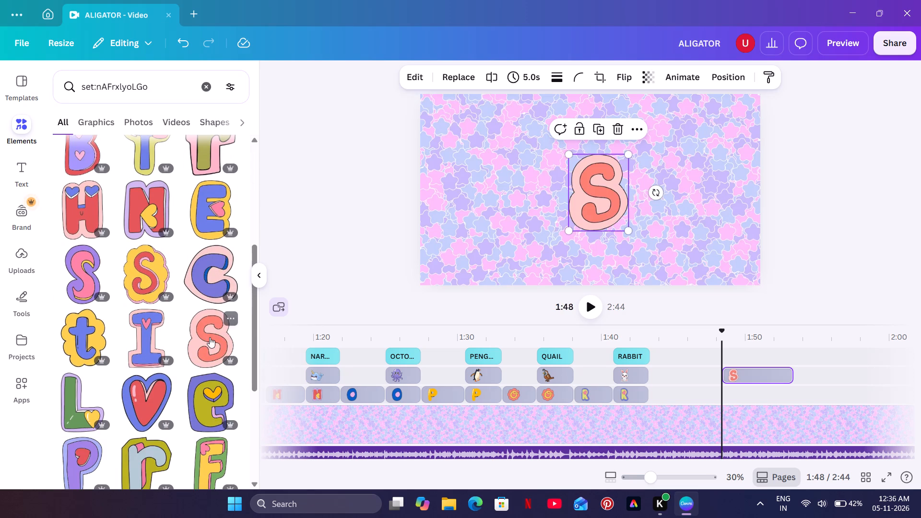
pyautogui.moveTo(592, 183); pyautogui.dragTo(547, 167)
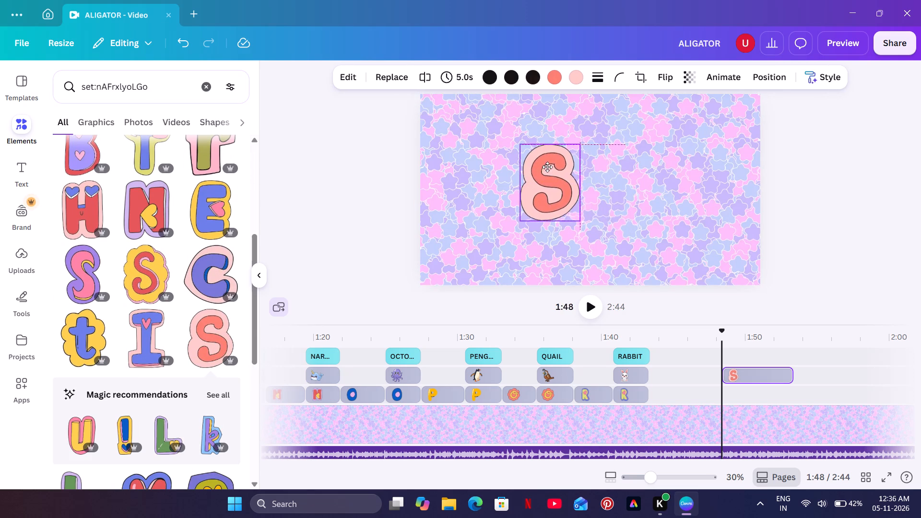
pyautogui.moveTo(547, 167); pyautogui.dragTo(562, 169)
# Move the S clip onto the letter track directly after the second R clip, starting at about 1:43.
pyautogui.moveTo(758, 377); pyautogui.dragTo(749, 380)
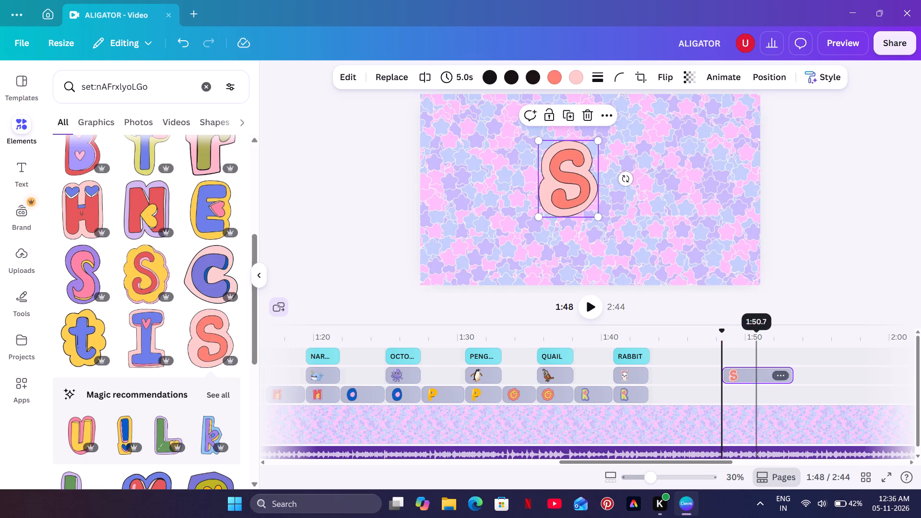
pyautogui.moveTo(749, 380); pyautogui.dragTo(687, 396)
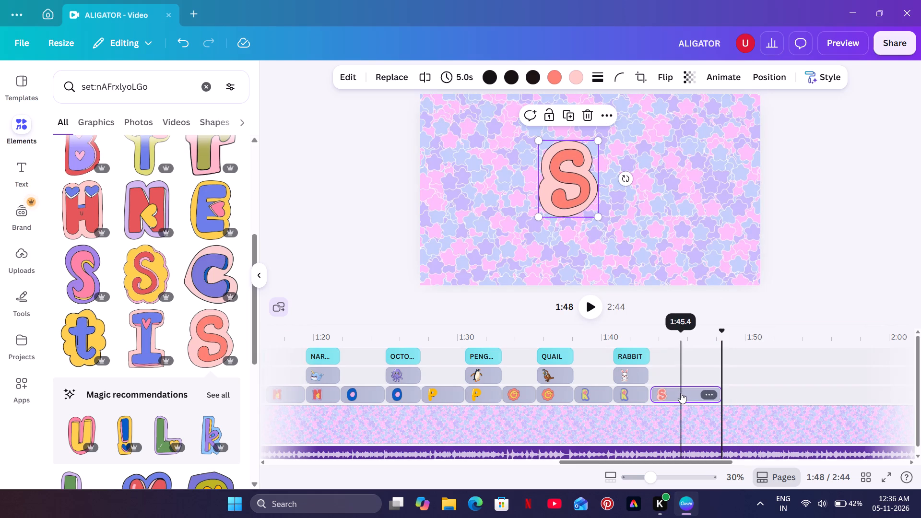
pyautogui.click(681, 393)
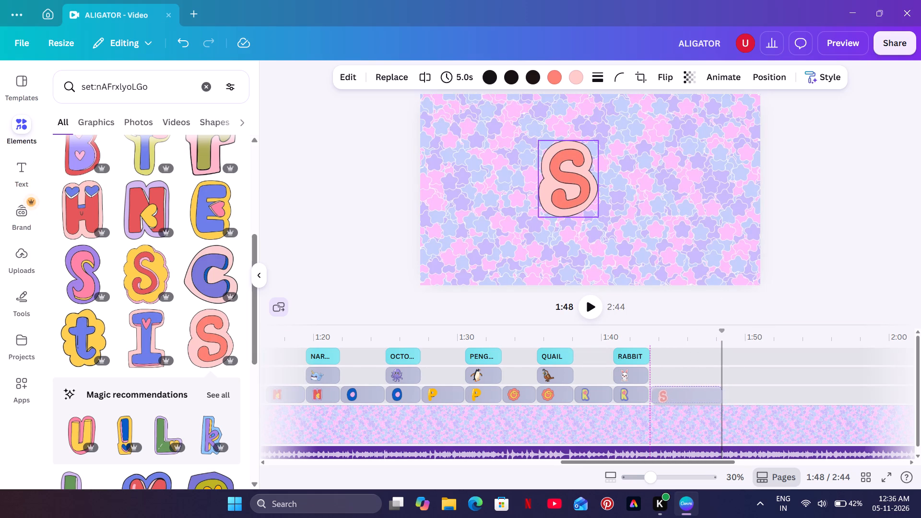
pyautogui.click(682, 394)
pyautogui.click(626, 332)
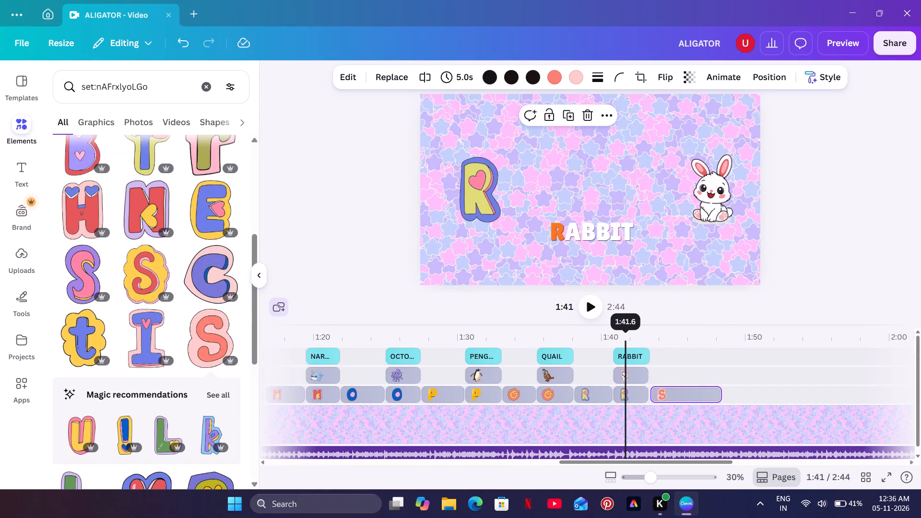
pyautogui.click(644, 389)
pyautogui.click(644, 391)
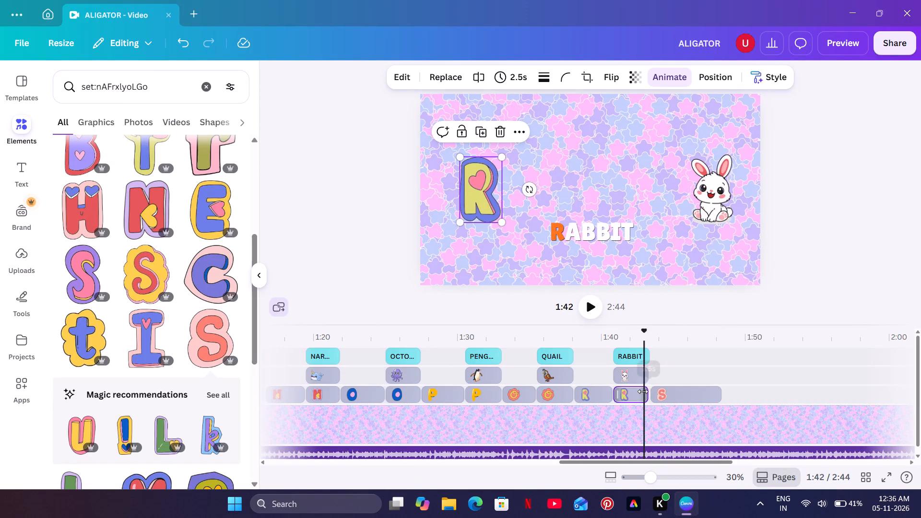
pyautogui.click(652, 391)
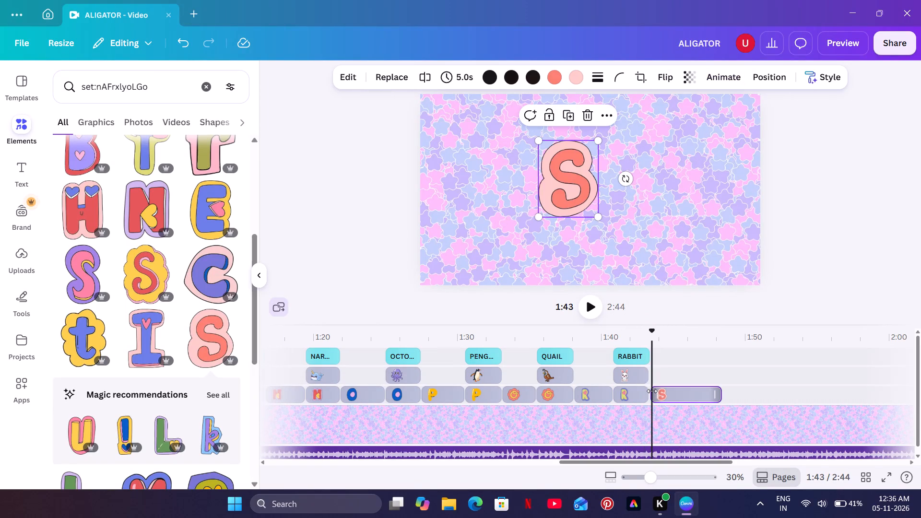
# Play the video from the start of the rabbit scene into the S clip, and move the S to the canvas centre.
pyautogui.click(652, 391)
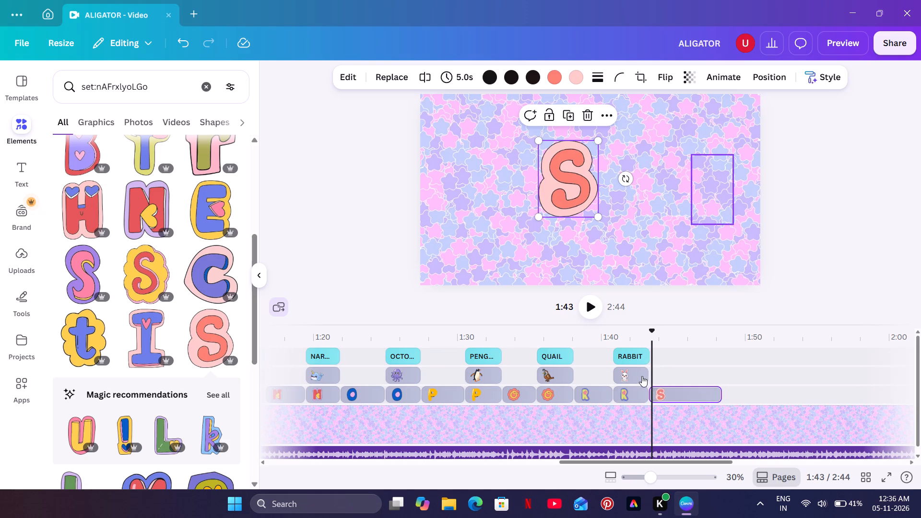
pyautogui.click(613, 348)
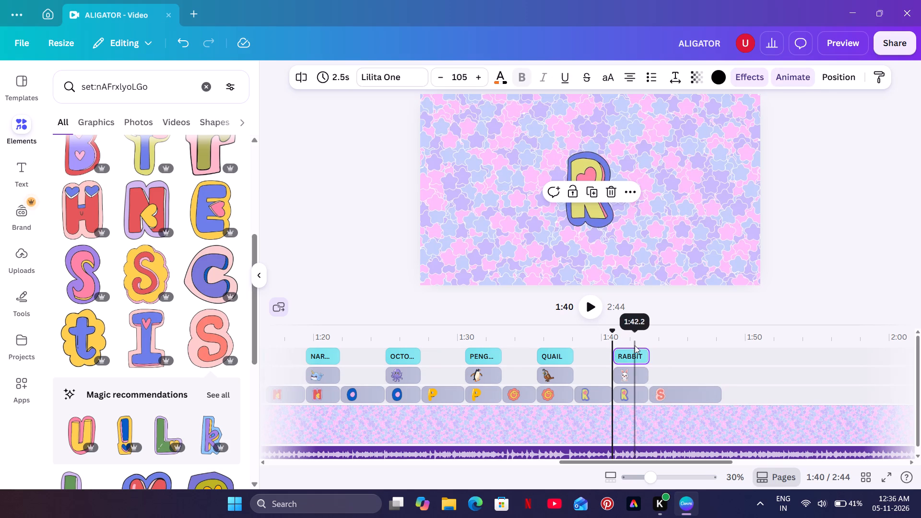
pyautogui.click(590, 306)
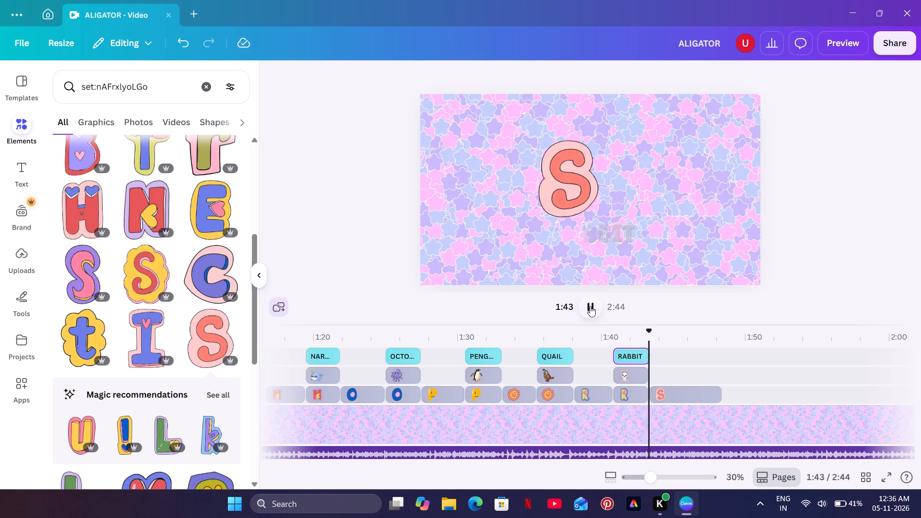
pyautogui.click(573, 178)
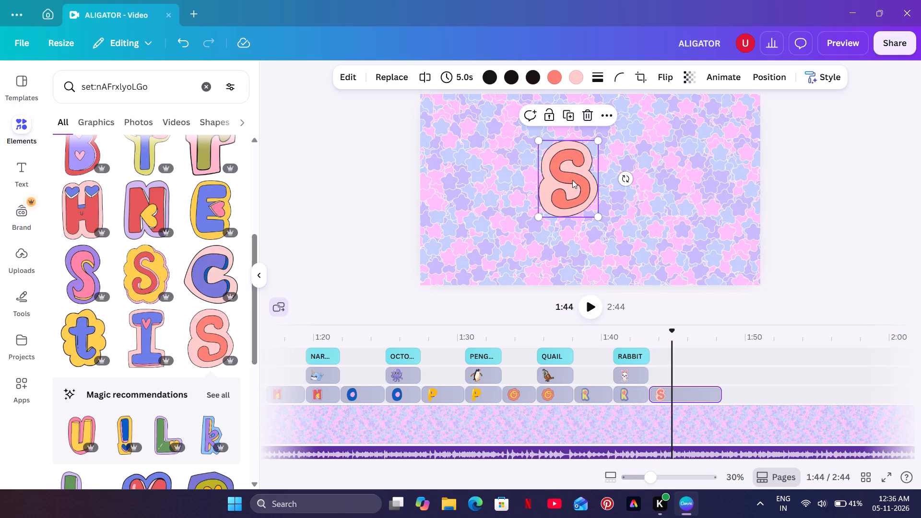
pyautogui.moveTo(572, 180); pyautogui.dragTo(588, 190)
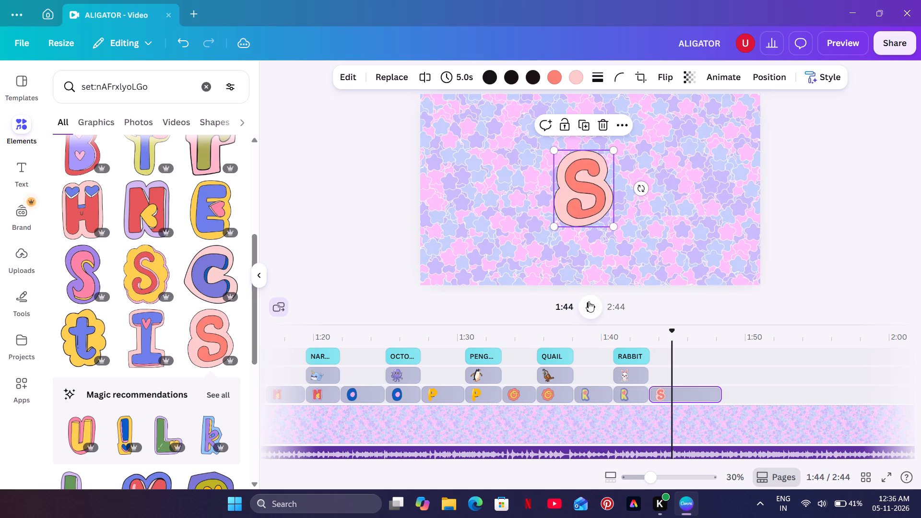
# Split the S clip on the letter track at about 1:46.
pyautogui.click(589, 301)
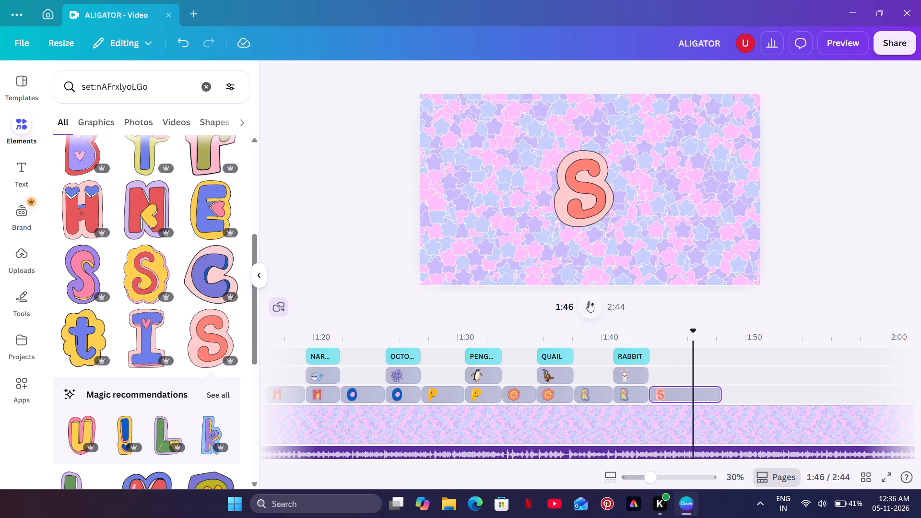
pyautogui.click(589, 301)
pyautogui.click(691, 388)
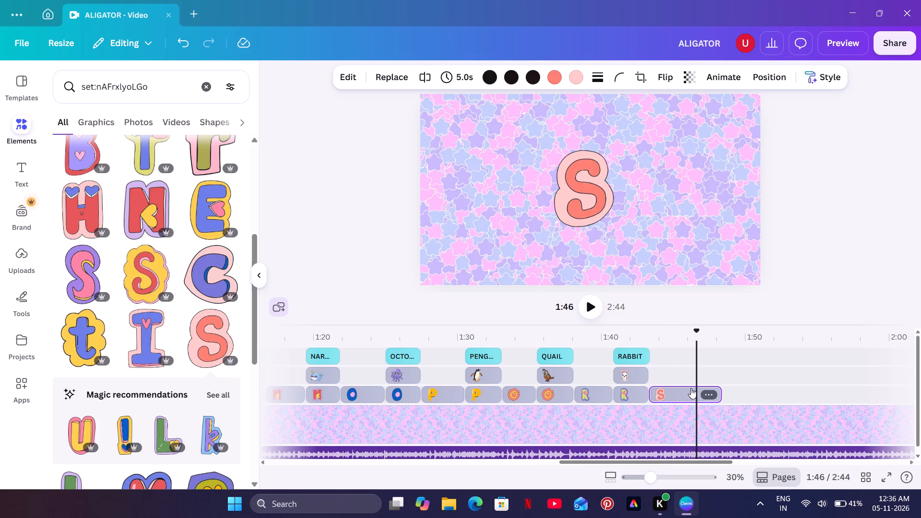
pyautogui.rightClick(690, 388)
pyautogui.click(717, 346)
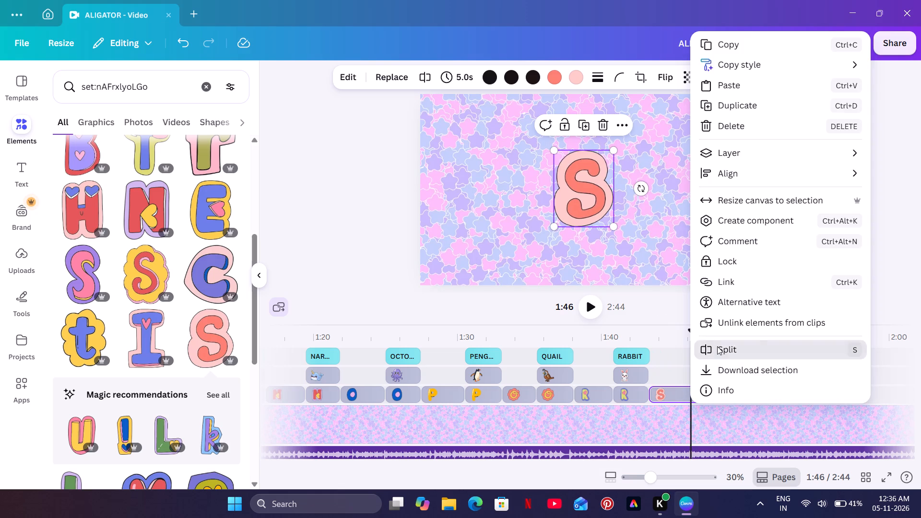
# Play on to about 1:48 and extend the second S clip to that point, making it 2.4 s long.
pyautogui.click(589, 307)
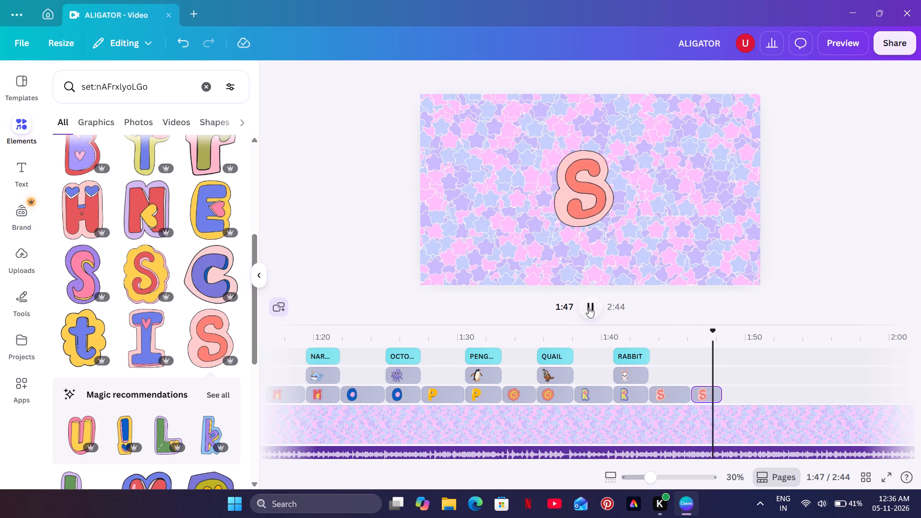
pyautogui.click(589, 307)
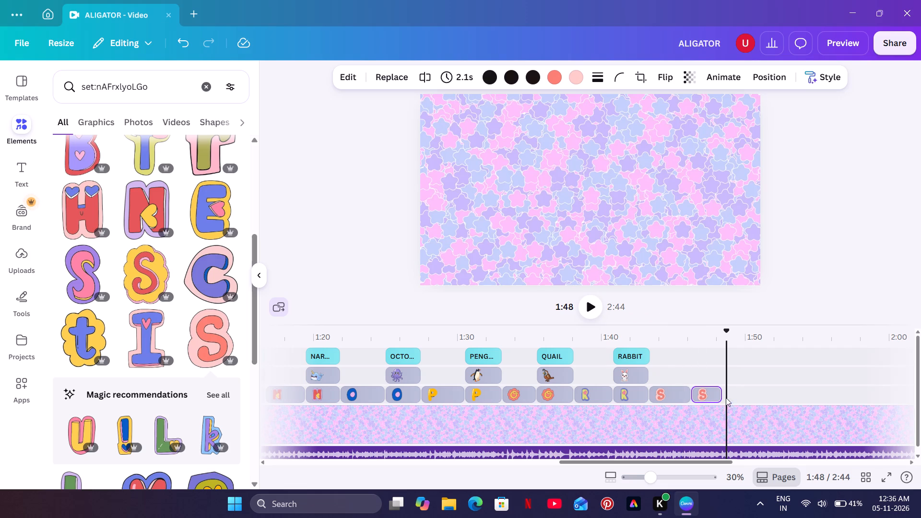
pyautogui.click(718, 394)
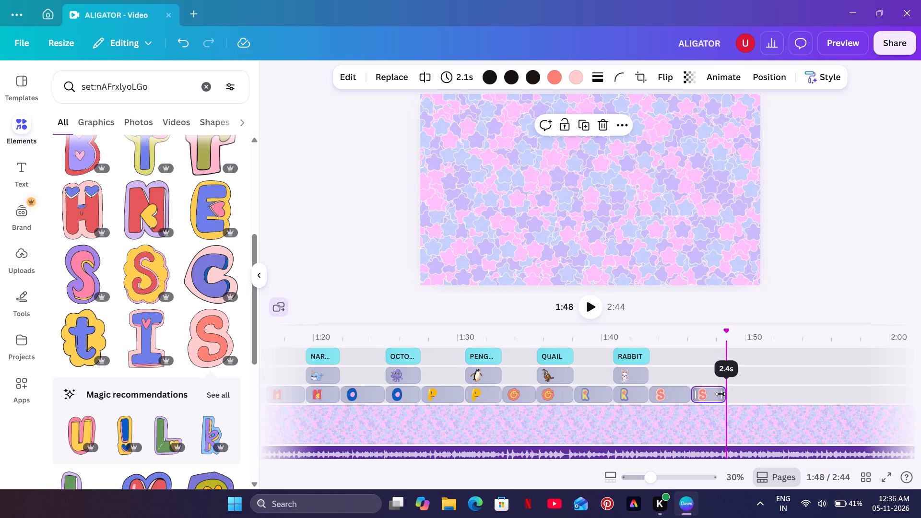
# Search the elements for SNAKE and add the green cartoon snake graphic with its tongue out.
pyautogui.click(204, 92)
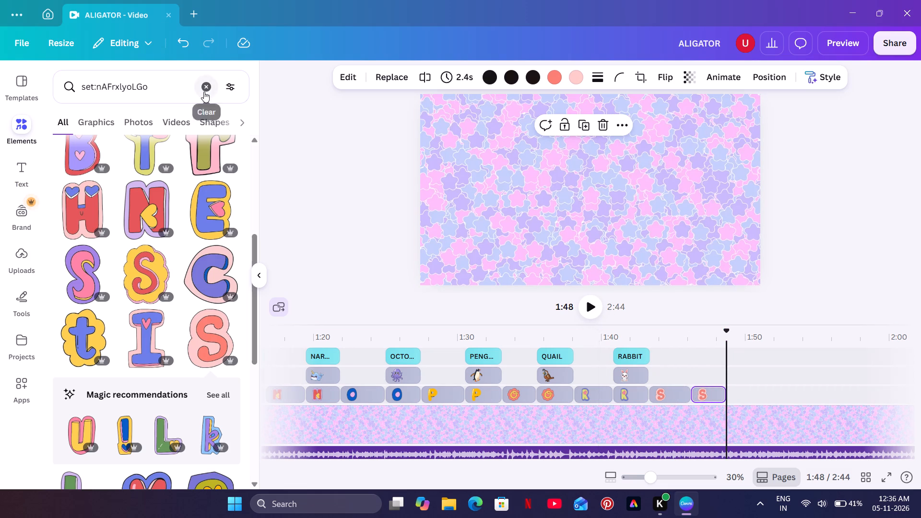
pyautogui.write('SNAKE')
pyautogui.press('Return')
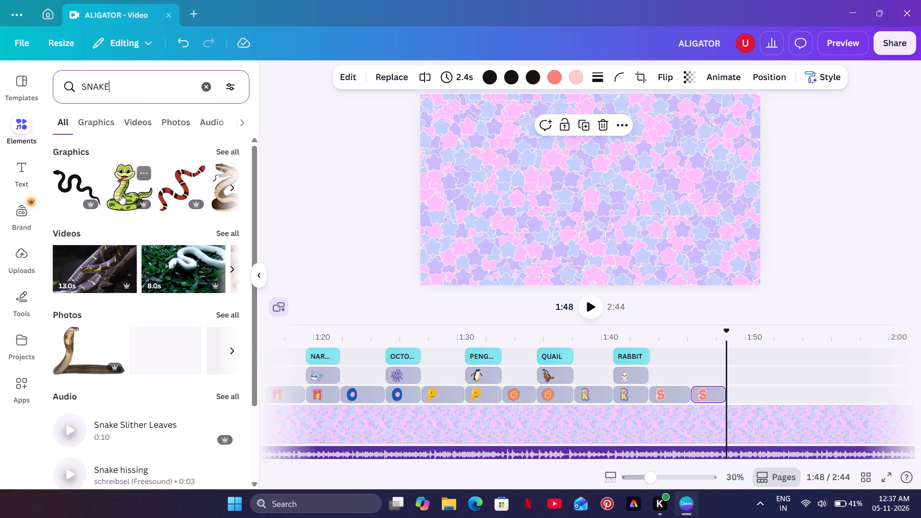
pyautogui.click(120, 194)
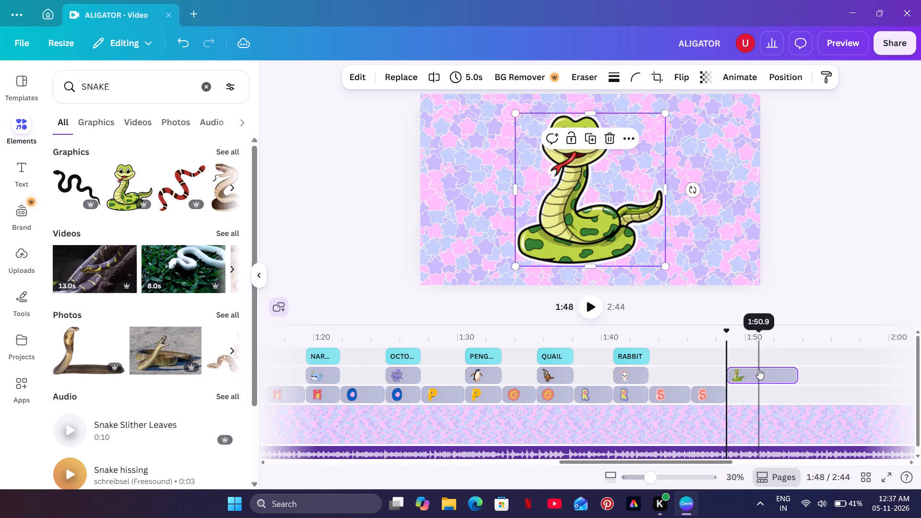
# Move the snake clip to start with the second S clip and trim it to the same 2.4 s length.
pyautogui.moveTo(757, 374); pyautogui.dragTo(726, 376)
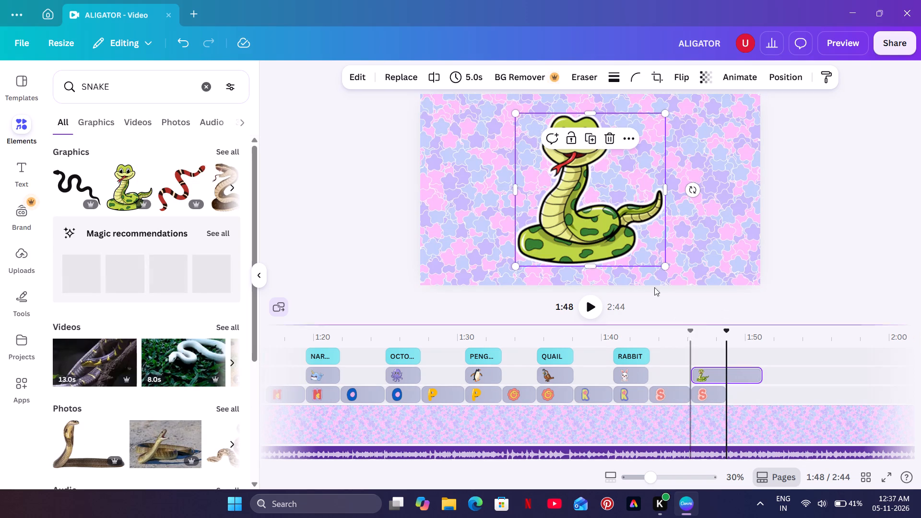
pyautogui.click(705, 355)
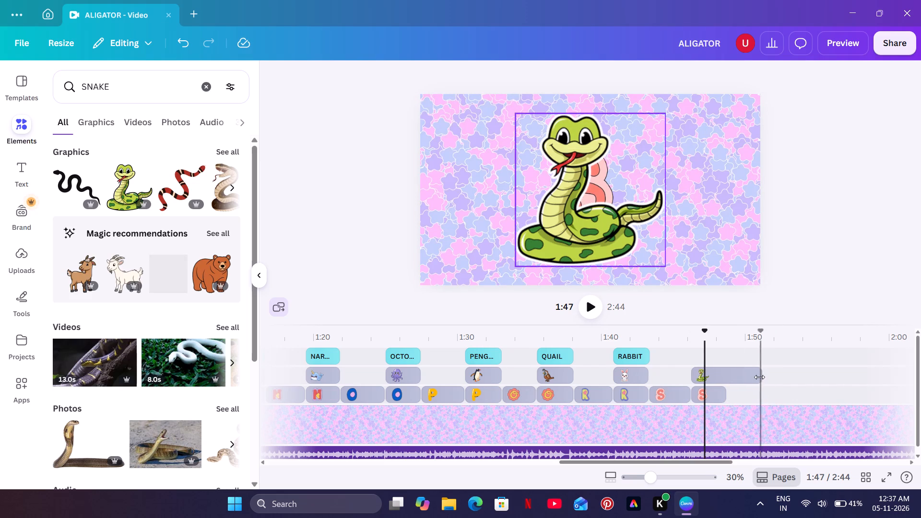
pyautogui.moveTo(759, 377); pyautogui.dragTo(728, 379)
# Shrink the snake to less than half its size and place it at the right side of the canvas.
pyautogui.moveTo(624, 240); pyautogui.dragTo(728, 228)
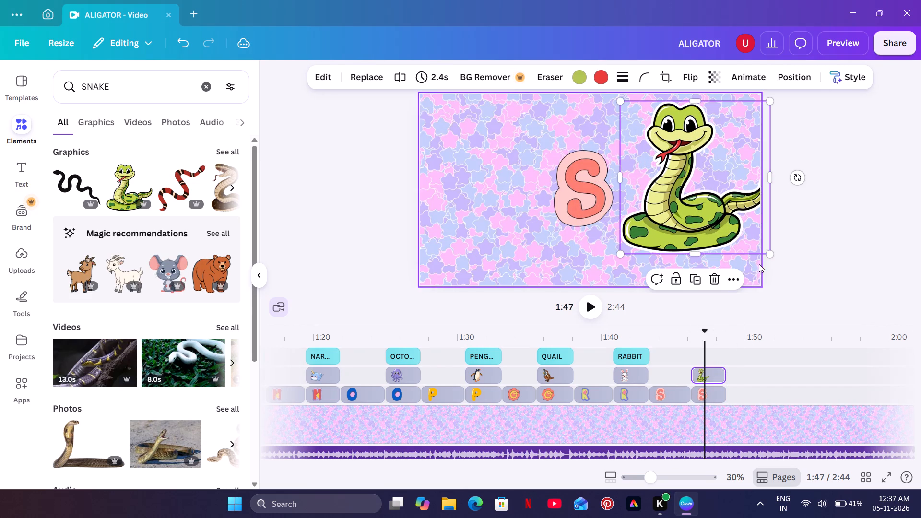
pyautogui.moveTo(768, 257); pyautogui.dragTo(686, 185)
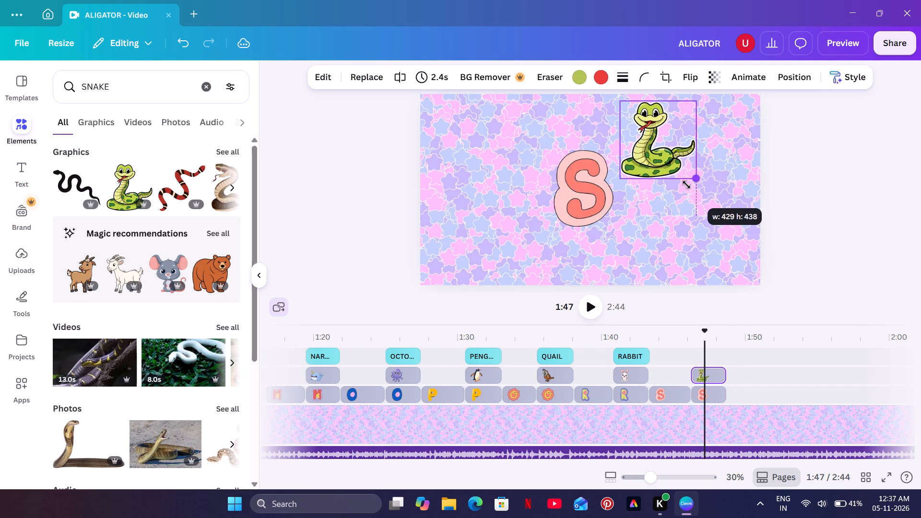
pyautogui.moveTo(686, 185); pyautogui.dragTo(677, 168)
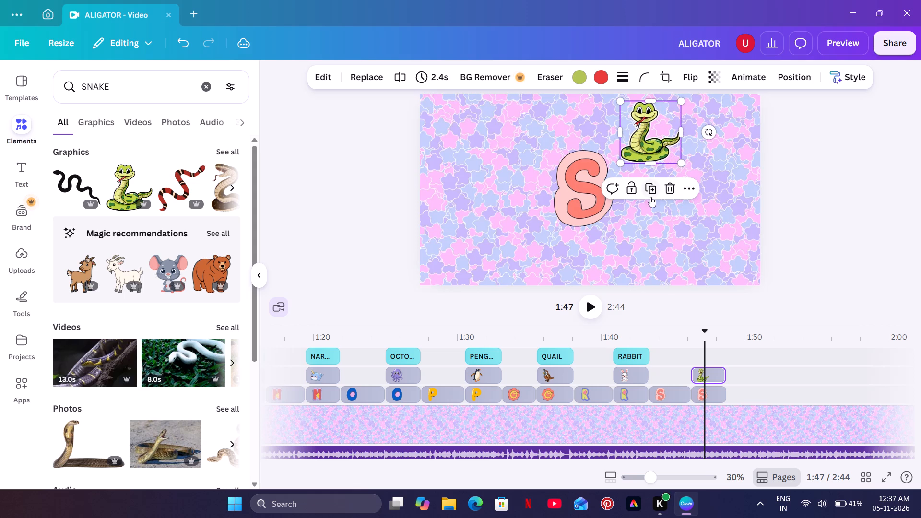
pyautogui.moveTo(645, 119); pyautogui.dragTo(716, 183)
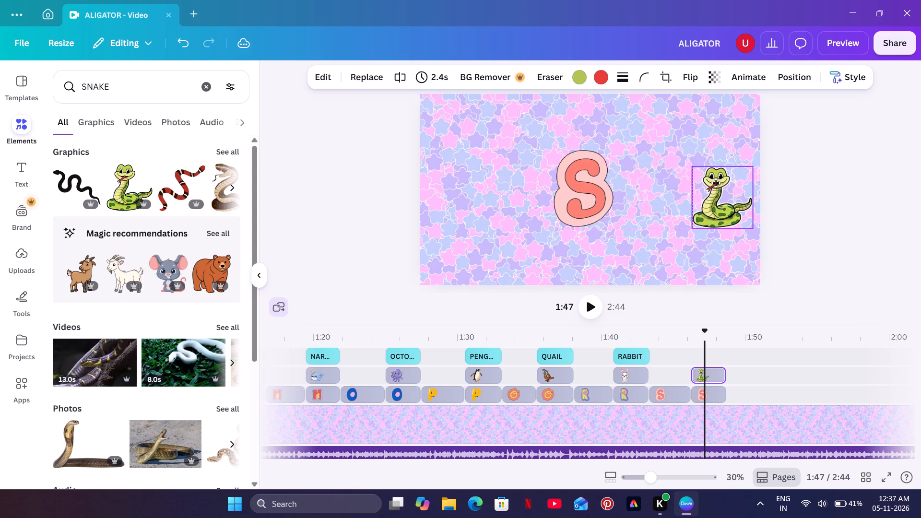
pyautogui.moveTo(716, 183); pyautogui.dragTo(706, 177)
# Move the second clip's S to the left side of the canvas and make it slightly smaller, level with the snake.
pyautogui.moveTo(597, 187); pyautogui.dragTo(488, 183)
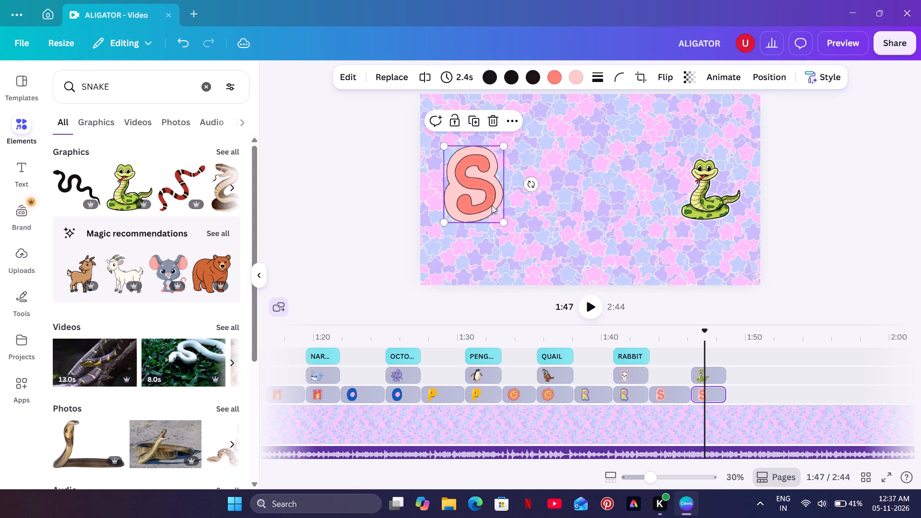
pyautogui.moveTo(507, 221); pyautogui.dragTo(496, 208)
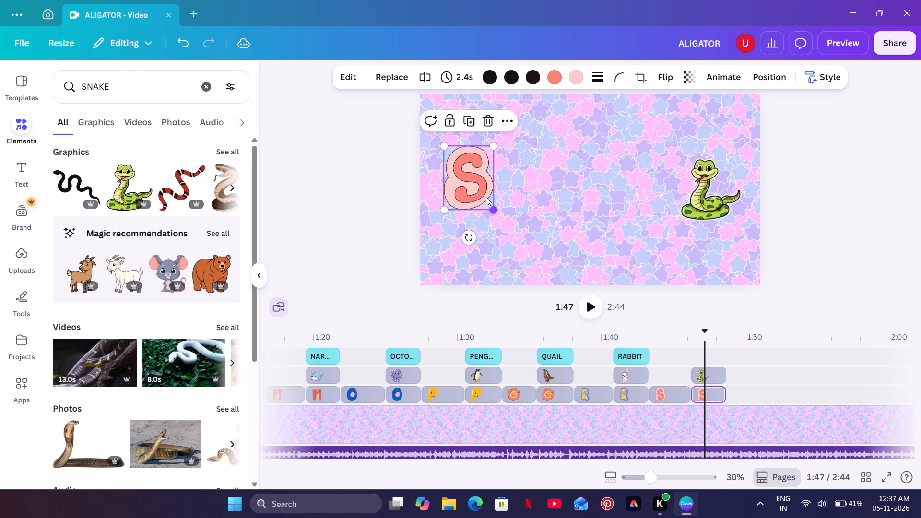
pyautogui.moveTo(479, 182); pyautogui.dragTo(489, 194)
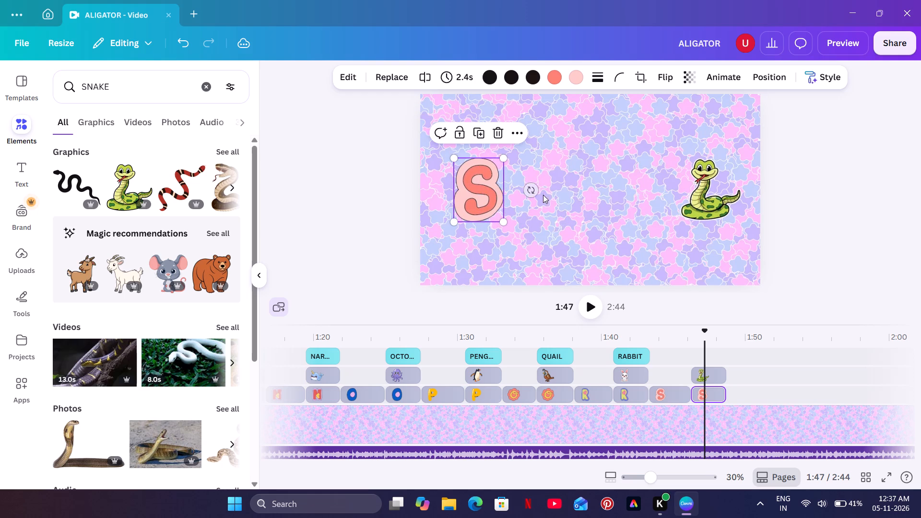
pyautogui.click(575, 221)
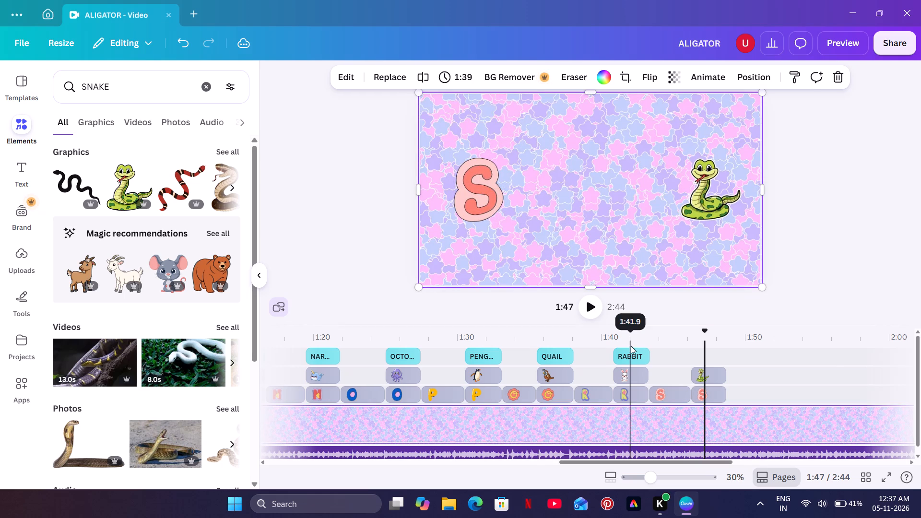
# Duplicate the RABBIT caption and place the copy above the snake clip on the caption track, trimmed to 2.4 s.
pyautogui.click(631, 352)
pyautogui.click(592, 196)
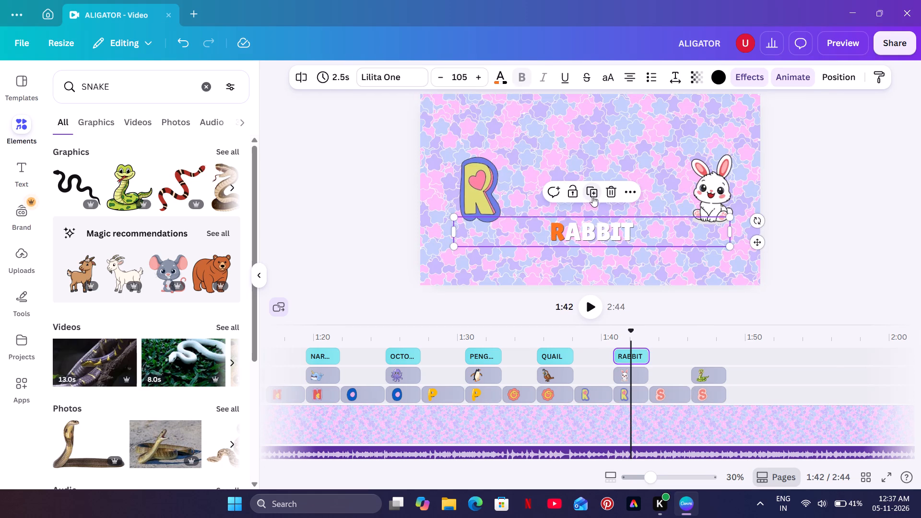
pyautogui.moveTo(626, 329); pyautogui.dragTo(730, 345)
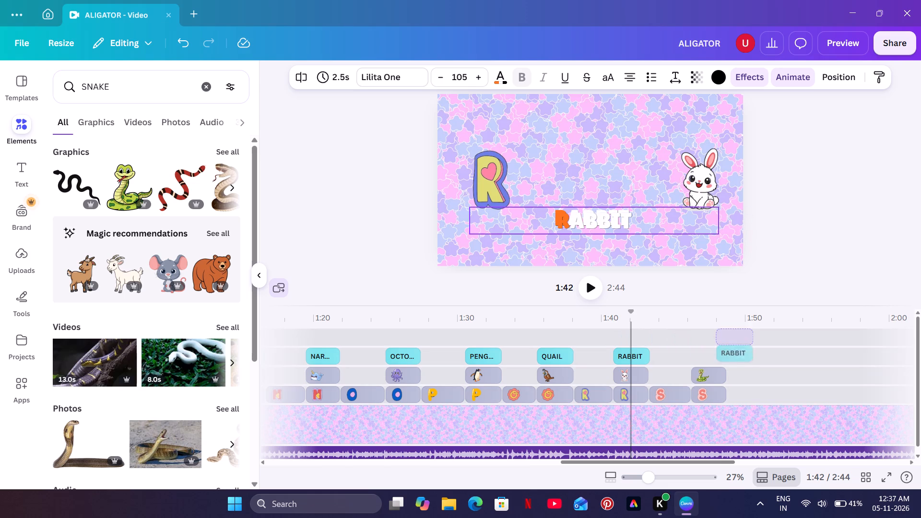
pyautogui.moveTo(730, 345); pyautogui.dragTo(705, 349)
pyautogui.click(724, 356)
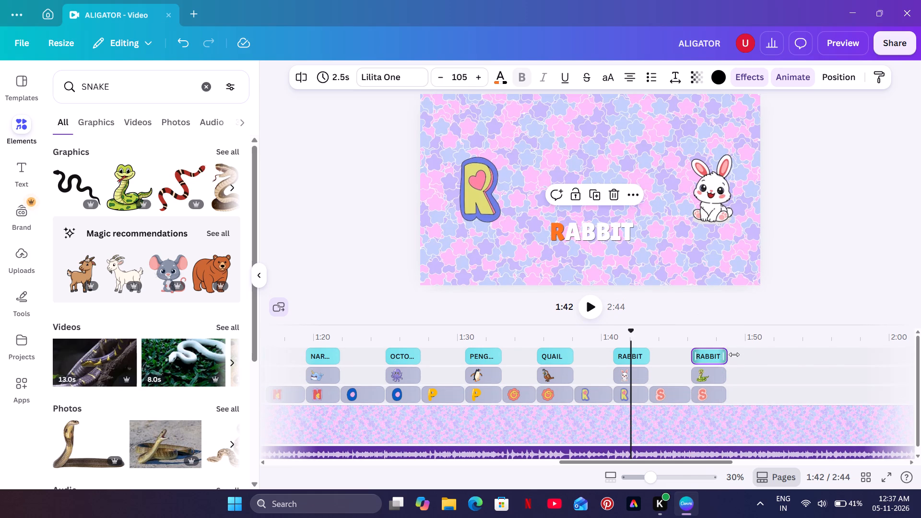
# Replace the copied caption's text in the snake scene with SNAKE in capitals.
pyautogui.click(711, 339)
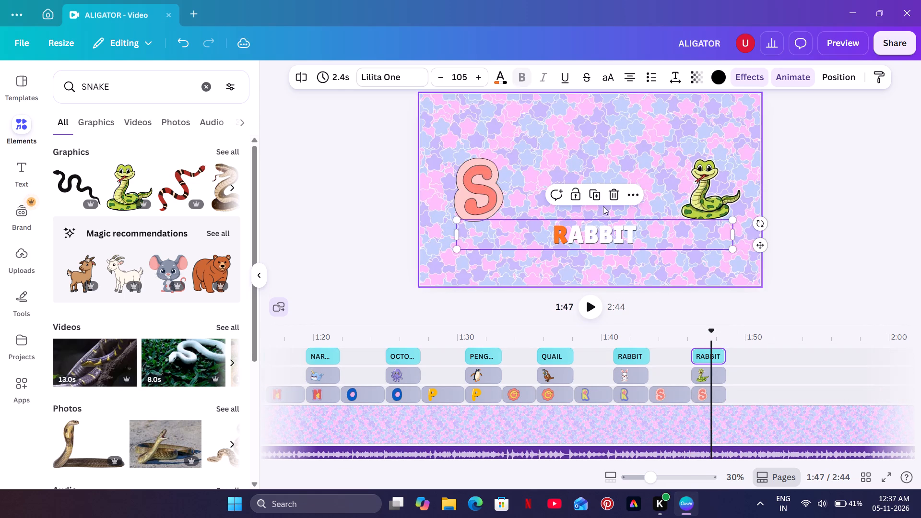
pyautogui.click(606, 234)
pyautogui.press('BackSpace')
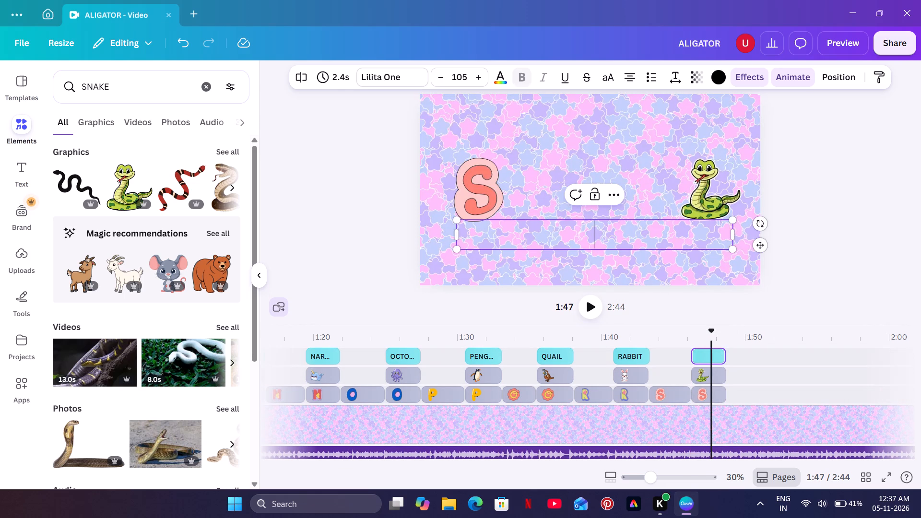
pyautogui.write('snake')
pyautogui.press('BackSpace')
pyautogui.press('BackSpace')
pyautogui.press('BackSpace')
pyautogui.press('BackSpace')
pyautogui.press('BackSpace')
pyautogui.press('BackSpace')
pyautogui.press('BackSpace')
pyautogui.press('BackSpace')
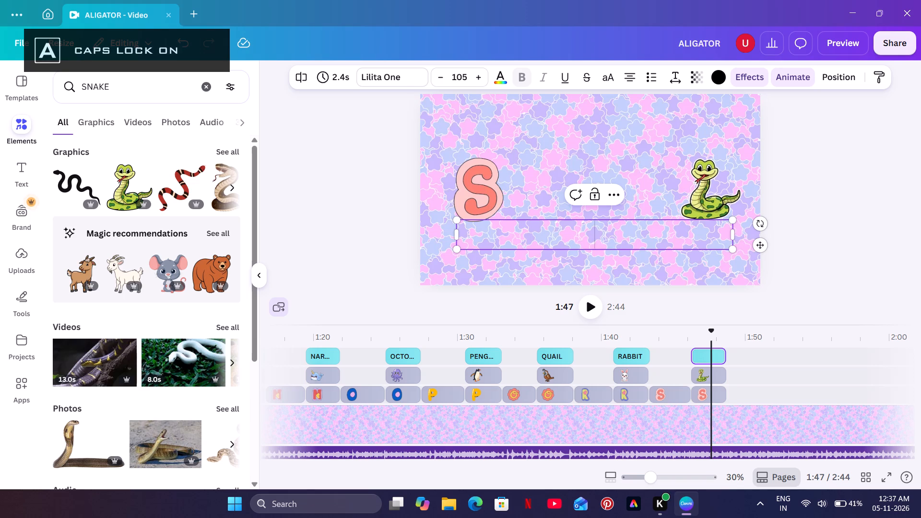
pyautogui.write('SNAKE')
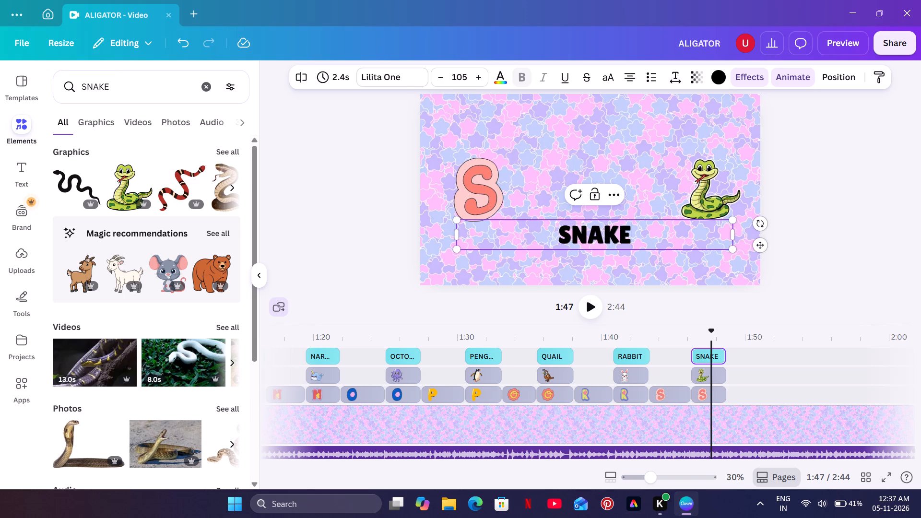
# Shift the SNAKE caption slightly left, keeping it below and between the S and the snake.
pyautogui.moveTo(766, 243); pyautogui.dragTo(754, 243)
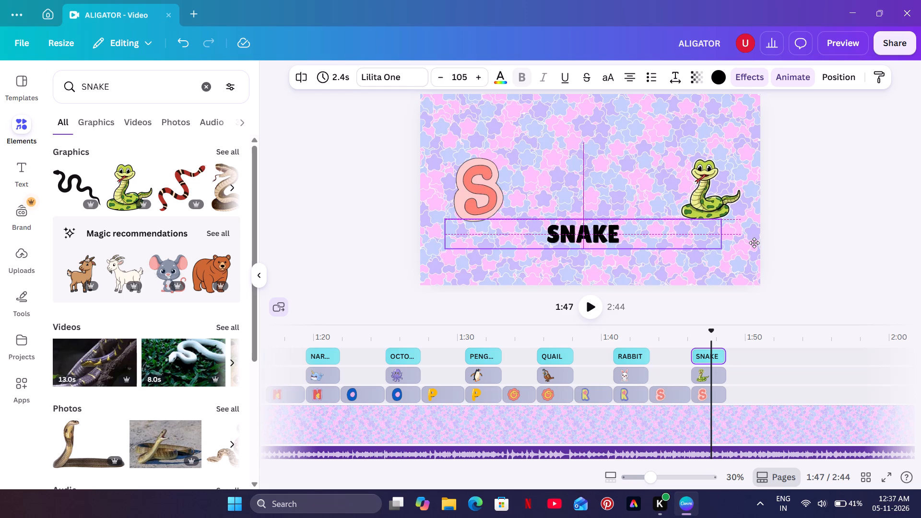
pyautogui.moveTo(754, 243); pyautogui.dragTo(756, 243)
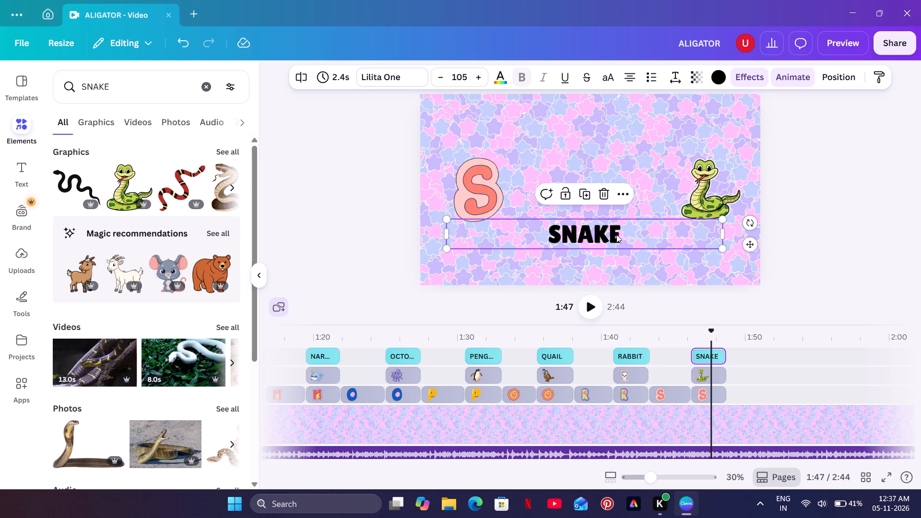
# Colour the letters NAKE of the SNAKE caption white.
pyautogui.click(620, 234)
pyautogui.moveTo(620, 234); pyautogui.dragTo(571, 234)
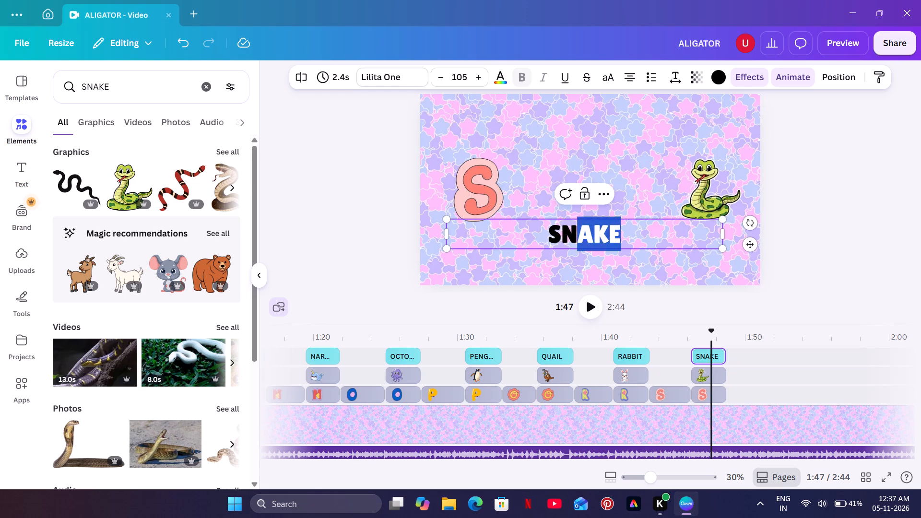
pyautogui.moveTo(571, 234); pyautogui.dragTo(565, 234)
pyautogui.click(496, 76)
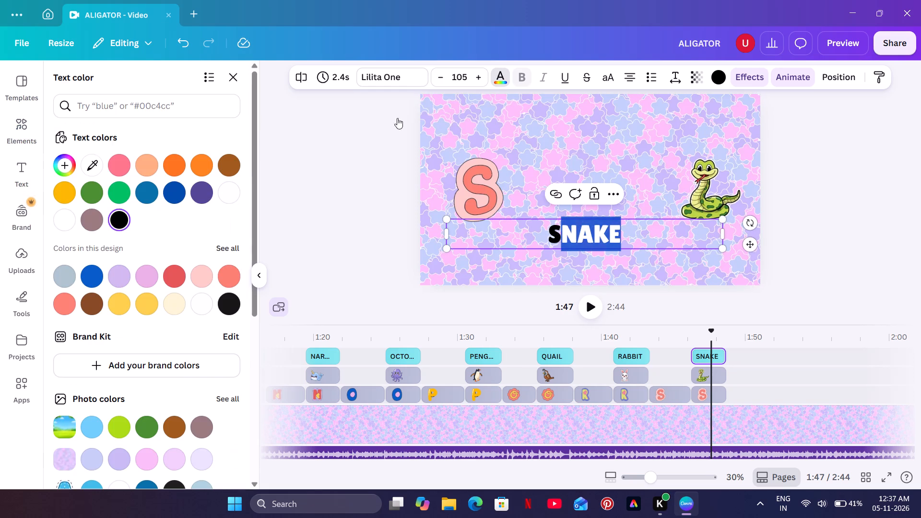
pyautogui.click(226, 197)
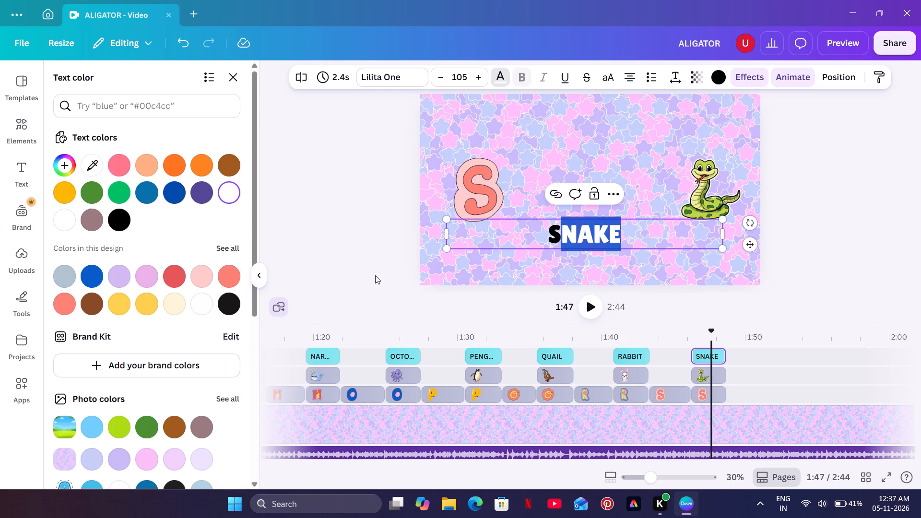
pyautogui.click(346, 244)
pyautogui.click(424, 234)
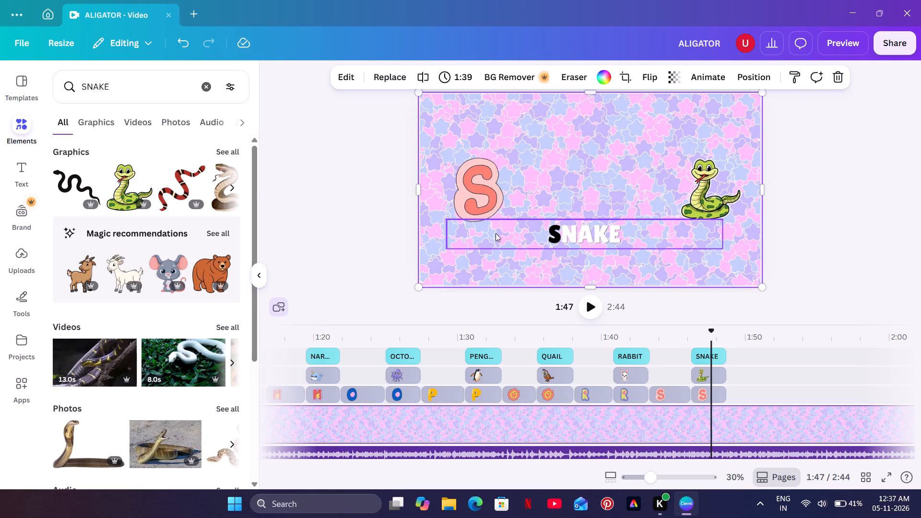
# Colour the initial S of the SNAKE caption coral to match the S graphic.
pyautogui.click(560, 232)
pyautogui.click(560, 232)
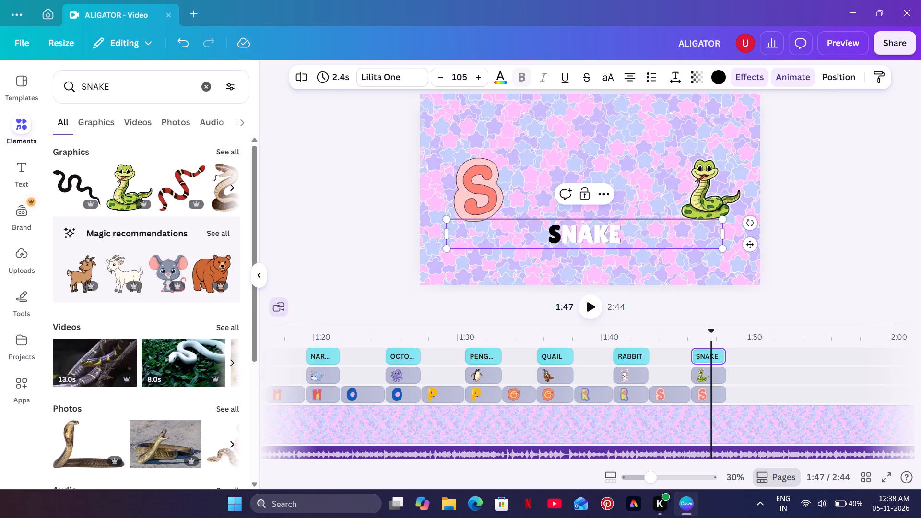
pyautogui.moveTo(560, 232); pyautogui.dragTo(549, 234)
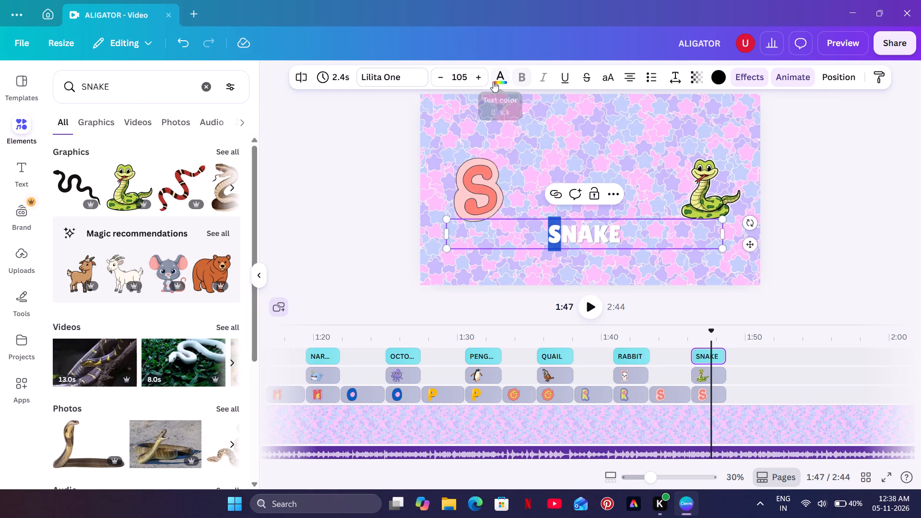
pyautogui.click(493, 82)
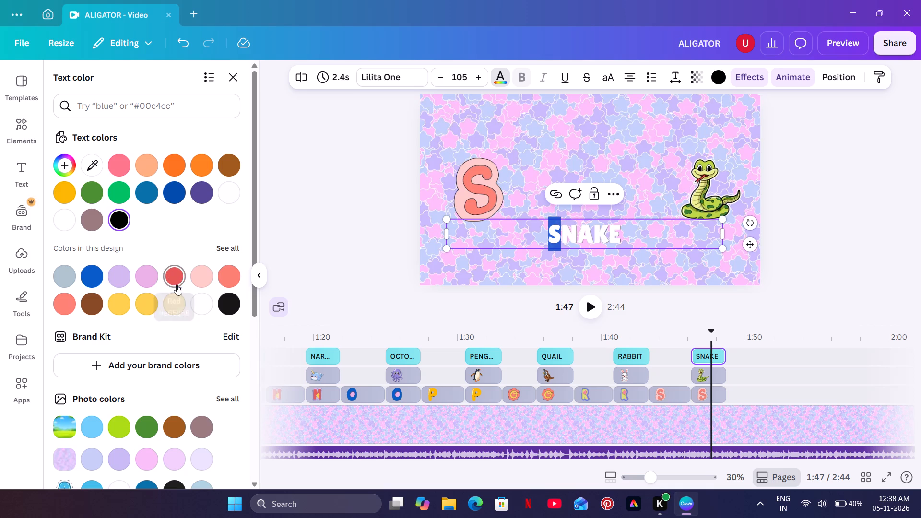
pyautogui.click(230, 283)
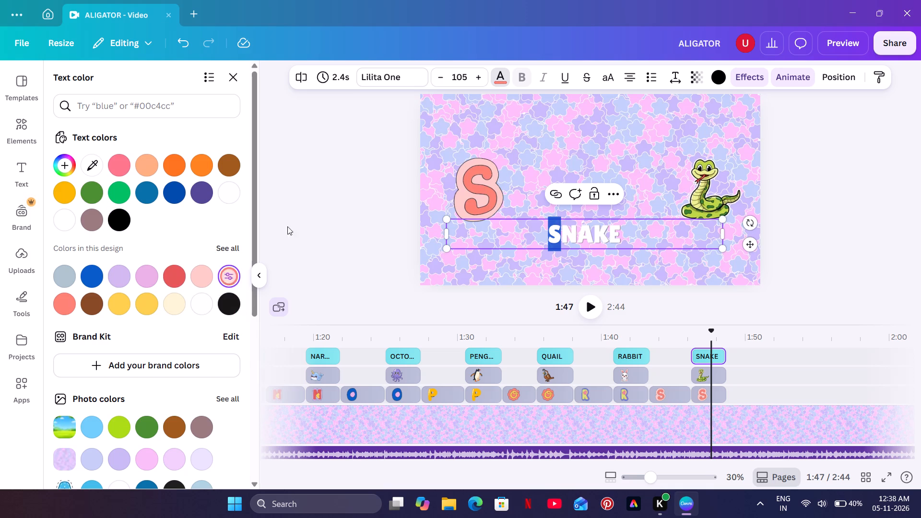
pyautogui.doubleClick(301, 204)
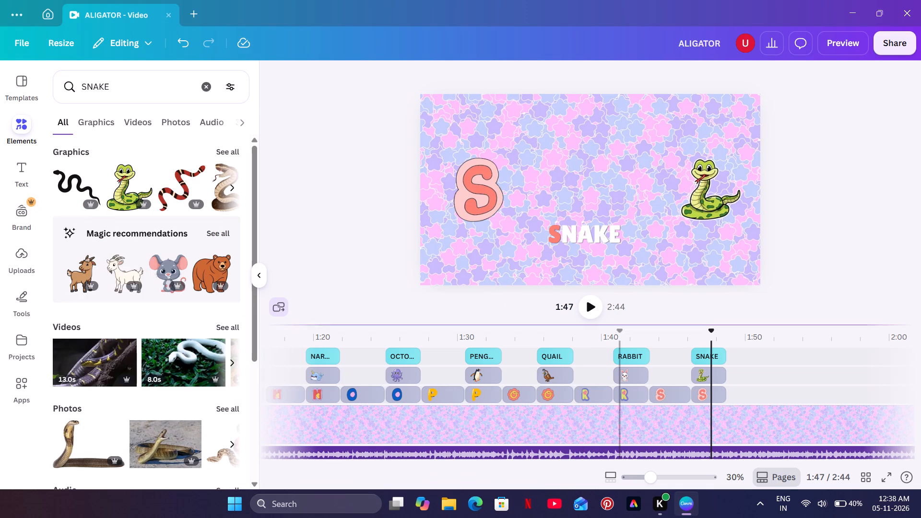
# Compare the rabbit and snake scenes and play back the end of the snake scene to check its timing.
pyautogui.click(626, 328)
pyautogui.click(628, 340)
pyautogui.click(672, 341)
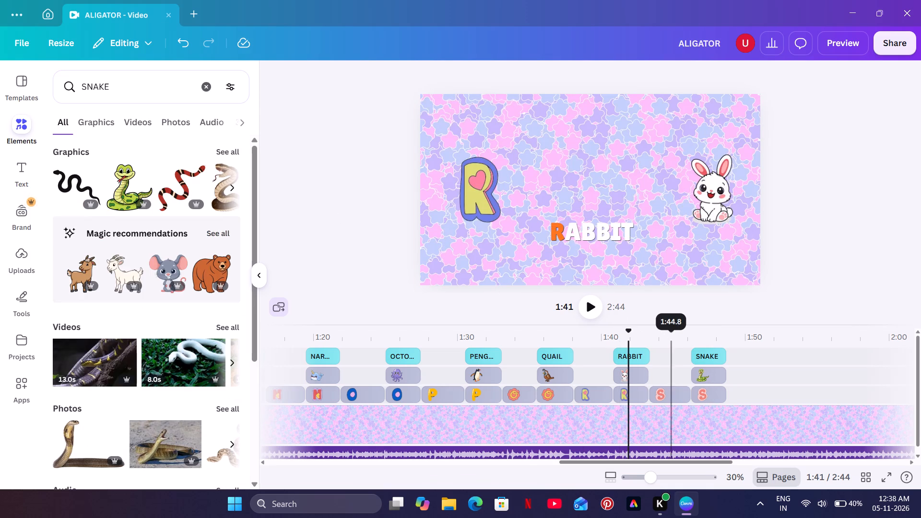
pyautogui.click(704, 342)
pyautogui.click(596, 321)
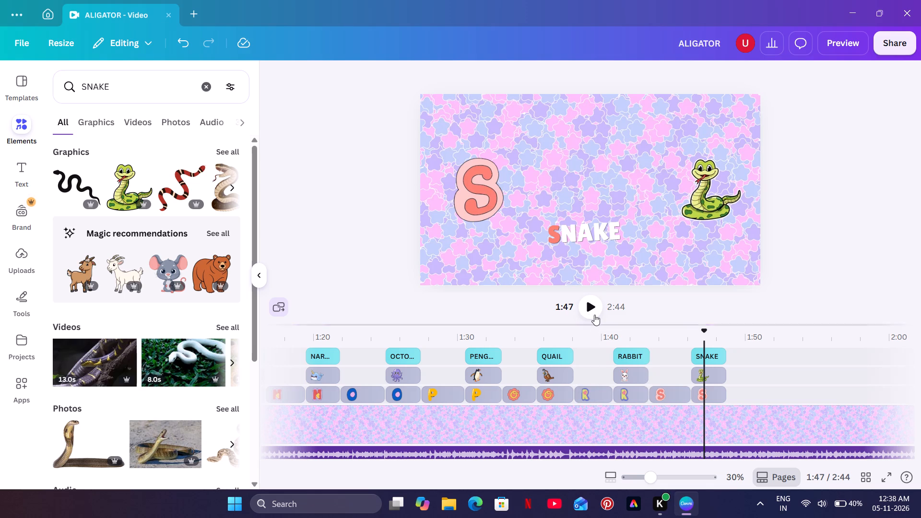
pyautogui.click(594, 315)
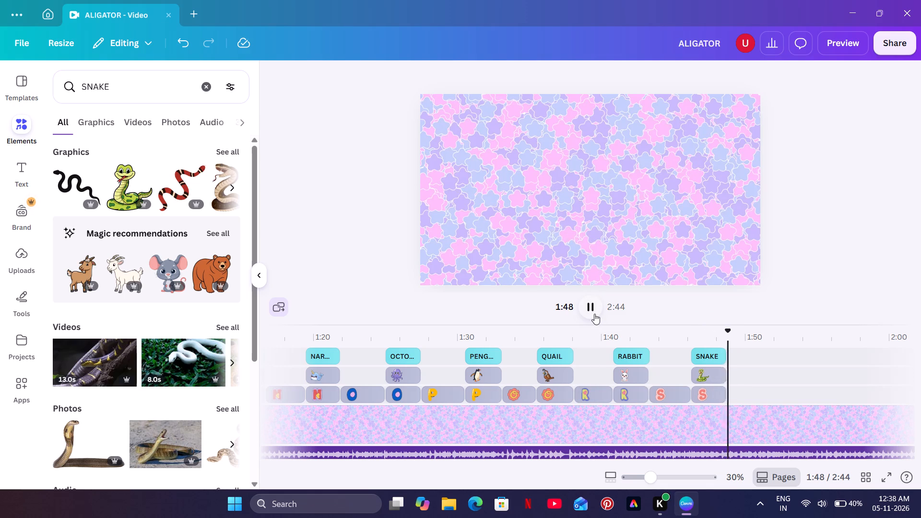
pyautogui.click(594, 314)
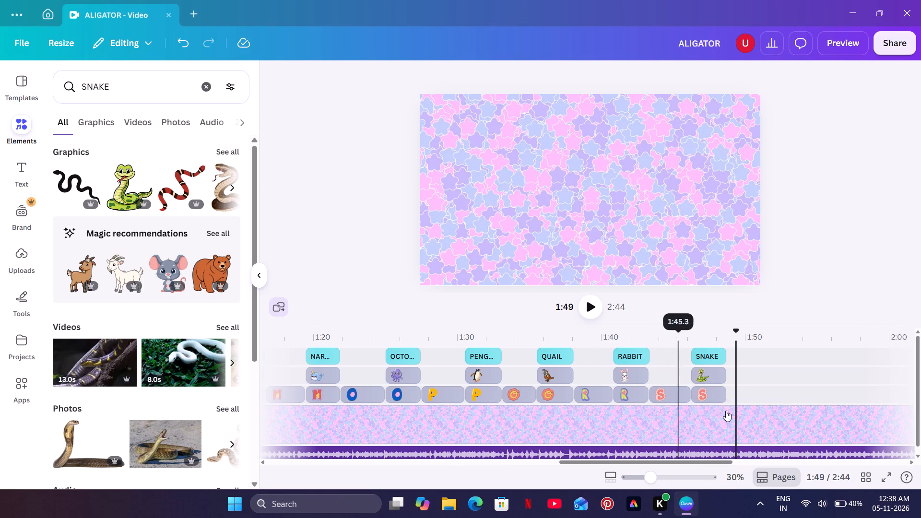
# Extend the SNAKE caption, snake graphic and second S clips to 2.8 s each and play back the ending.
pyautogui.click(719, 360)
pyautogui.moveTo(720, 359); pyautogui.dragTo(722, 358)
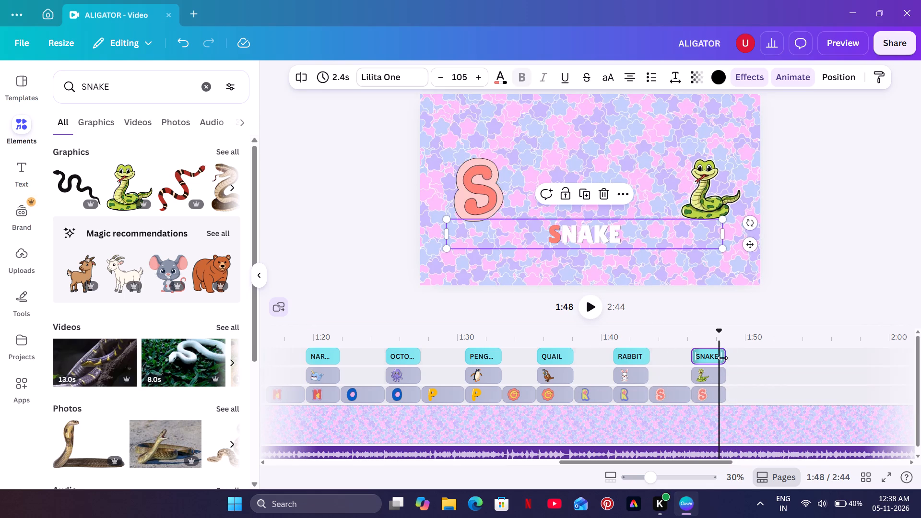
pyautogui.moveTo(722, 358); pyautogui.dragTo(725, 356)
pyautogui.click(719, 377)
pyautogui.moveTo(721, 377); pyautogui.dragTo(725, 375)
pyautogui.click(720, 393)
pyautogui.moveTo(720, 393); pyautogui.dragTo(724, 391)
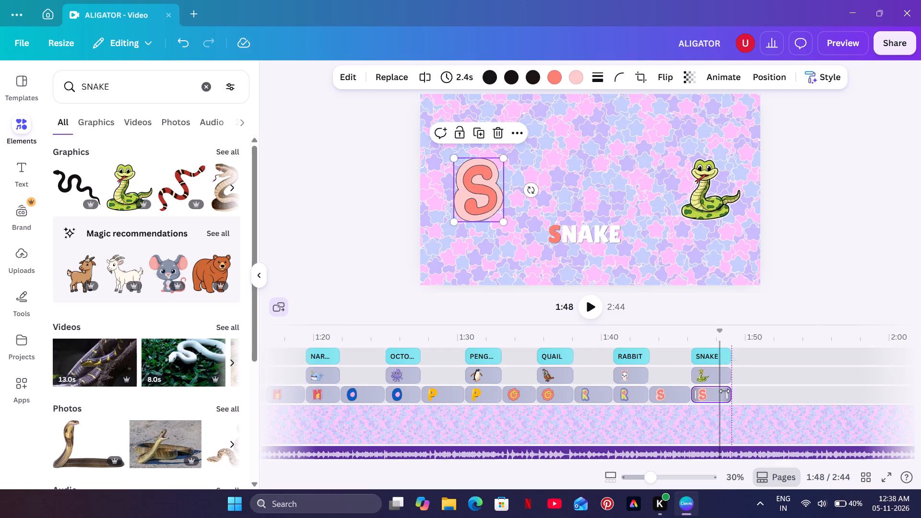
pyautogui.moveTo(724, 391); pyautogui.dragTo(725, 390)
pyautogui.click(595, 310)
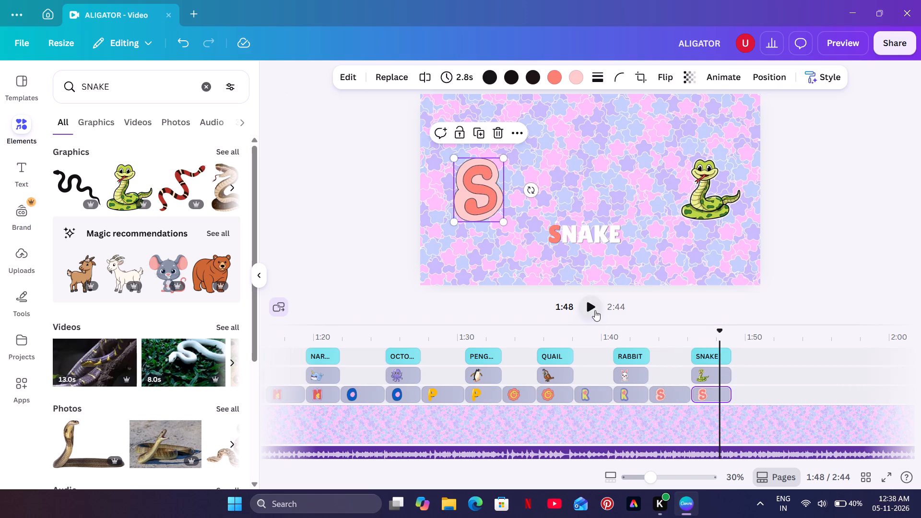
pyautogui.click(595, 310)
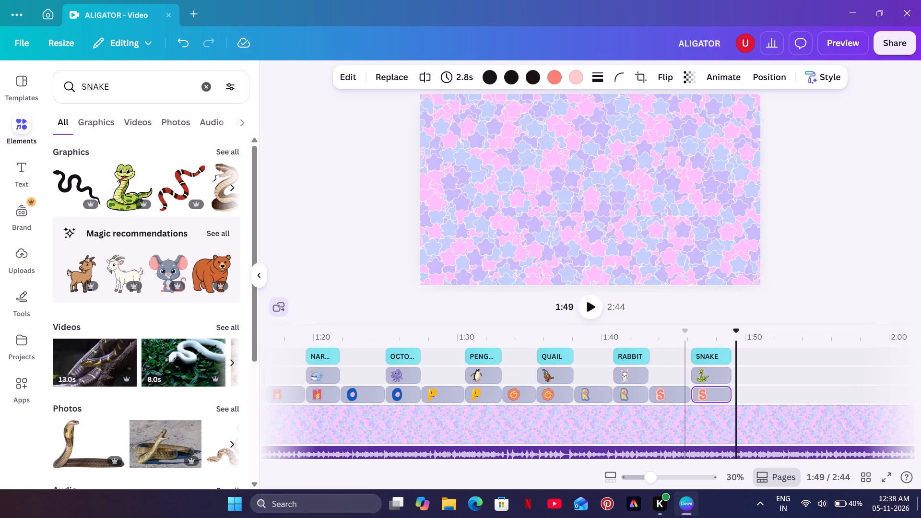
# Set the SNAKE caption, snake graphic and second S clips to 2.5 s each, and play back the scene.
pyautogui.click(728, 359)
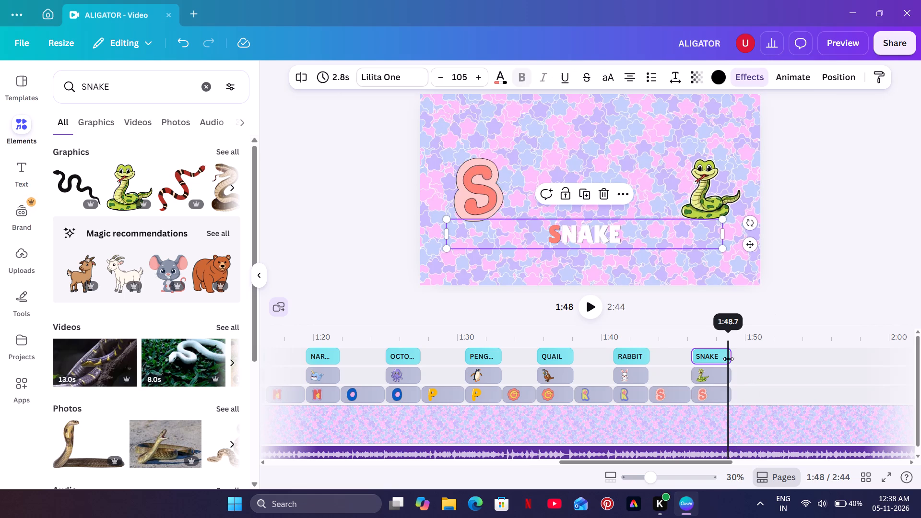
pyautogui.moveTo(728, 359); pyautogui.dragTo(723, 359)
pyautogui.click(724, 376)
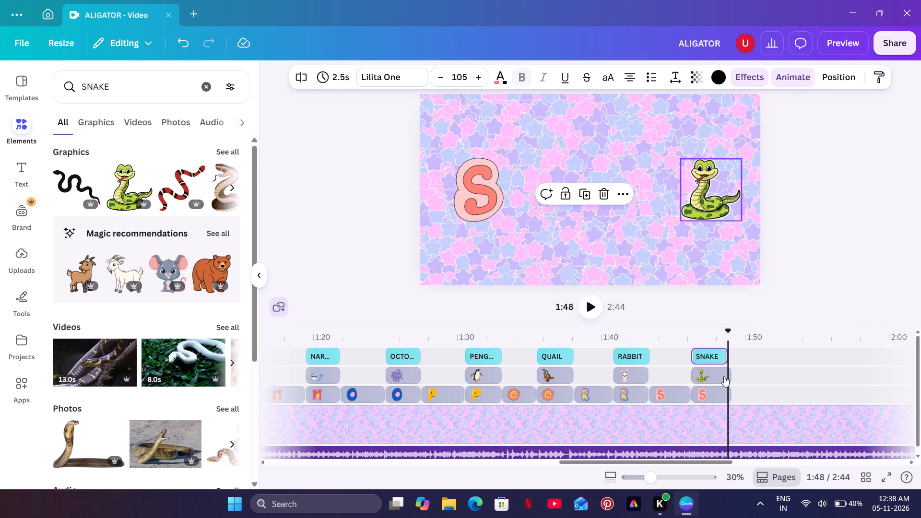
pyautogui.click(725, 376)
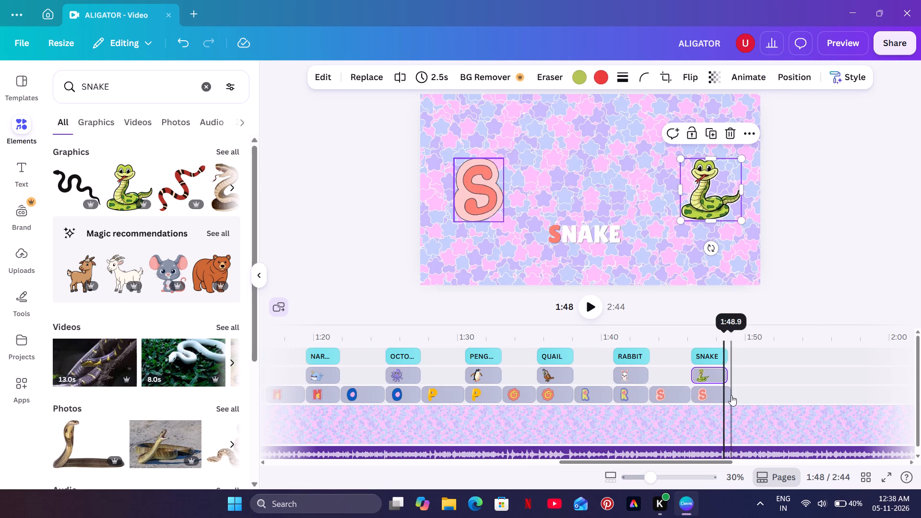
pyautogui.click(728, 396)
pyautogui.click(728, 396)
pyautogui.click(724, 397)
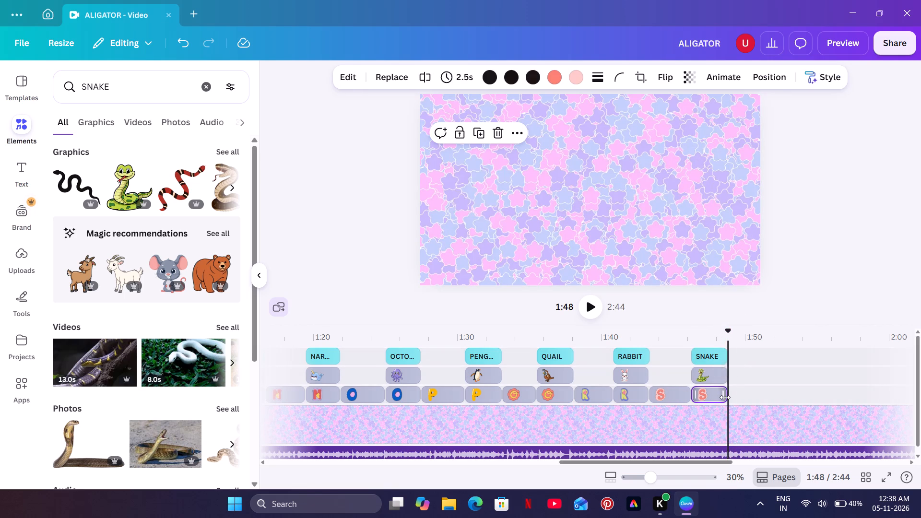
pyautogui.click(695, 341)
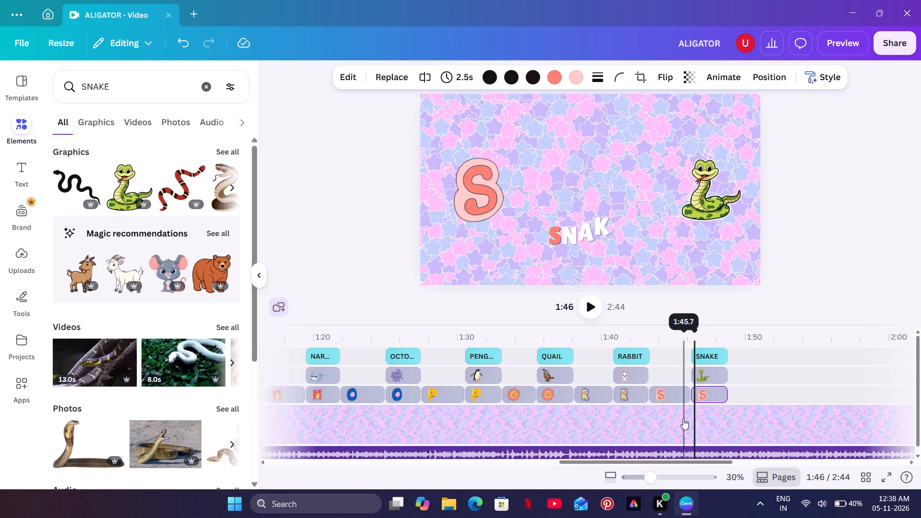
pyautogui.click(585, 306)
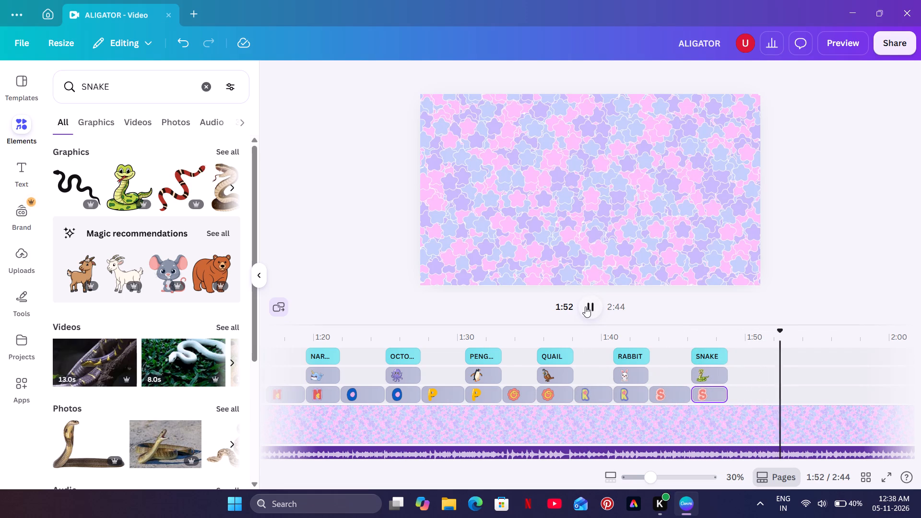
pyautogui.click(585, 306)
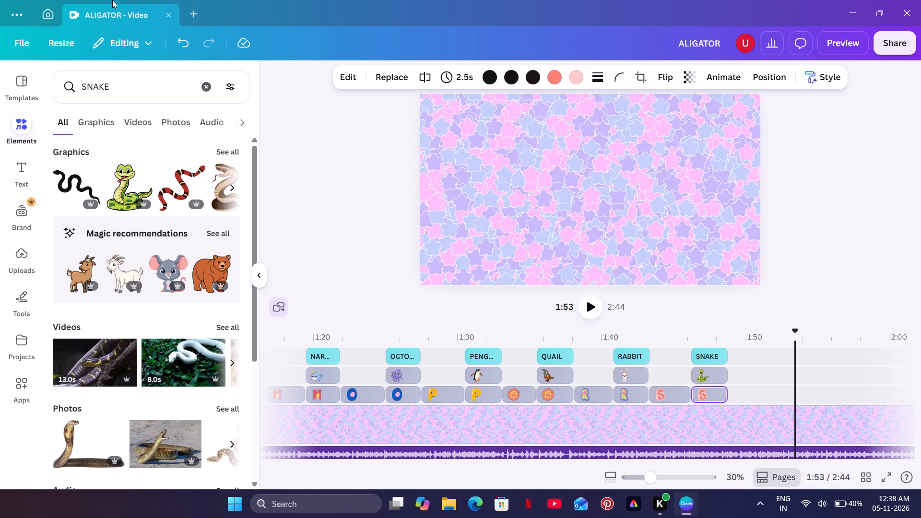
# Reopen the recent letter-set search set:nAFrxlyoLGo and add the blue T with pink hearts at 1:53.
pyautogui.click(210, 85)
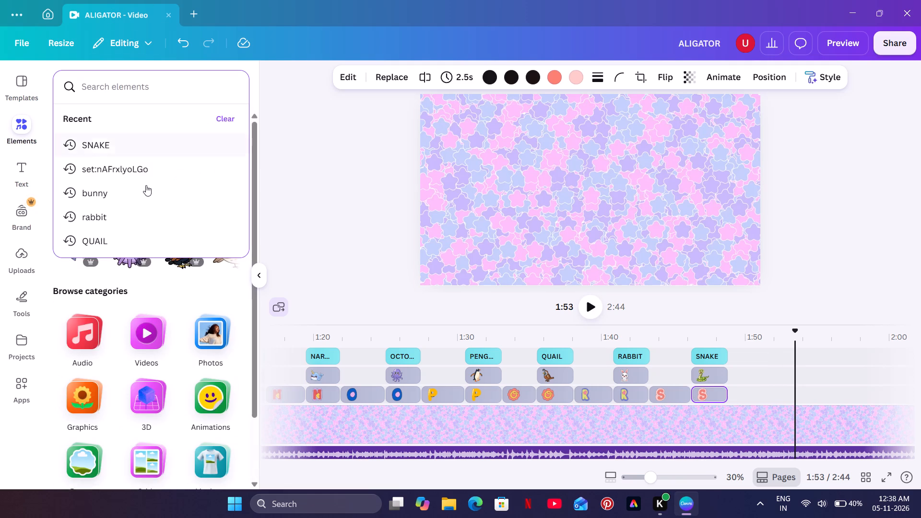
pyautogui.click(147, 171)
pyautogui.scroll(-2, 147, 171)
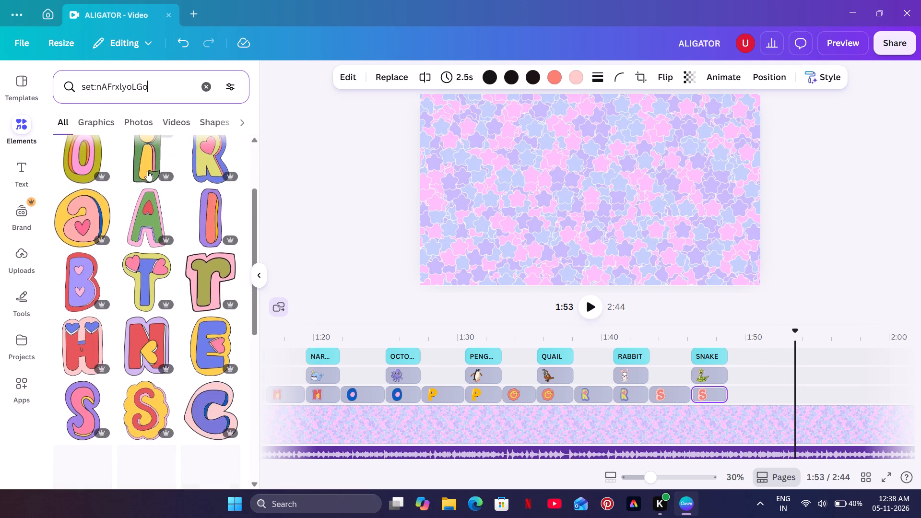
pyautogui.scroll(-1, 147, 171)
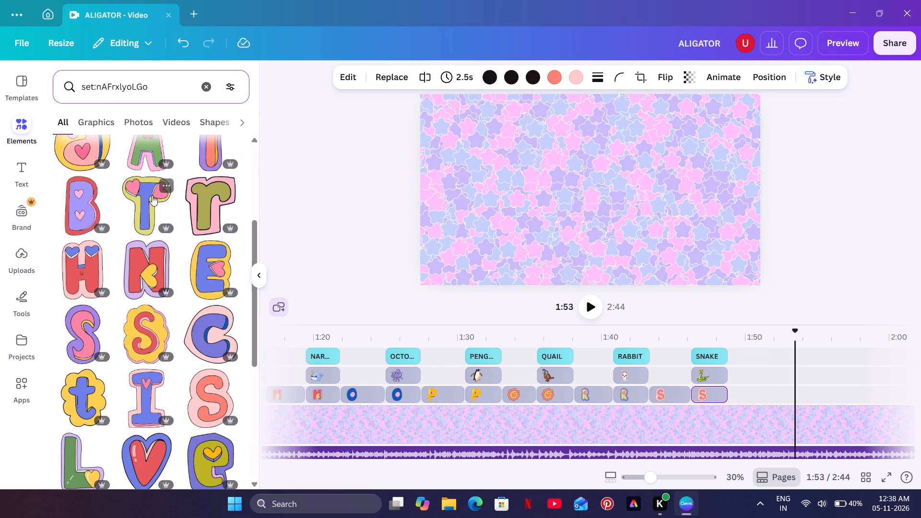
pyautogui.click(152, 195)
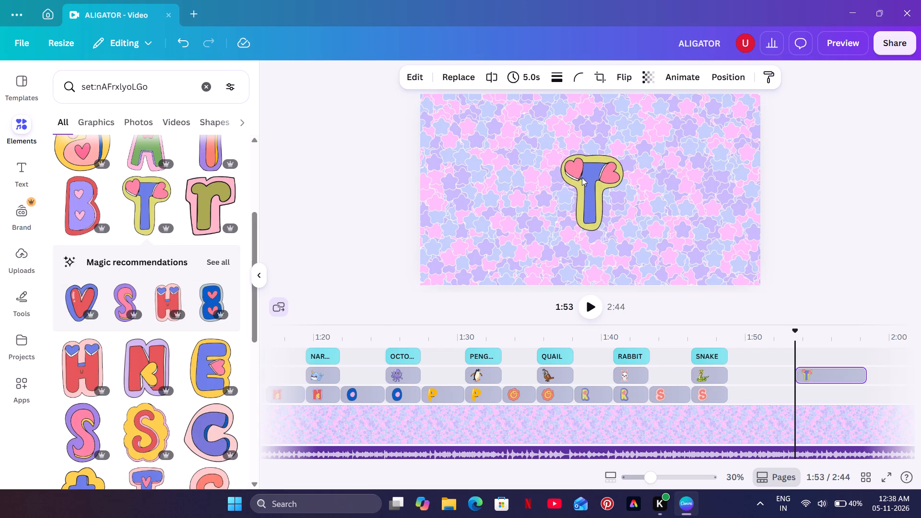
# Enlarge the T slightly and shift it a little up and left, keeping it near the canvas centre.
pyautogui.click(584, 183)
pyautogui.click(617, 223)
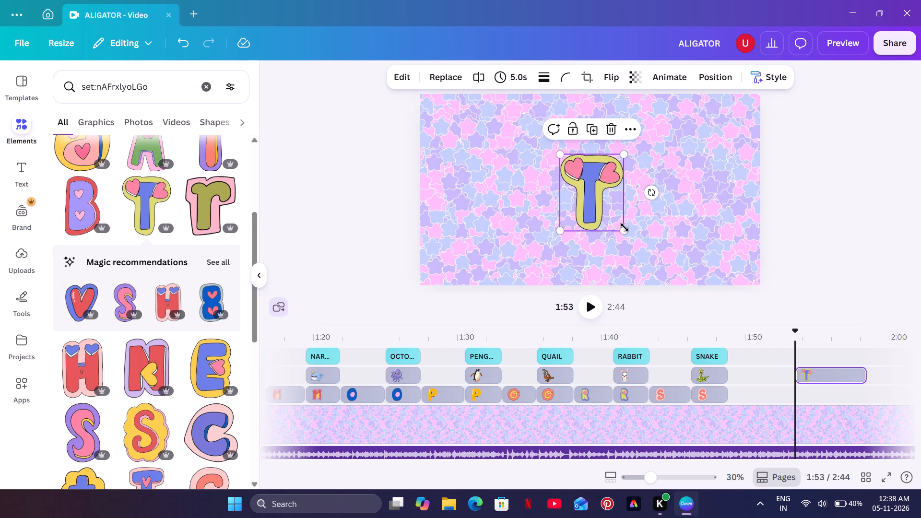
pyautogui.moveTo(625, 227); pyautogui.dragTo(631, 235)
pyautogui.moveTo(602, 215); pyautogui.dragTo(594, 205)
pyautogui.click(674, 190)
# Move the T clip onto the letter track, directly after the second S clip.
pyautogui.moveTo(811, 373); pyautogui.dragTo(806, 378)
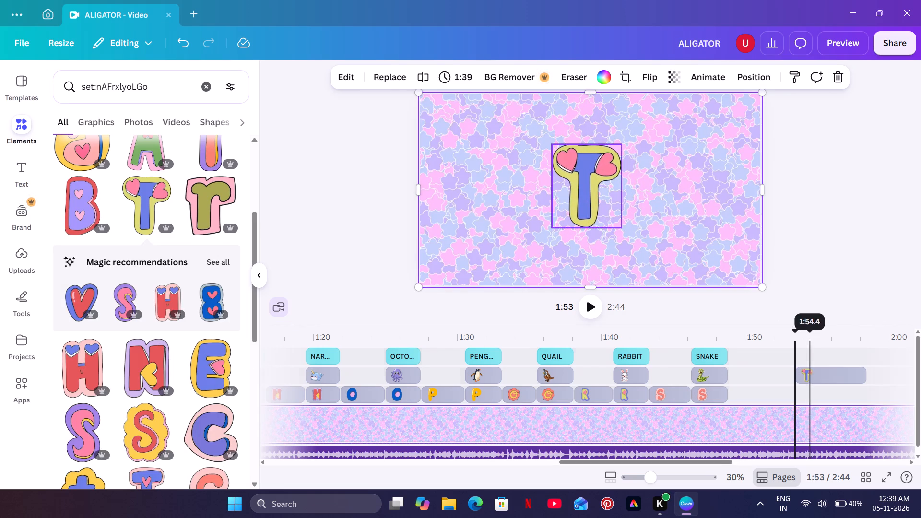
pyautogui.moveTo(806, 378); pyautogui.dragTo(746, 390)
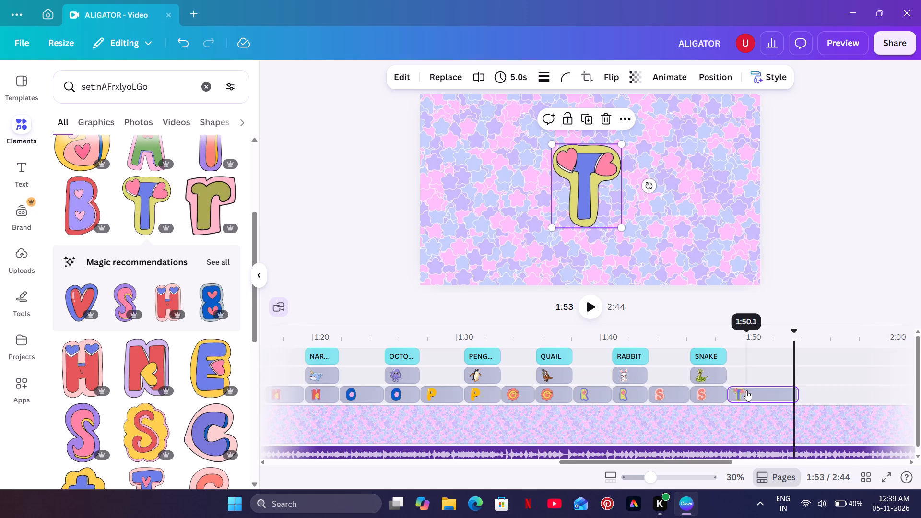
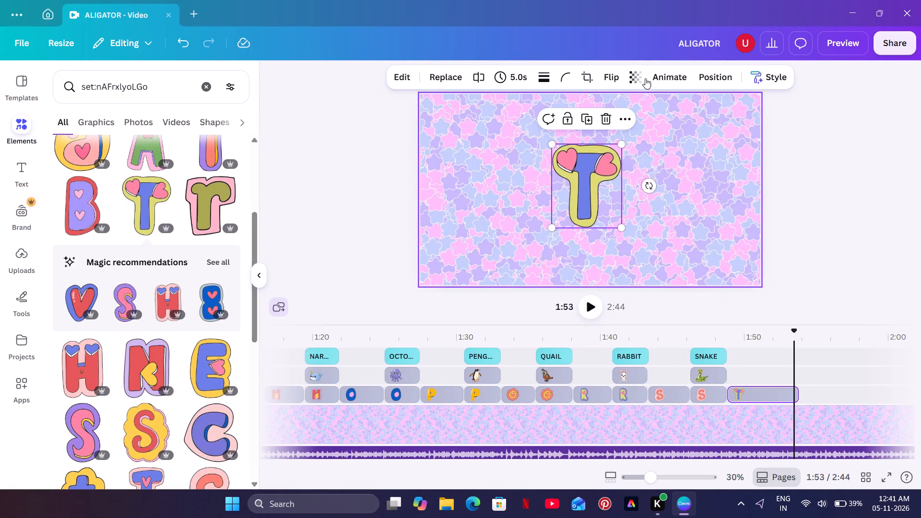
# Play back the T clip repeatedly to find the cut point, and split it at 1:51.
pyautogui.click(586, 304)
pyautogui.click(586, 304)
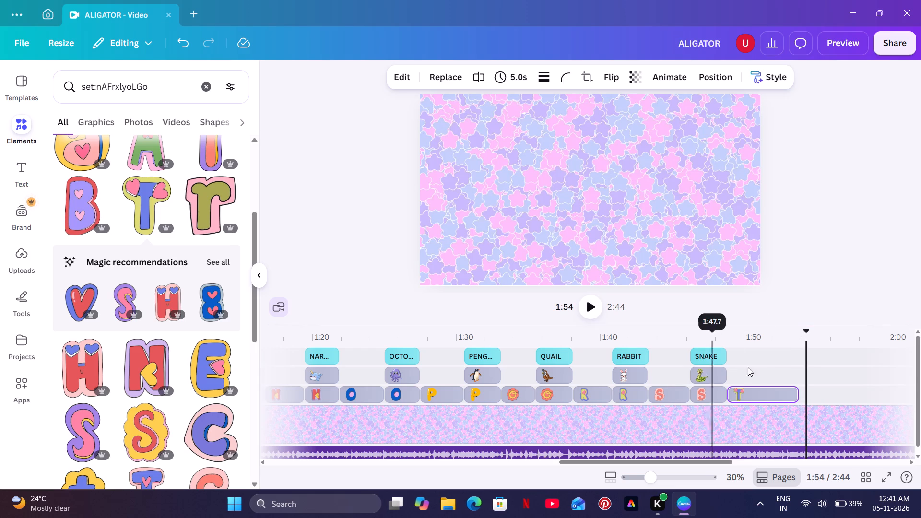
pyautogui.click(767, 365)
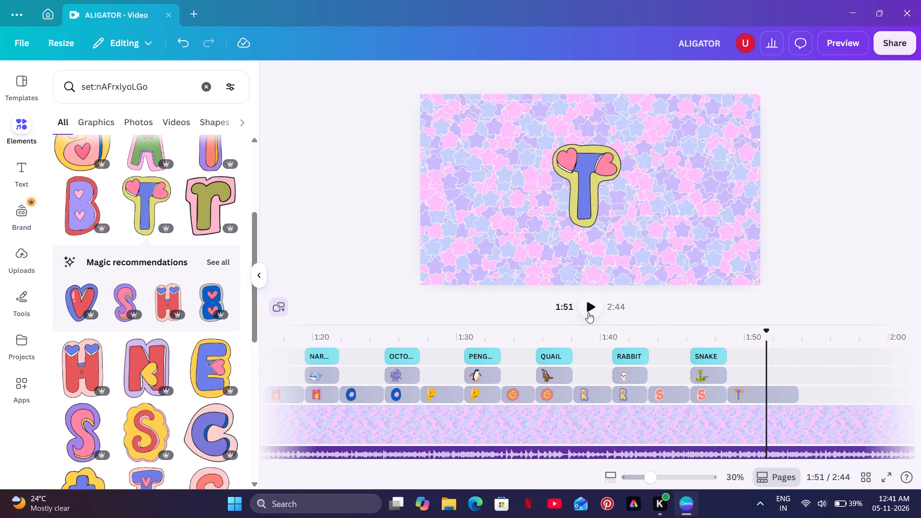
pyautogui.click(588, 312)
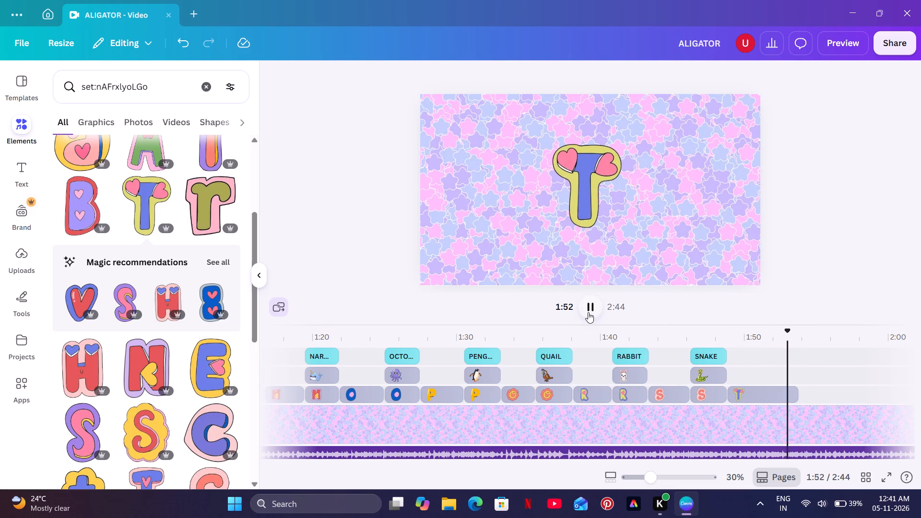
pyautogui.click(588, 312)
pyautogui.click(759, 363)
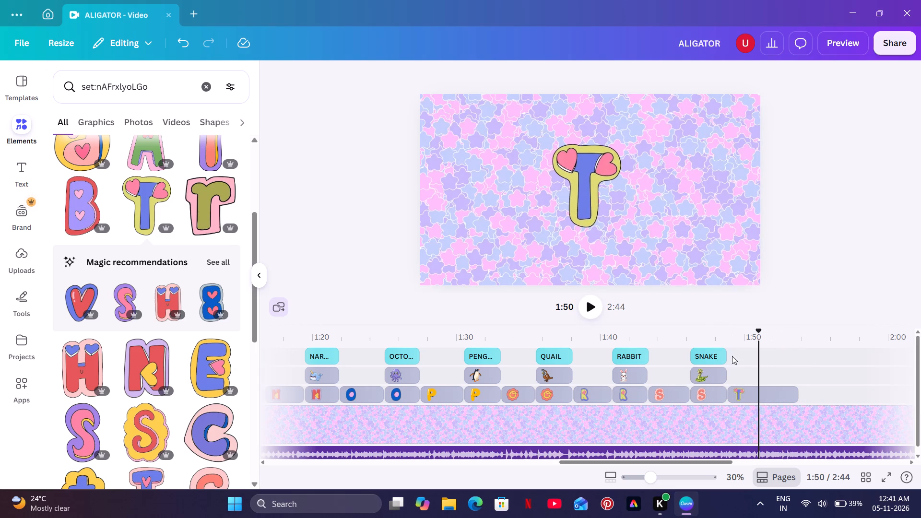
pyautogui.click(590, 306)
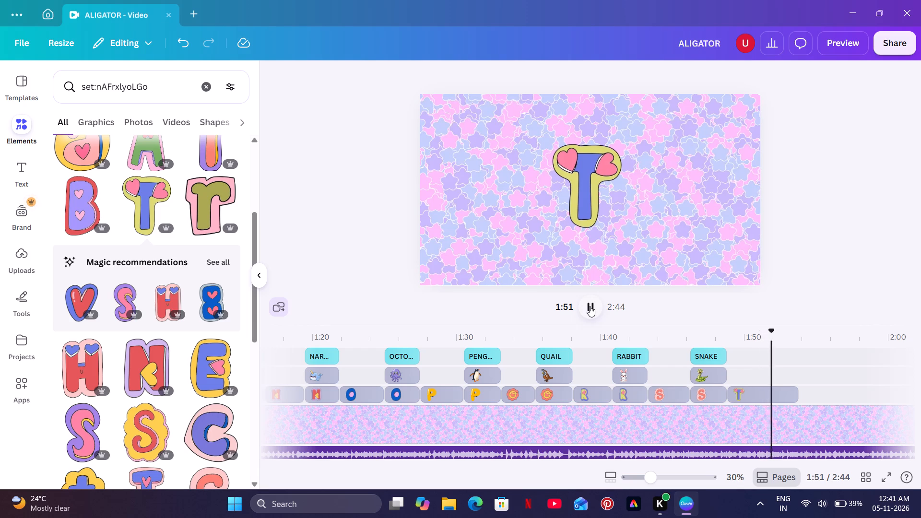
pyautogui.click(590, 306)
pyautogui.click(756, 363)
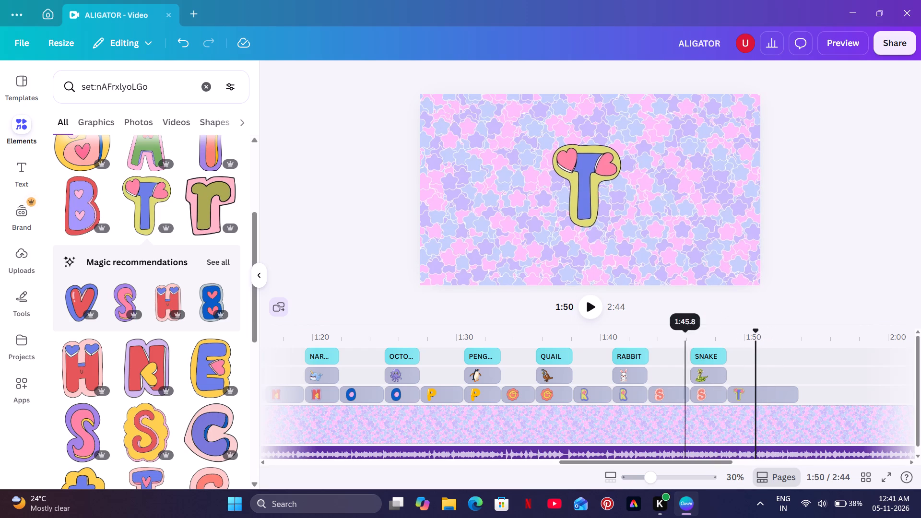
pyautogui.click(590, 310)
pyautogui.click(590, 308)
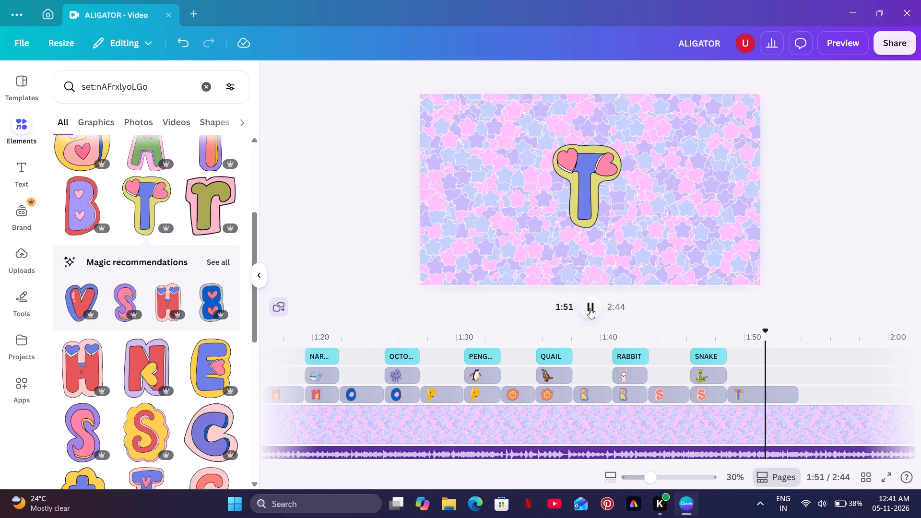
pyautogui.rightClick(759, 392)
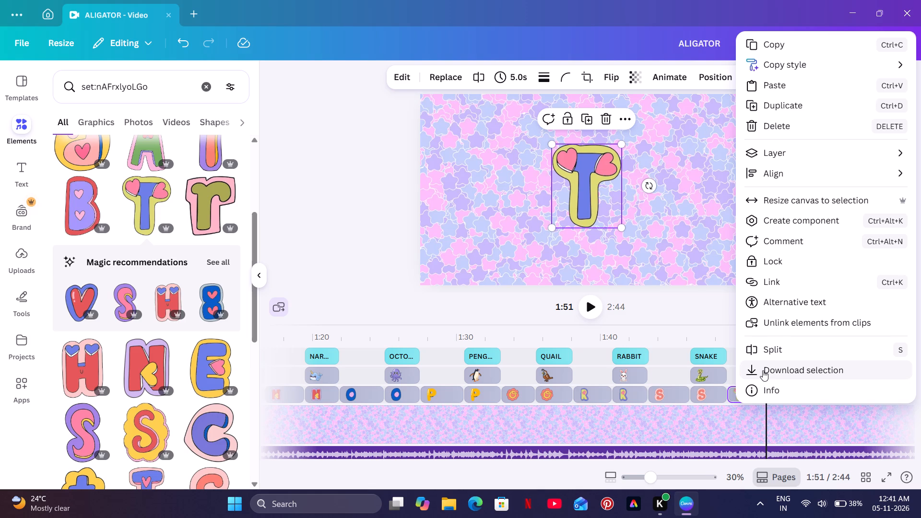
pyautogui.click(763, 356)
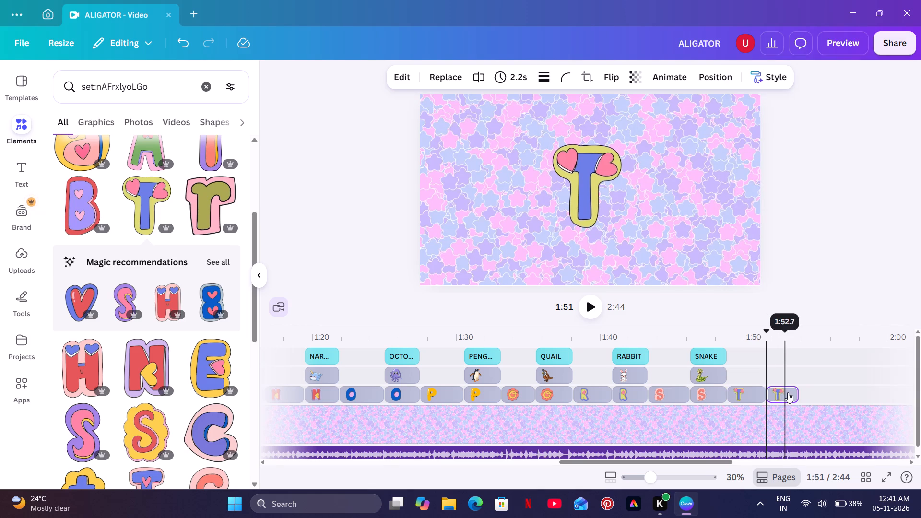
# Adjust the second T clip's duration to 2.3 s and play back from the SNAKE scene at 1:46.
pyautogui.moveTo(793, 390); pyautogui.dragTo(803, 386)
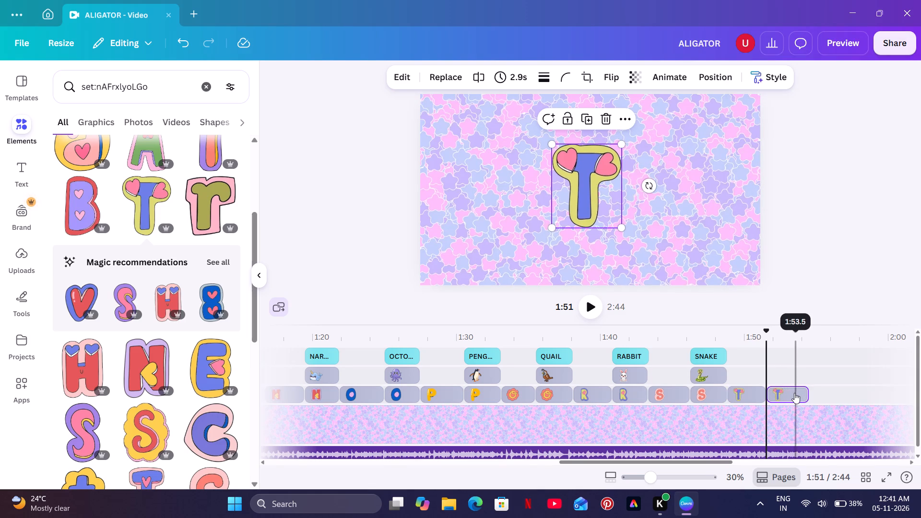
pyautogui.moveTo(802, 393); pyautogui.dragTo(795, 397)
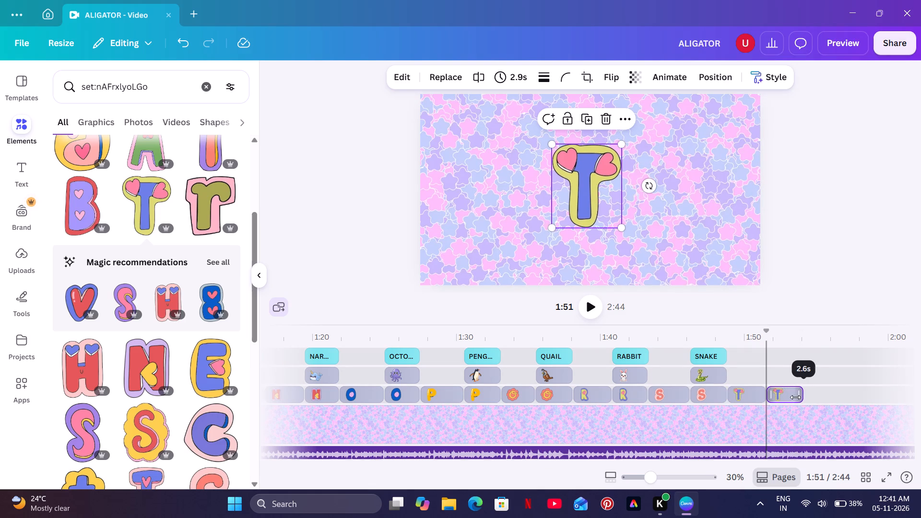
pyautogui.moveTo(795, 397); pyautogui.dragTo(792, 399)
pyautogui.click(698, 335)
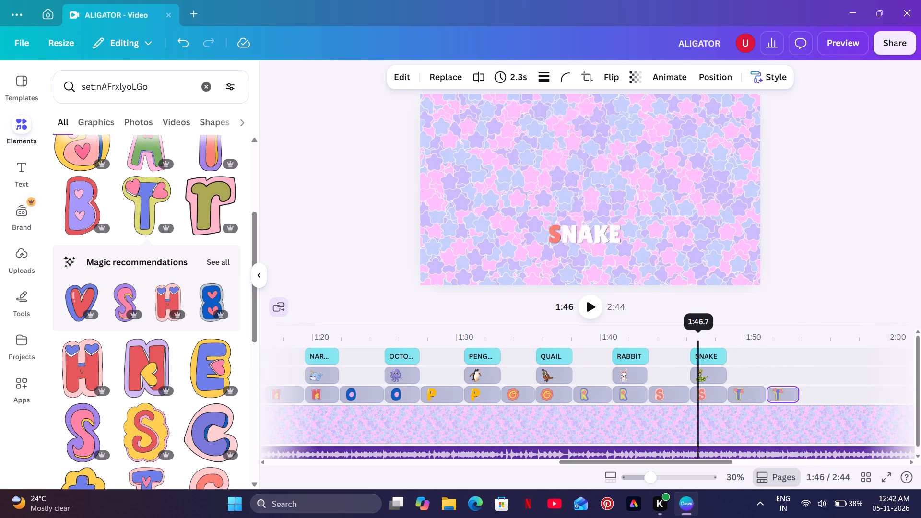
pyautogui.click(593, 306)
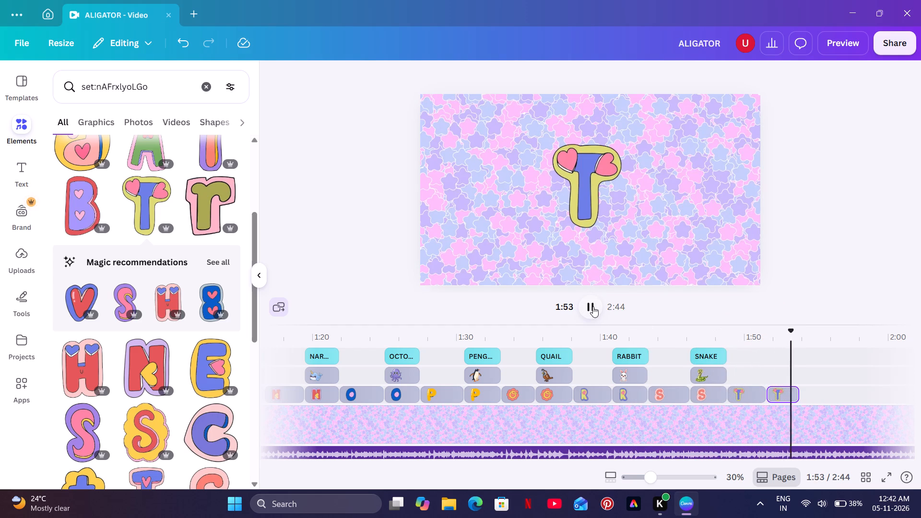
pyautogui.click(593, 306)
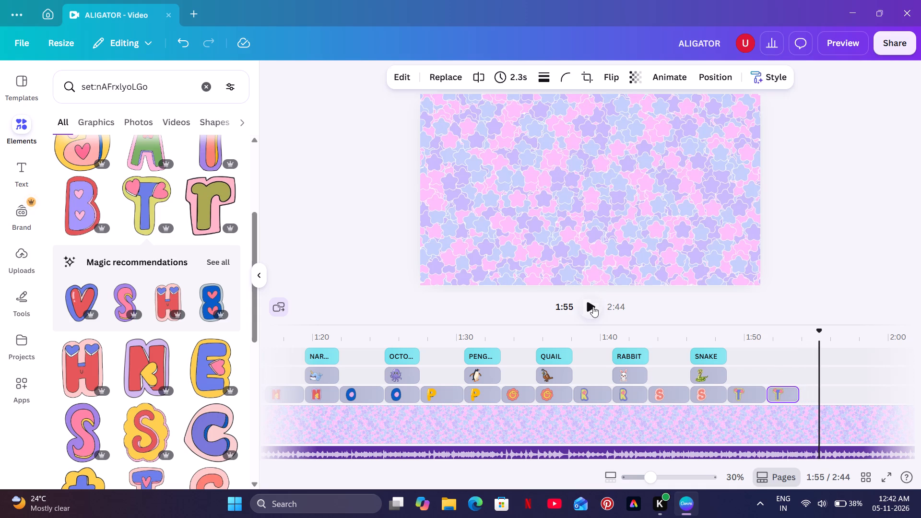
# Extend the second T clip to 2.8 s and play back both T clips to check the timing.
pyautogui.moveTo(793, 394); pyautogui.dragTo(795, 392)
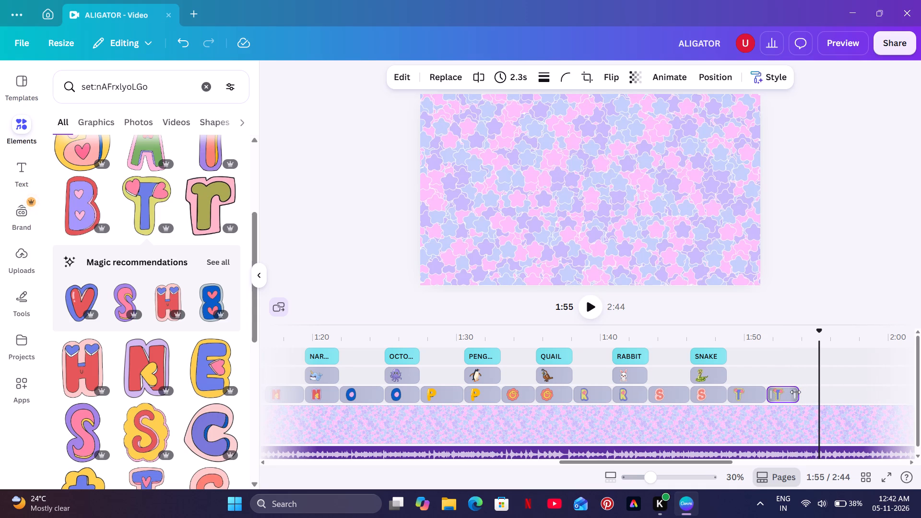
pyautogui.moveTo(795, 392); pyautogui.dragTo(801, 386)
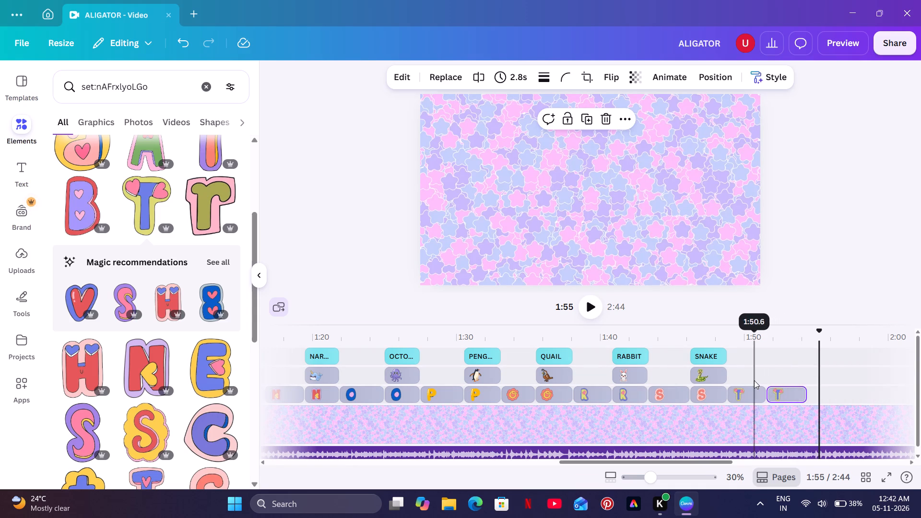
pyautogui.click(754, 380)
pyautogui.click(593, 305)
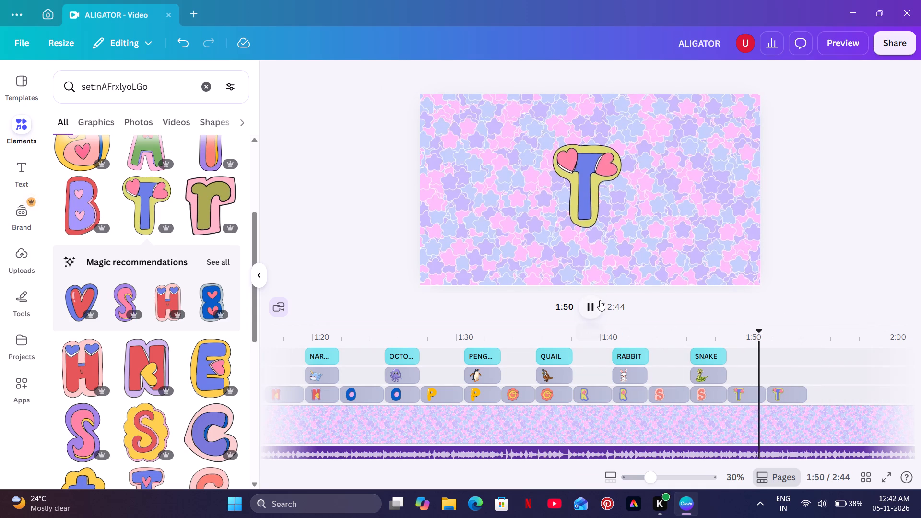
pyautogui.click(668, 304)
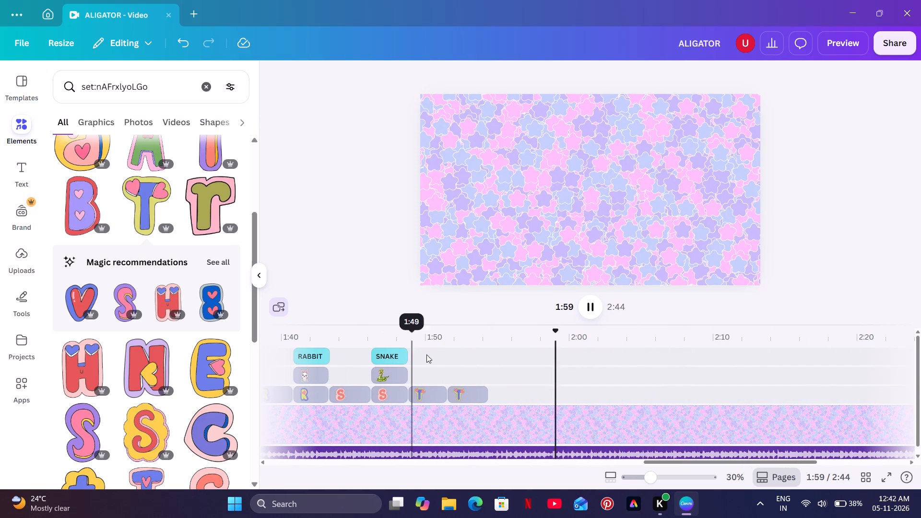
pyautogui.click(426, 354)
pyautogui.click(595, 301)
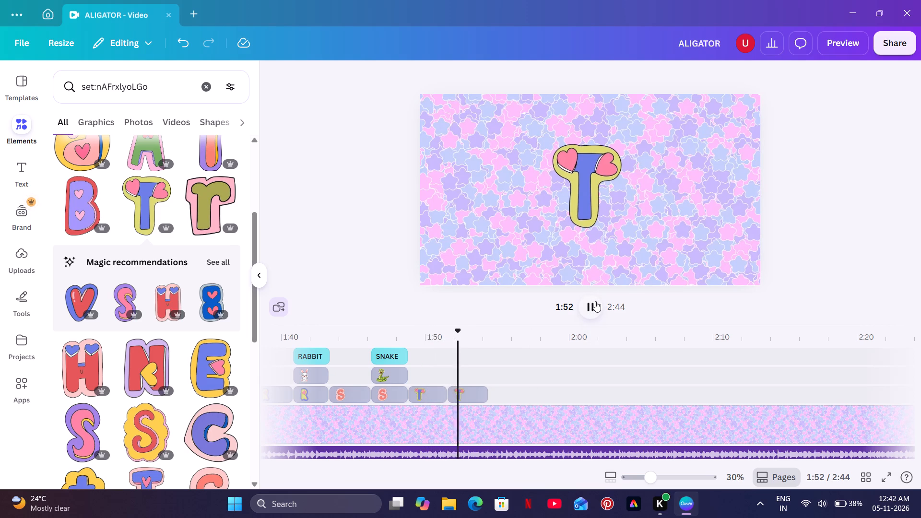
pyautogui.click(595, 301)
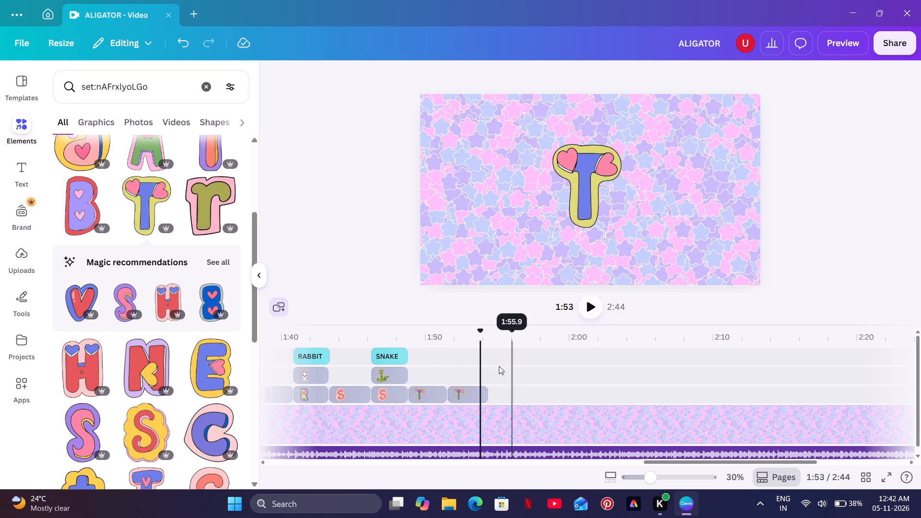
# Shorten the second T clip to 2.5 s and play it back from 1:52.
pyautogui.click(485, 390)
pyautogui.click(485, 391)
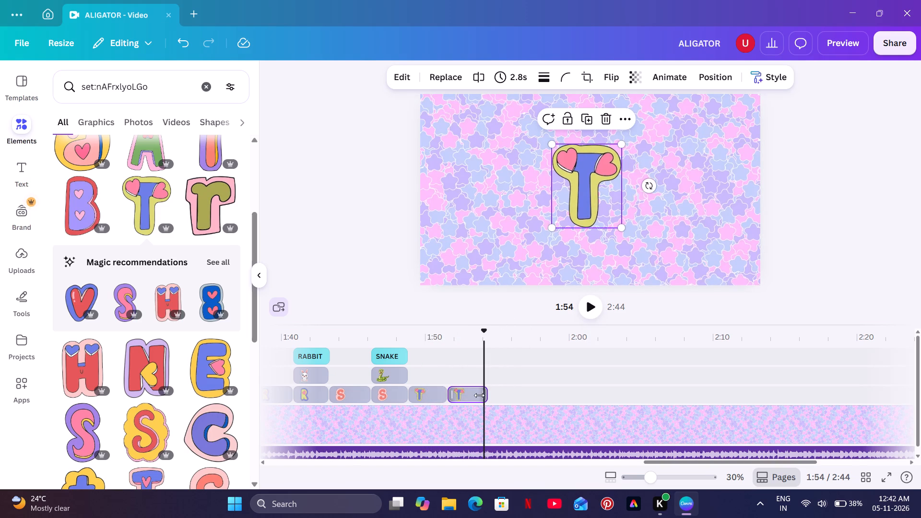
pyautogui.click(479, 395)
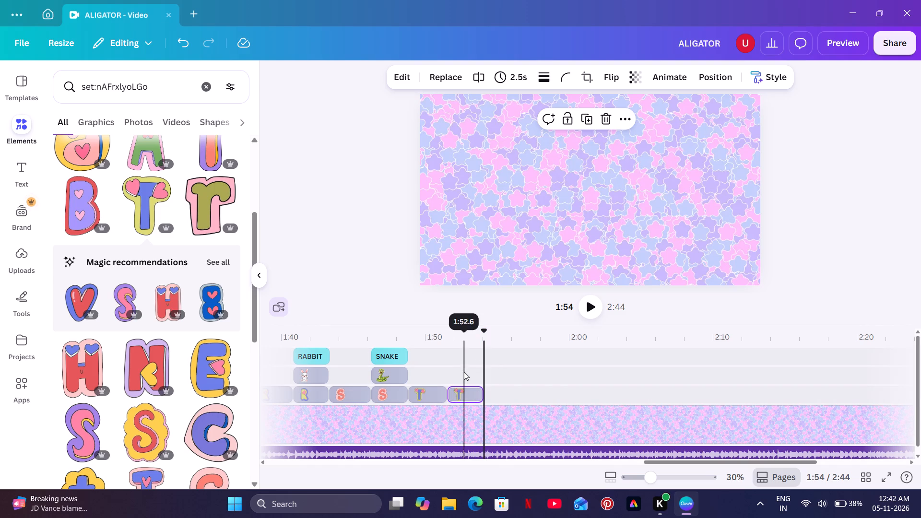
pyautogui.click(456, 371)
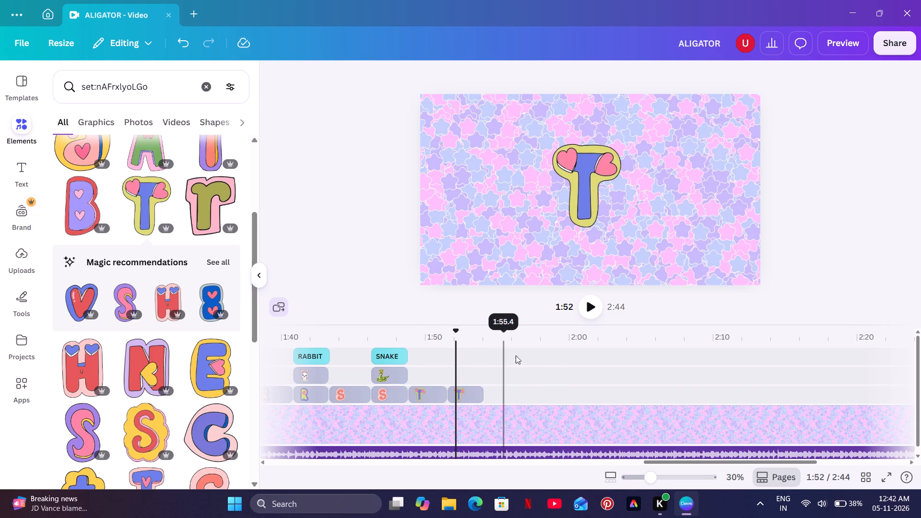
pyautogui.click(590, 301)
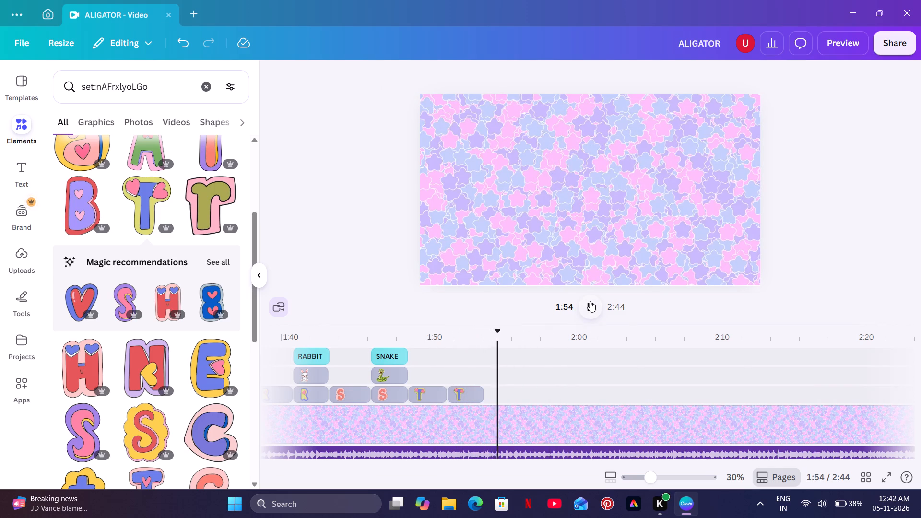
pyautogui.click(590, 301)
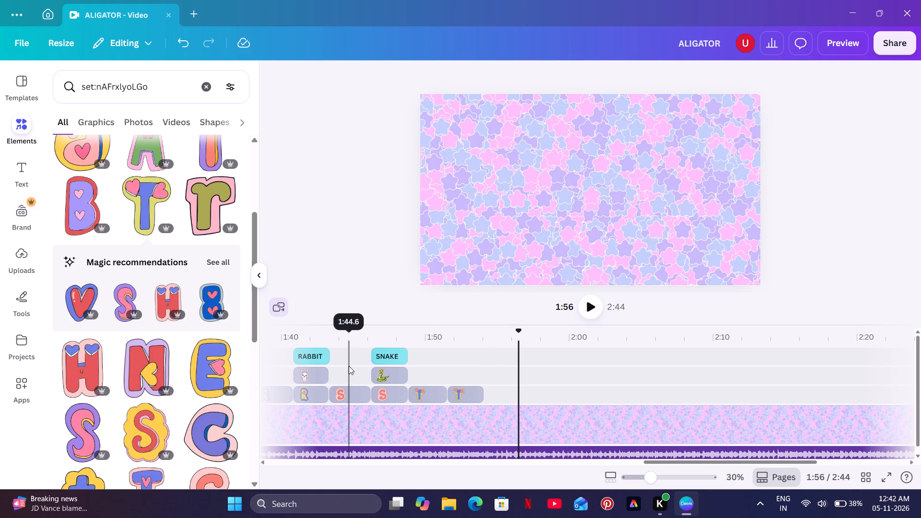
# Search the elements for TIGER and add the standing orange tiger graphic with the curled tail at 1:56.
pyautogui.click(202, 85)
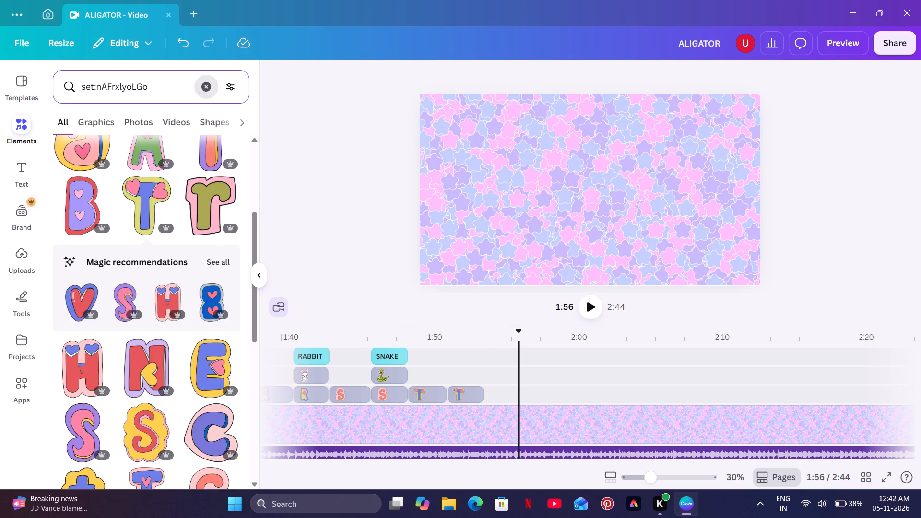
pyautogui.write('TIGER')
pyautogui.press('Return')
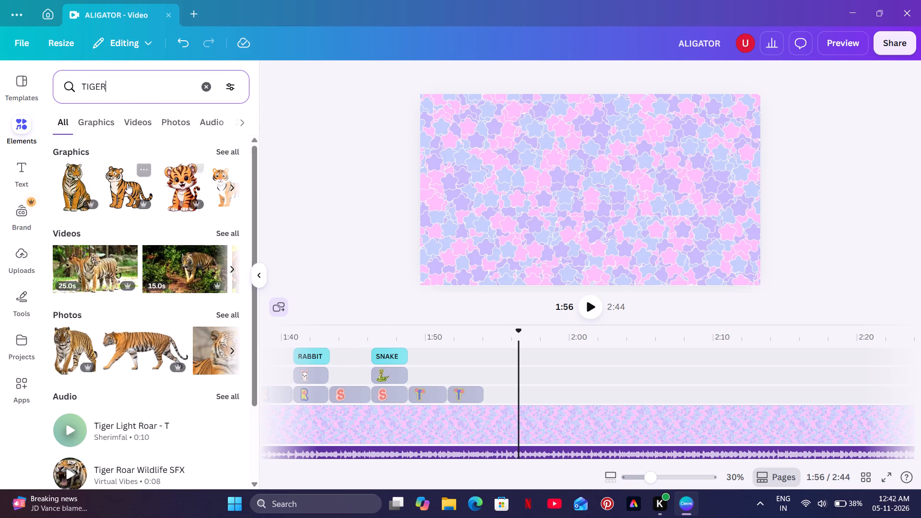
pyautogui.click(123, 185)
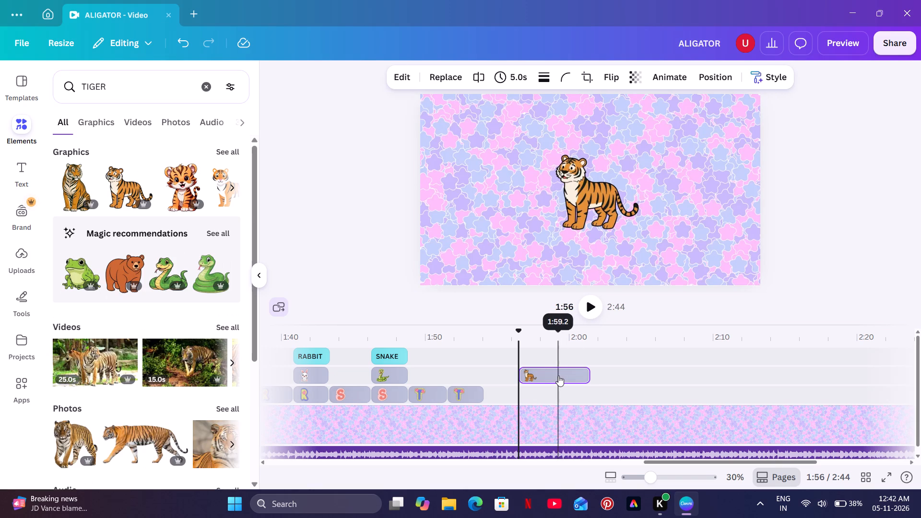
# Align the tiger clip above the second T clip, trim it to 2.5 s, and play back the T scene.
pyautogui.moveTo(553, 377); pyautogui.dragTo(479, 382)
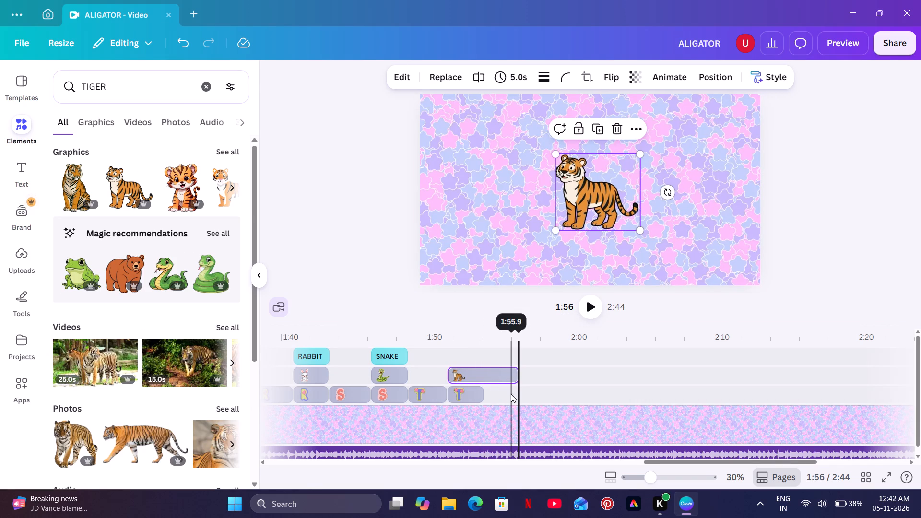
pyautogui.moveTo(518, 374); pyautogui.dragTo(489, 390)
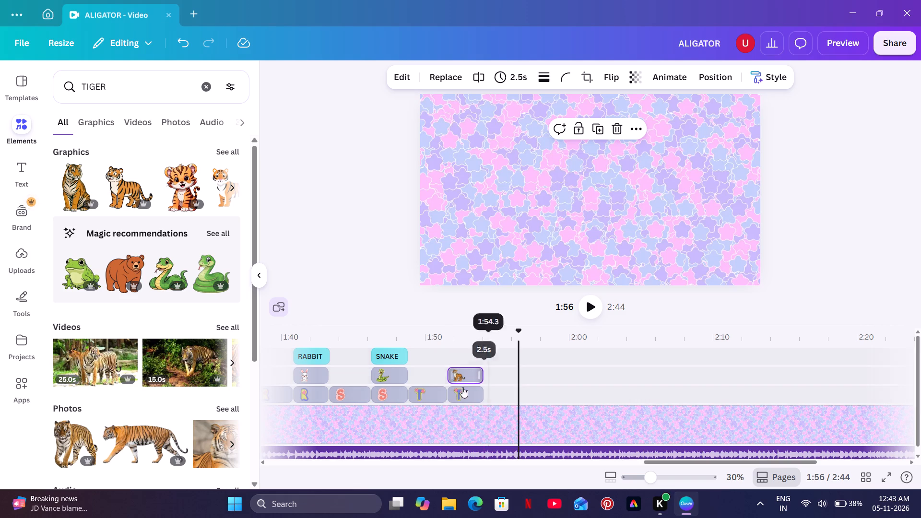
pyautogui.click(424, 373)
pyautogui.click(595, 304)
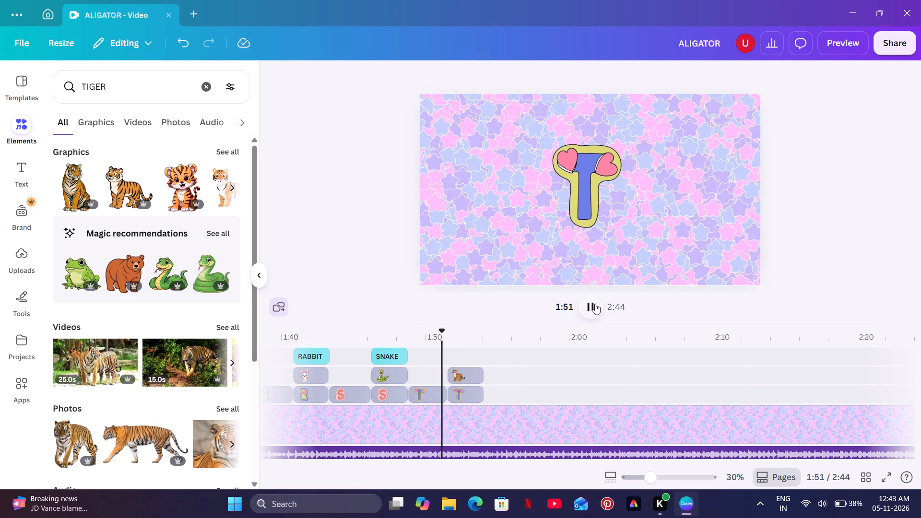
pyautogui.click(595, 304)
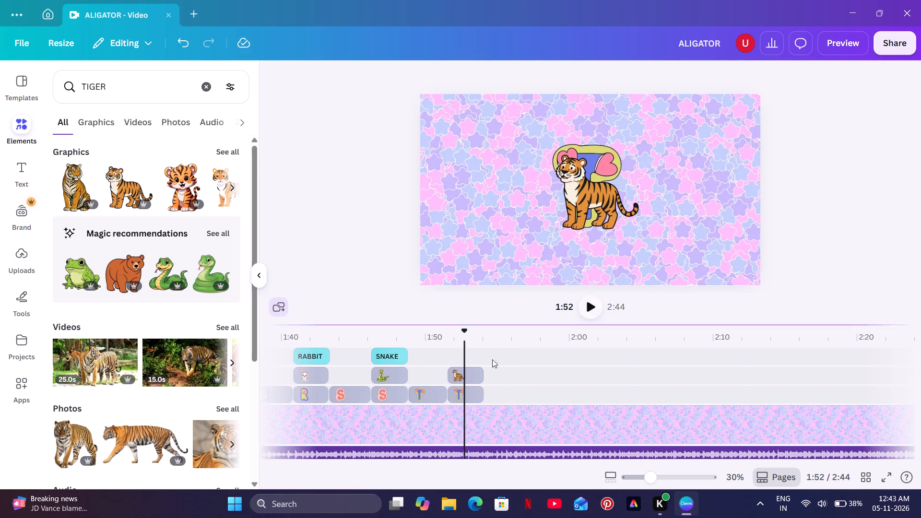
# Shrink the tiger graphic to about two-thirds size and move it well to the right of the T on the canvas.
pyautogui.click(588, 199)
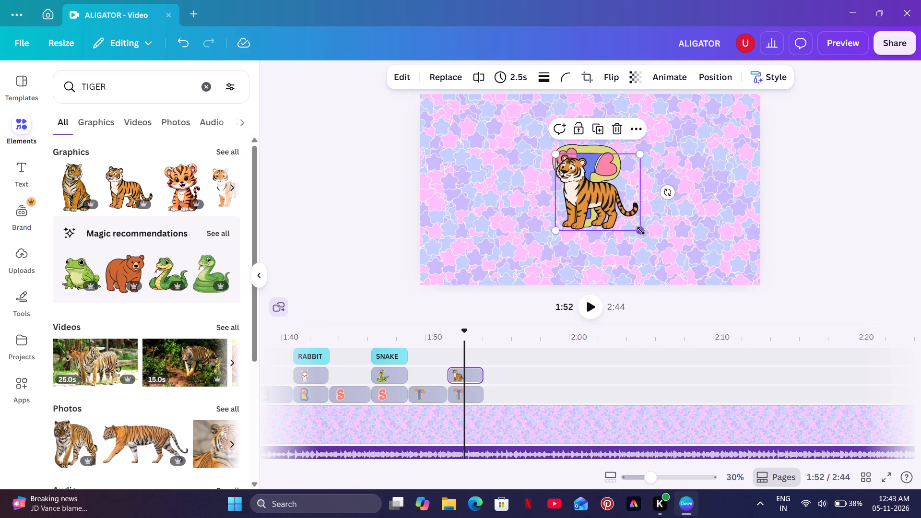
pyautogui.moveTo(641, 231); pyautogui.dragTo(611, 204)
pyautogui.moveTo(583, 183); pyautogui.dragTo(649, 190)
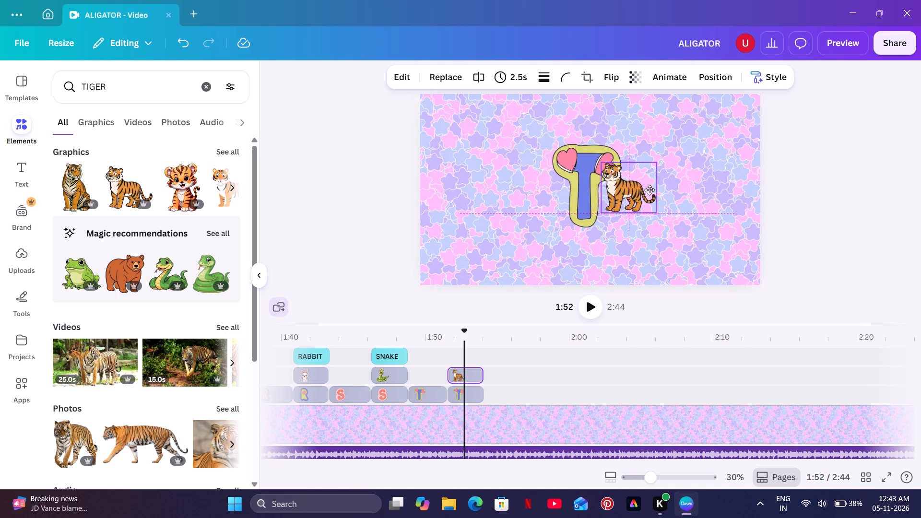
pyautogui.moveTo(649, 190); pyautogui.dragTo(708, 195)
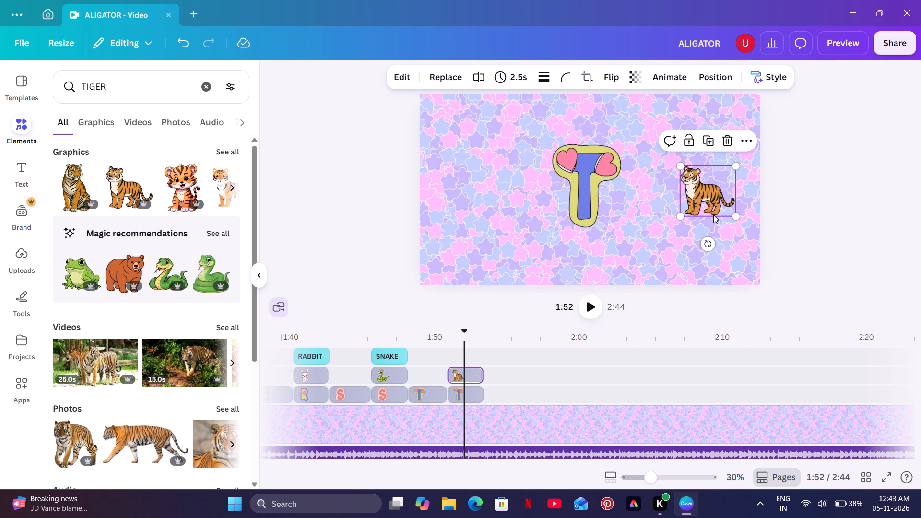
# Enlarge the tiger graphic slightly to about 375 × 339 and nudge it up on the canvas.
pyautogui.moveTo(735, 216); pyautogui.dragTo(746, 225)
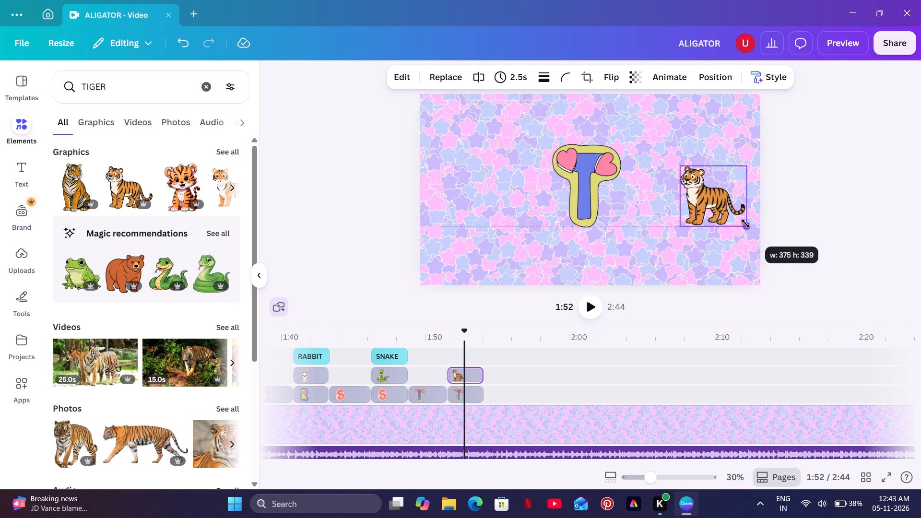
pyautogui.moveTo(721, 209); pyautogui.dragTo(720, 204)
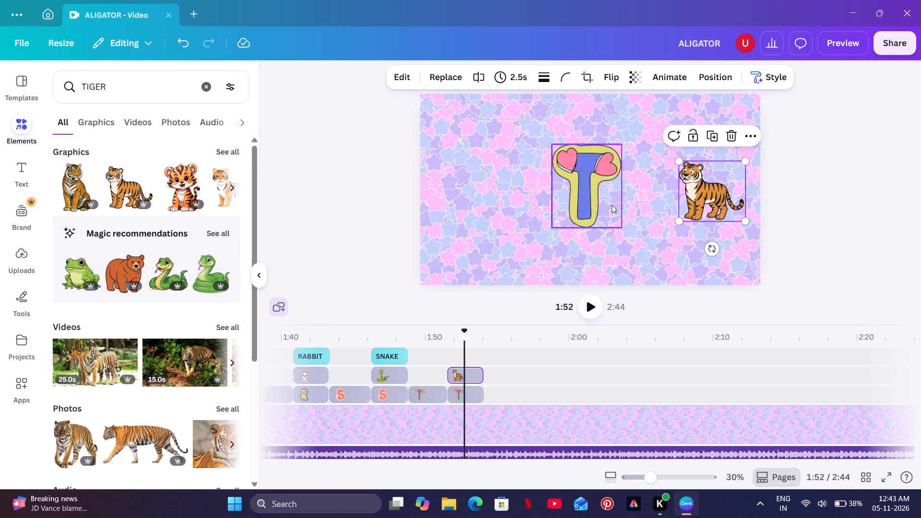
# Shrink the T graphic to about the tiger's height and place it near the canvas's left edge, level with the tiger.
pyautogui.click(610, 205)
pyautogui.moveTo(621, 228); pyautogui.dragTo(595, 197)
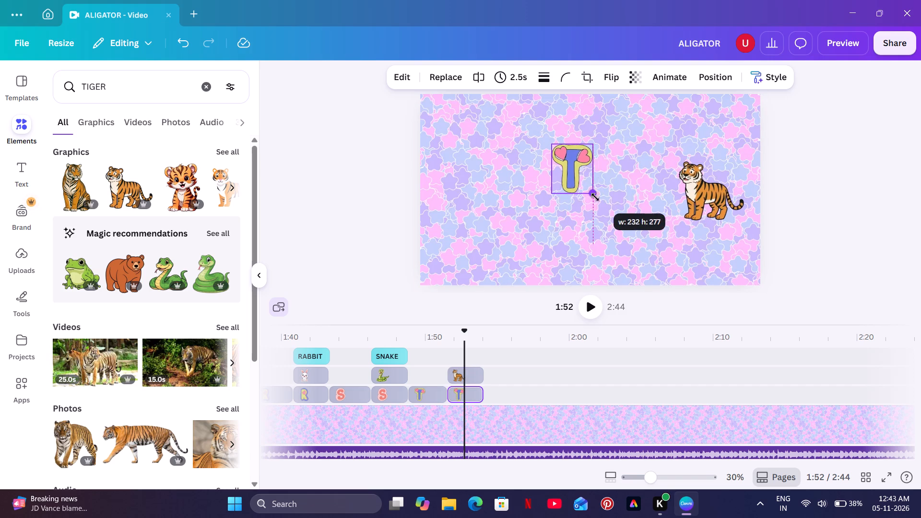
pyautogui.moveTo(595, 197); pyautogui.dragTo(599, 206)
pyautogui.moveTo(575, 176); pyautogui.dragTo(462, 193)
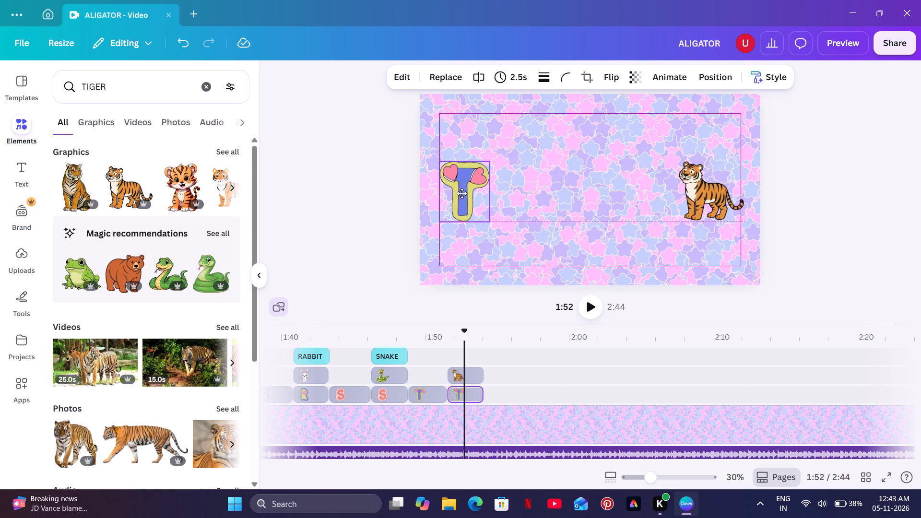
pyautogui.moveTo(462, 193); pyautogui.dragTo(460, 194)
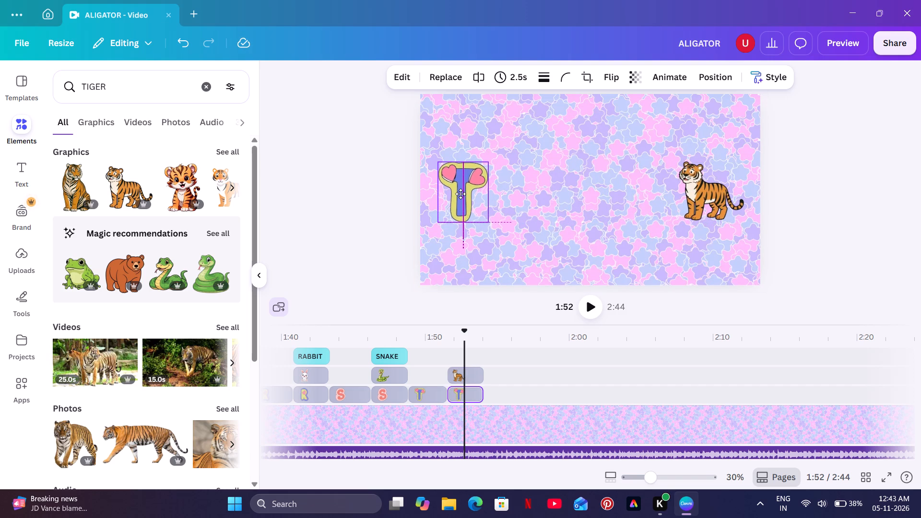
pyautogui.moveTo(460, 194); pyautogui.dragTo(462, 191)
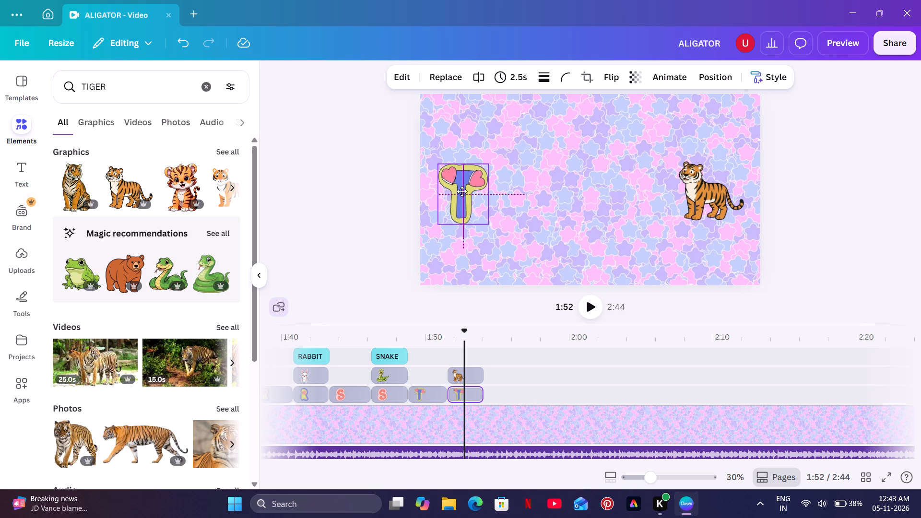
pyautogui.moveTo(462, 191); pyautogui.dragTo(463, 191)
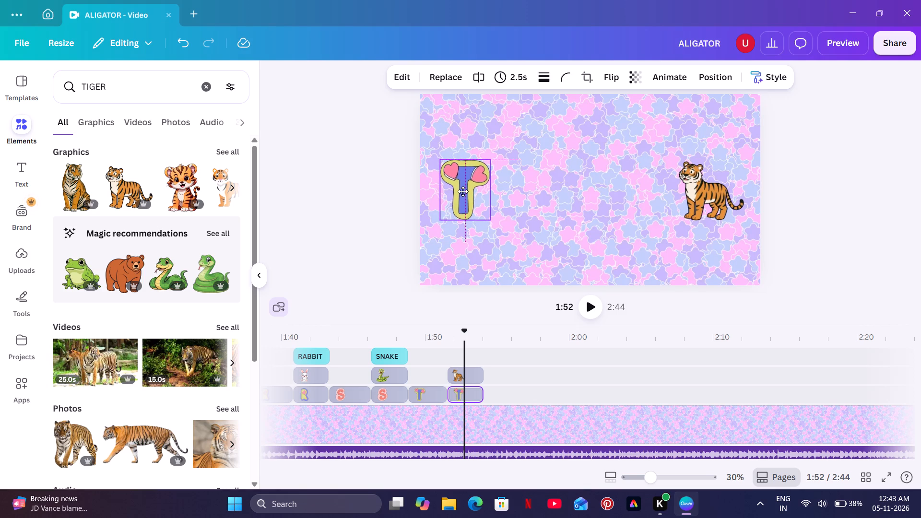
pyautogui.moveTo(463, 191); pyautogui.dragTo(467, 191)
# Nudge the tiger graphic slightly up and inward from the canvas's right edge.
pyautogui.moveTo(702, 190); pyautogui.dragTo(700, 187)
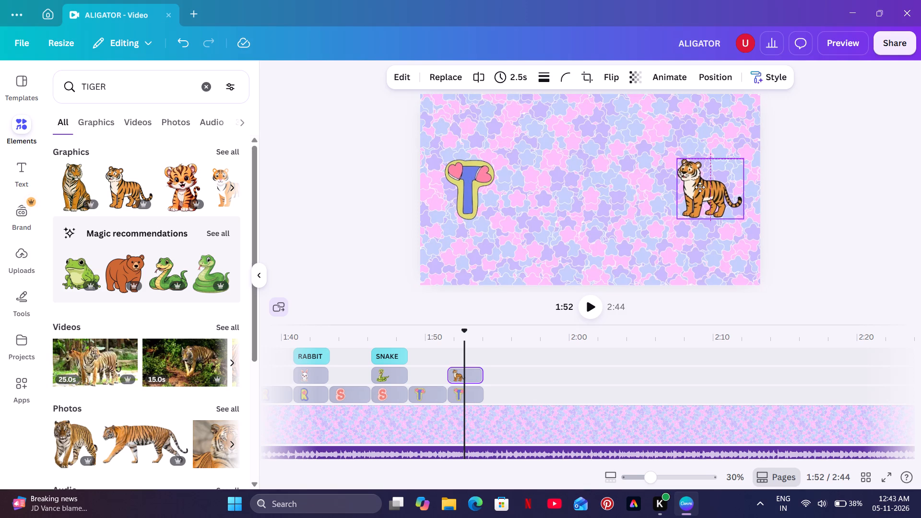
pyautogui.moveTo(700, 187); pyautogui.dragTo(696, 186)
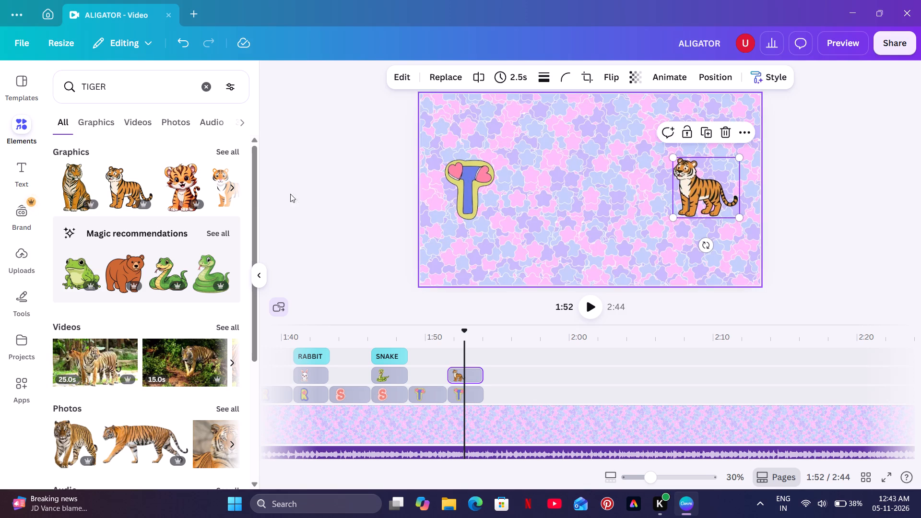
pyautogui.click(251, 196)
pyautogui.click(327, 165)
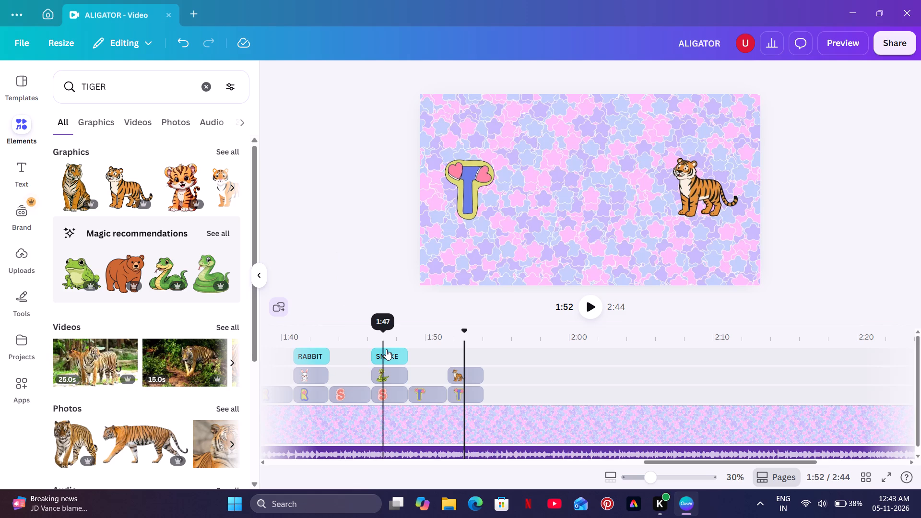
# Duplicate the SNAKE caption clip and place the copy directly above the tiger clip at about 1:52.
pyautogui.click(386, 349)
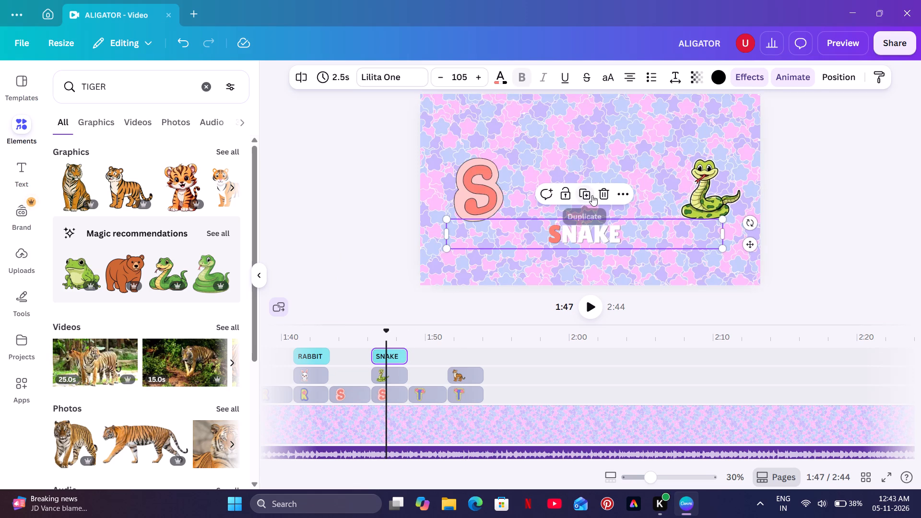
pyautogui.click(592, 195)
pyautogui.moveTo(384, 332); pyautogui.dragTo(400, 327)
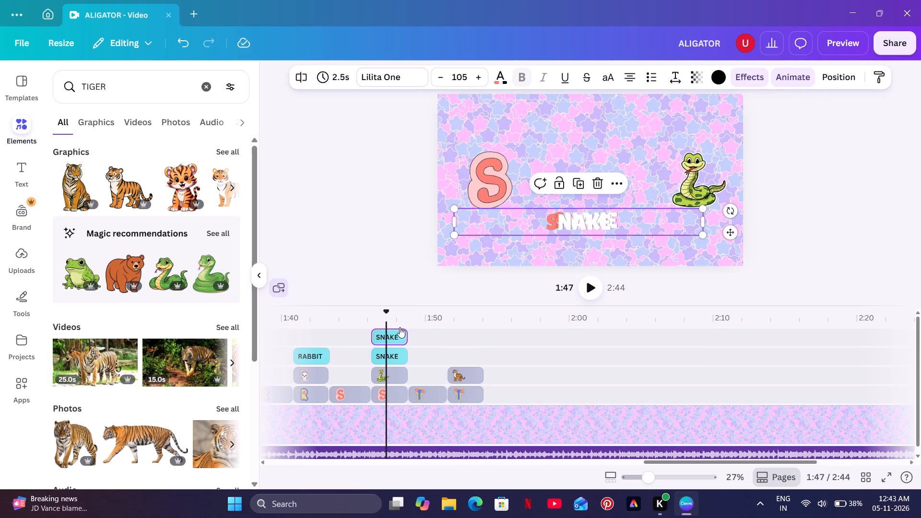
pyautogui.moveTo(400, 327); pyautogui.dragTo(461, 350)
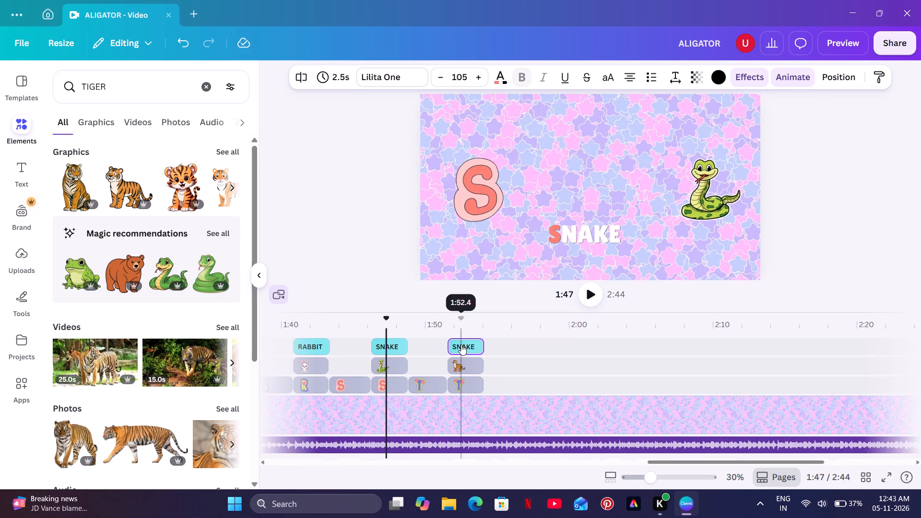
pyautogui.click(461, 339)
# Replace the copied caption's text with TIGER.
pyautogui.click(591, 232)
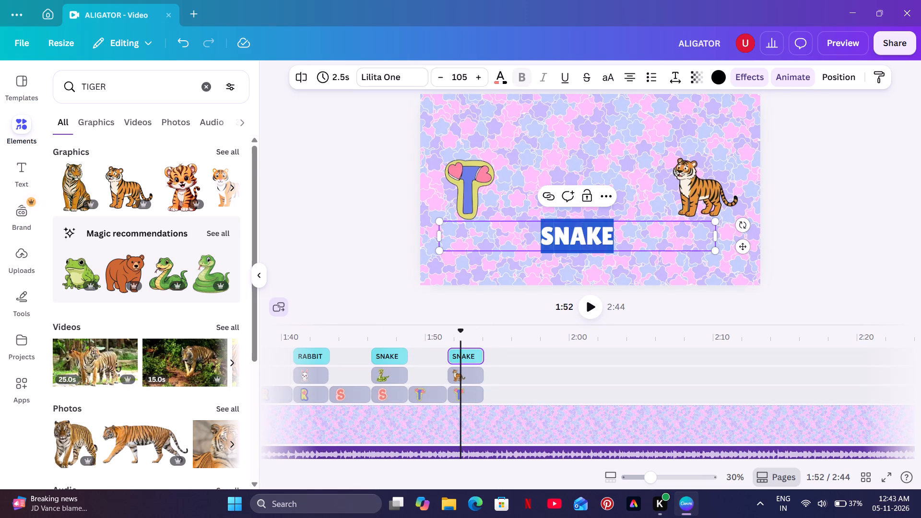
pyautogui.press('BackSpace')
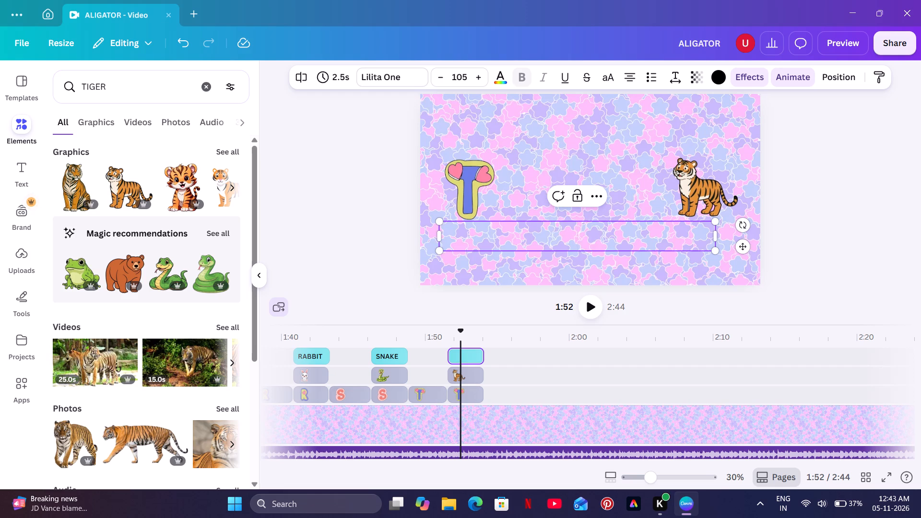
pyautogui.press('r')
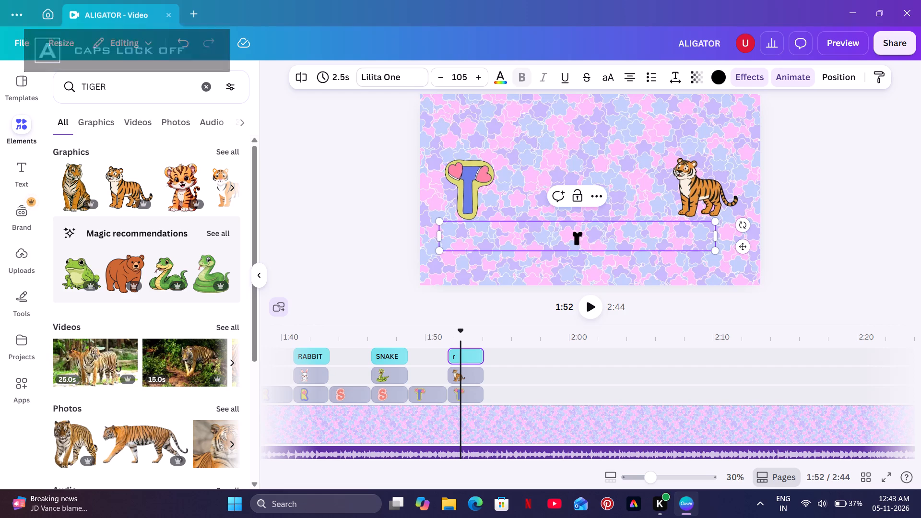
pyautogui.press('BackSpace')
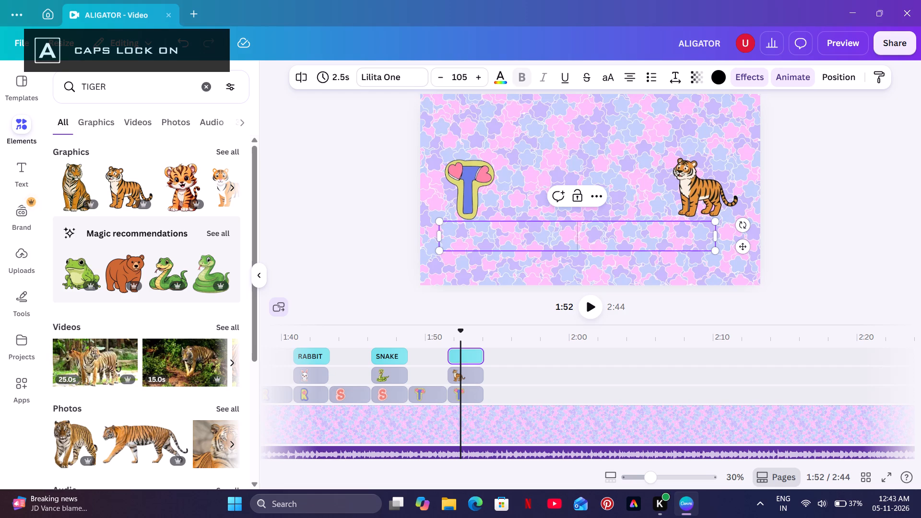
pyautogui.write('TIGER')
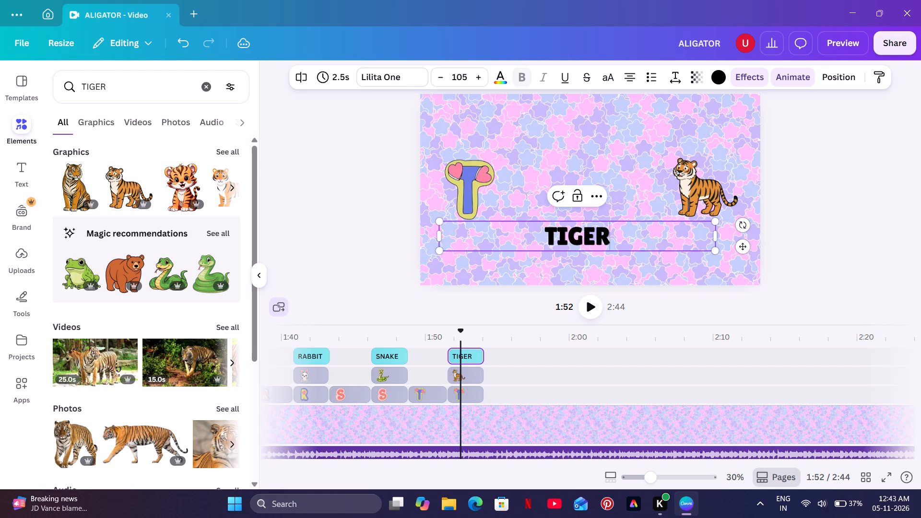
pyautogui.click(314, 155)
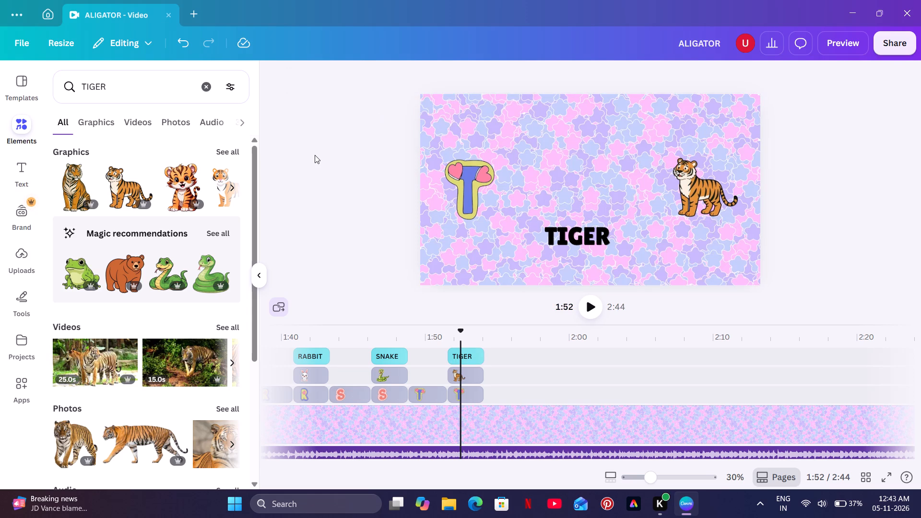
# Nudge the TIGER caption slightly upward on the canvas.
pyautogui.click(604, 245)
pyautogui.moveTo(606, 243); pyautogui.dragTo(609, 235)
pyautogui.click(614, 233)
pyautogui.moveTo(614, 233); pyautogui.dragTo(565, 246)
pyautogui.click(565, 246)
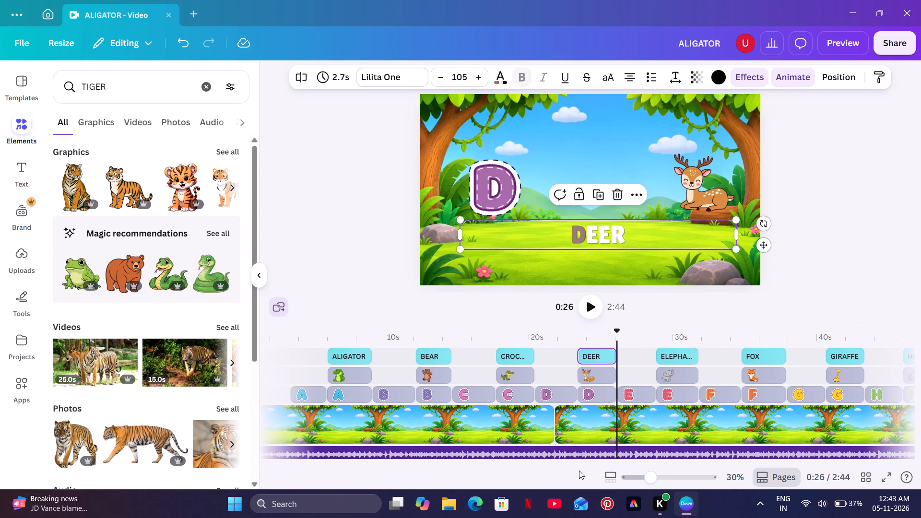
# Return to the TIGER caption at 1:53 and color its letters IGER white (#FFFFFF).
pyautogui.moveTo(438, 460); pyautogui.dragTo(591, 461)
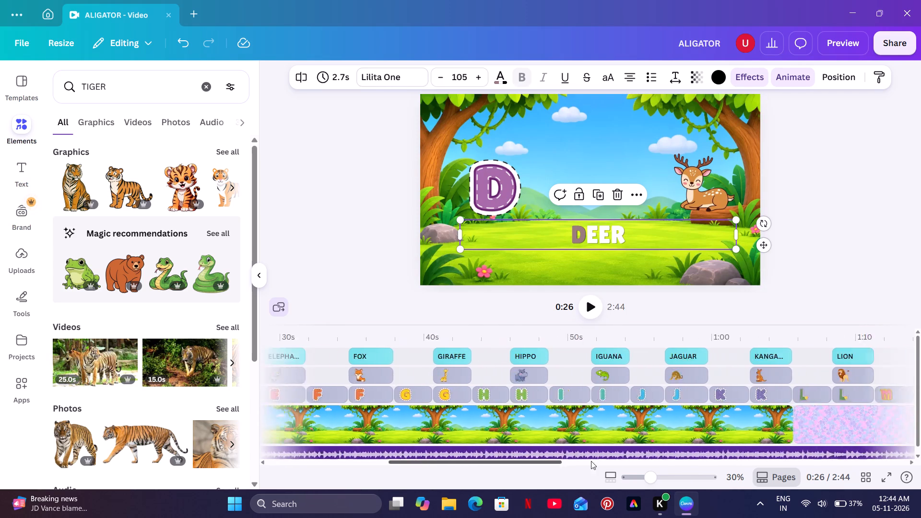
pyautogui.moveTo(591, 461); pyautogui.dragTo(752, 456)
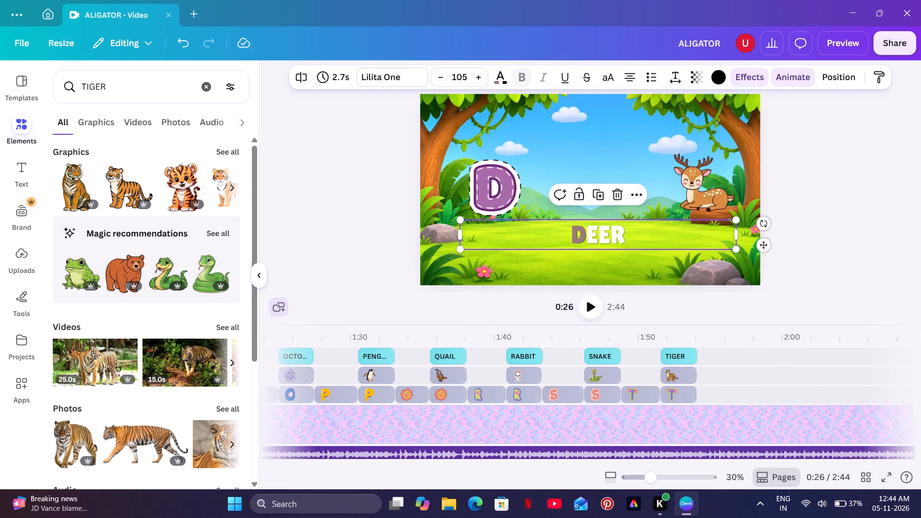
pyautogui.click(689, 345)
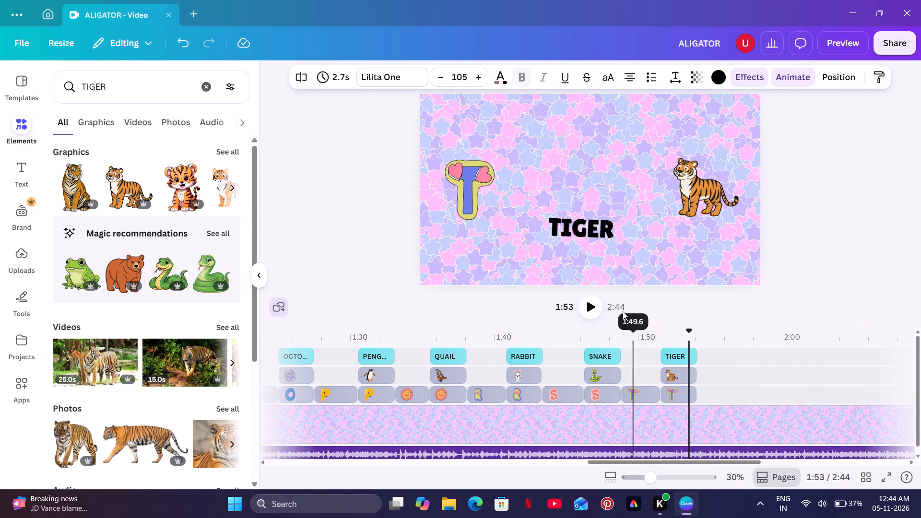
pyautogui.click(598, 235)
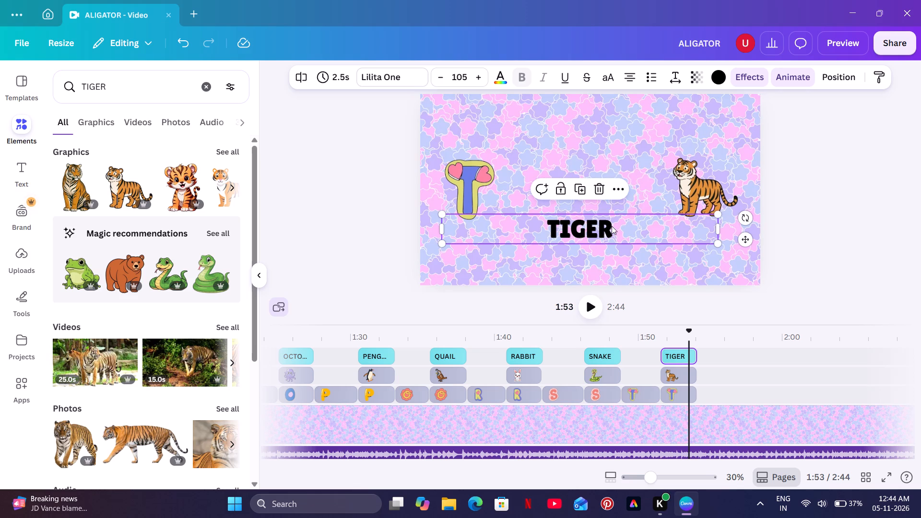
pyautogui.click(612, 226)
pyautogui.moveTo(612, 226); pyautogui.dragTo(566, 232)
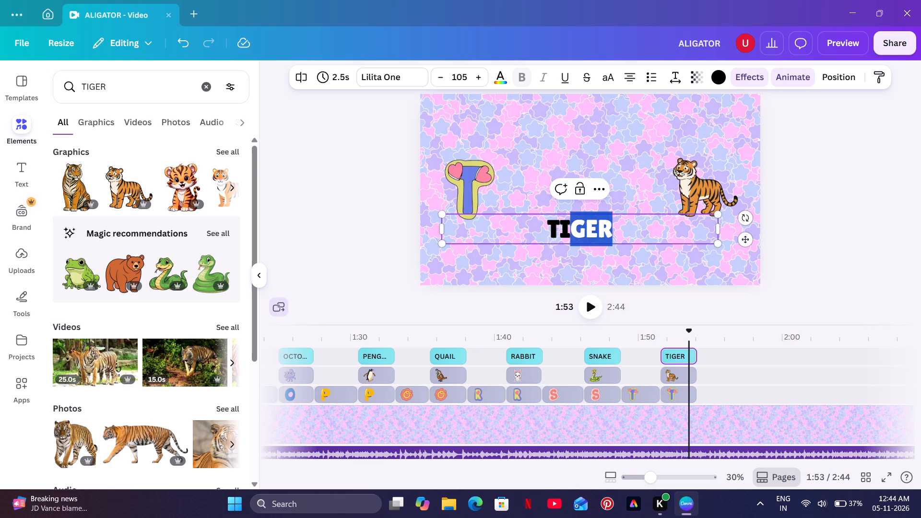
pyautogui.moveTo(566, 232); pyautogui.dragTo(555, 235)
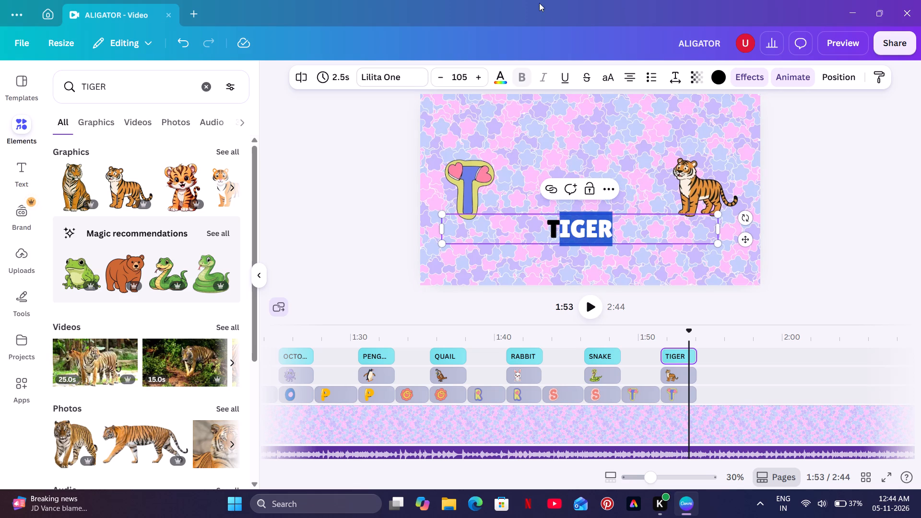
pyautogui.click(504, 71)
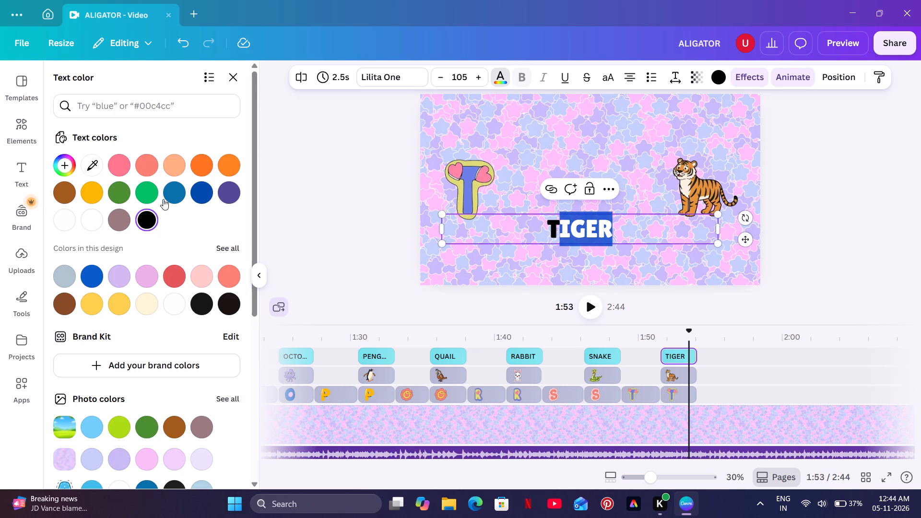
pyautogui.doubleClick(83, 220)
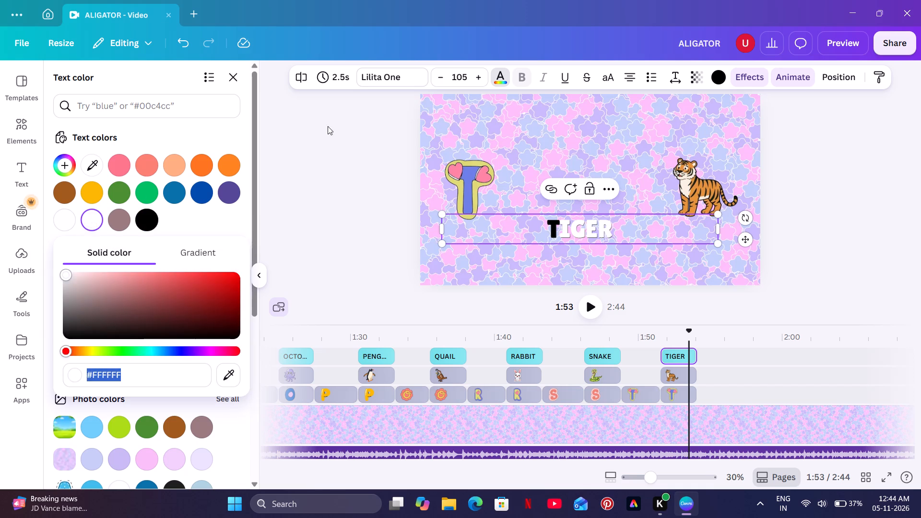
pyautogui.doubleClick(349, 120)
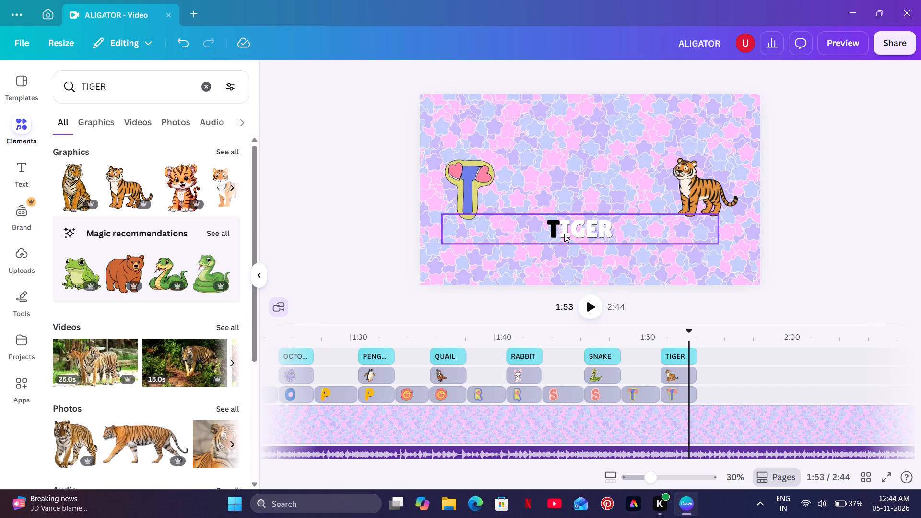
# Color the caption's initial T yellow-orange (#fdcf4c) and play the video from 1:53.
pyautogui.click(561, 231)
pyautogui.click(560, 230)
pyautogui.moveTo(560, 230); pyautogui.dragTo(553, 231)
pyautogui.click(496, 80)
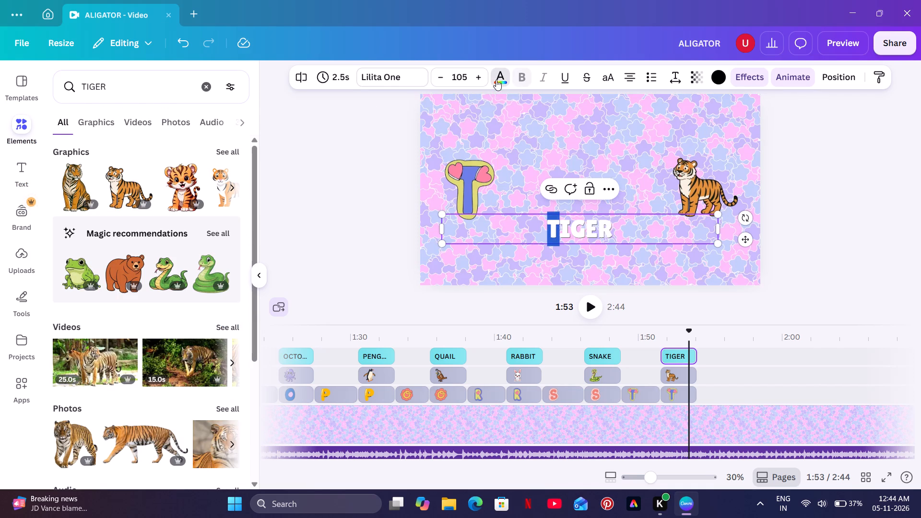
pyautogui.scroll(-2, 188, 169)
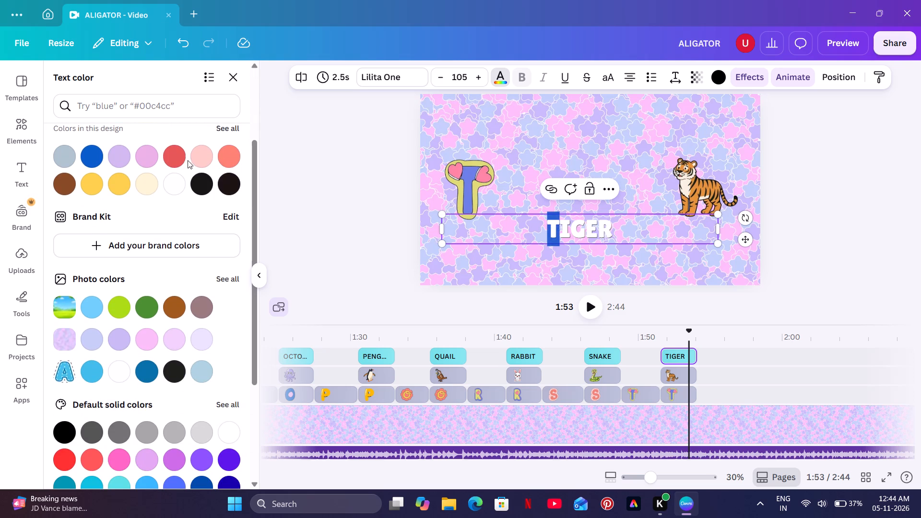
pyautogui.click(126, 179)
pyautogui.doubleClick(336, 147)
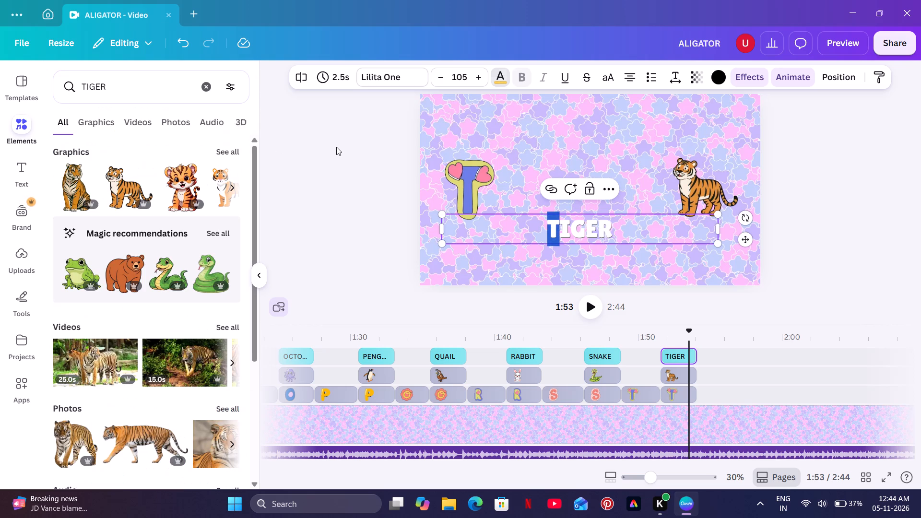
pyautogui.click(587, 308)
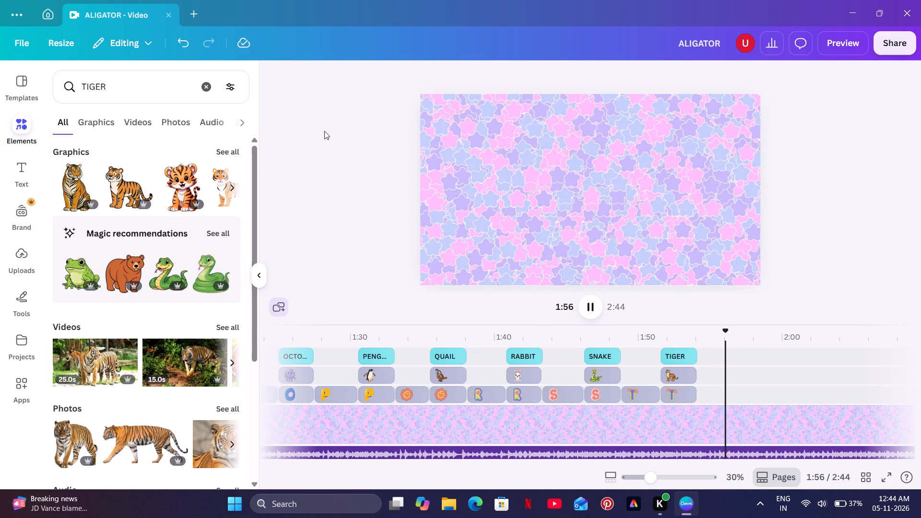
# Reopen the letter set set:nAFrxlyoLGo from the recent searches and add the yellow U with pink outline to the video.
pyautogui.click(204, 86)
pyautogui.click(142, 171)
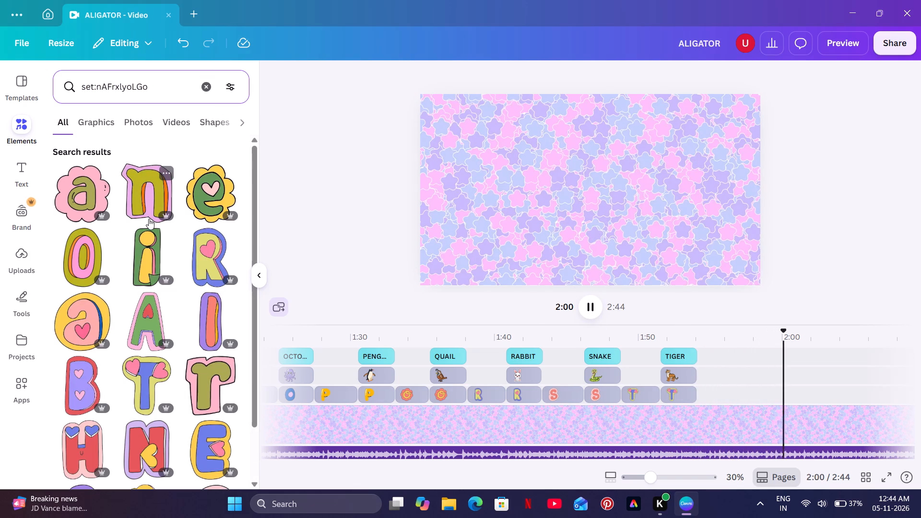
pyautogui.scroll(-5, 149, 219)
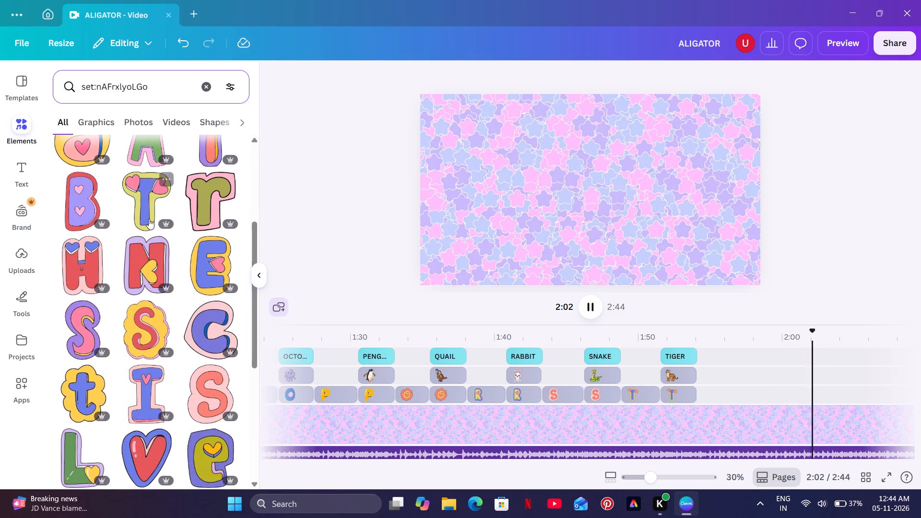
pyautogui.scroll(-3, 149, 219)
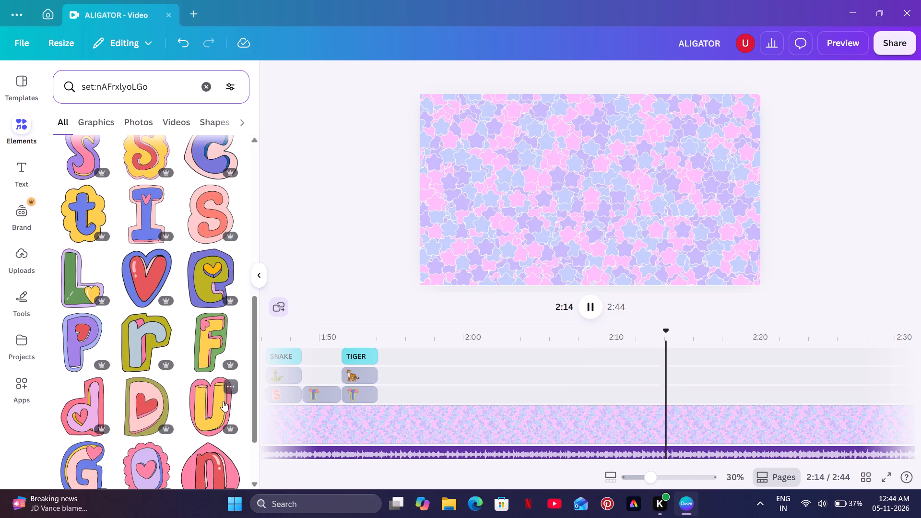
pyautogui.click(223, 401)
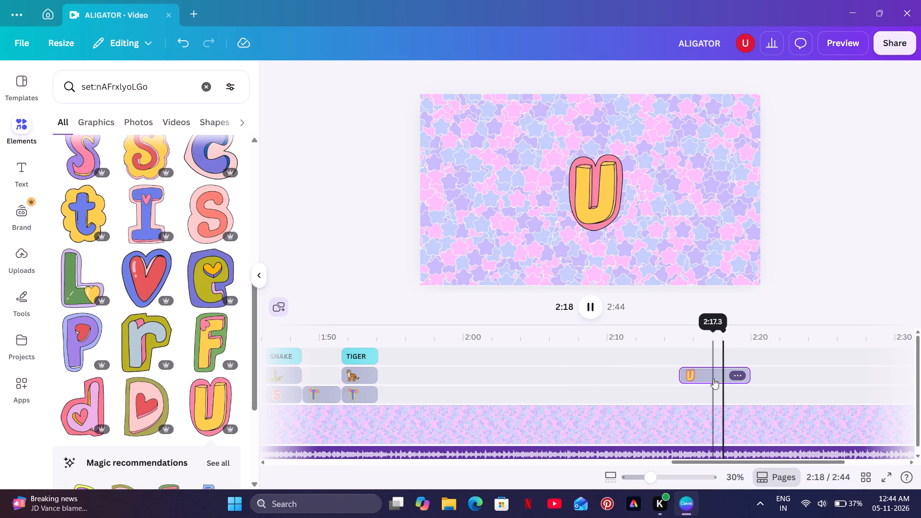
# Move the U clip along the timeline to start directly after the last T clip, on the letters' track.
pyautogui.moveTo(702, 375); pyautogui.dragTo(431, 406)
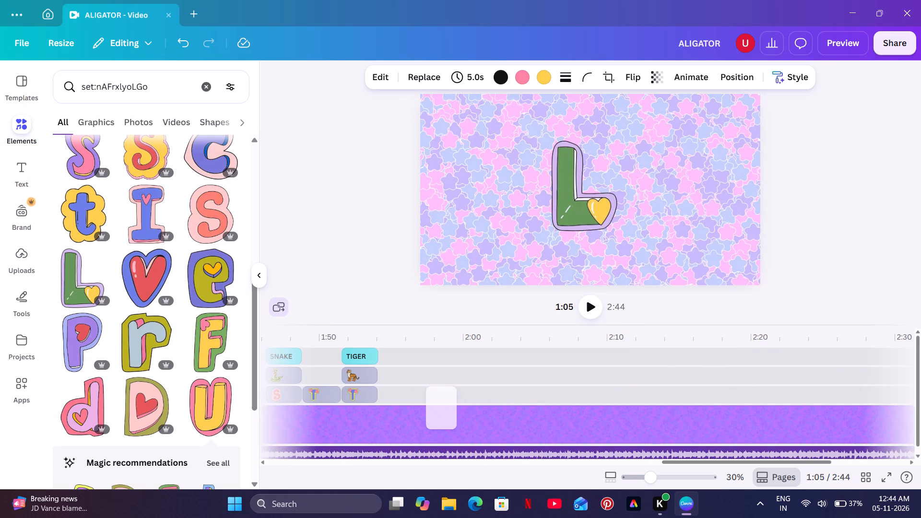
pyautogui.moveTo(431, 406); pyautogui.dragTo(425, 401)
pyautogui.click(410, 395)
pyautogui.moveTo(438, 392); pyautogui.dragTo(424, 393)
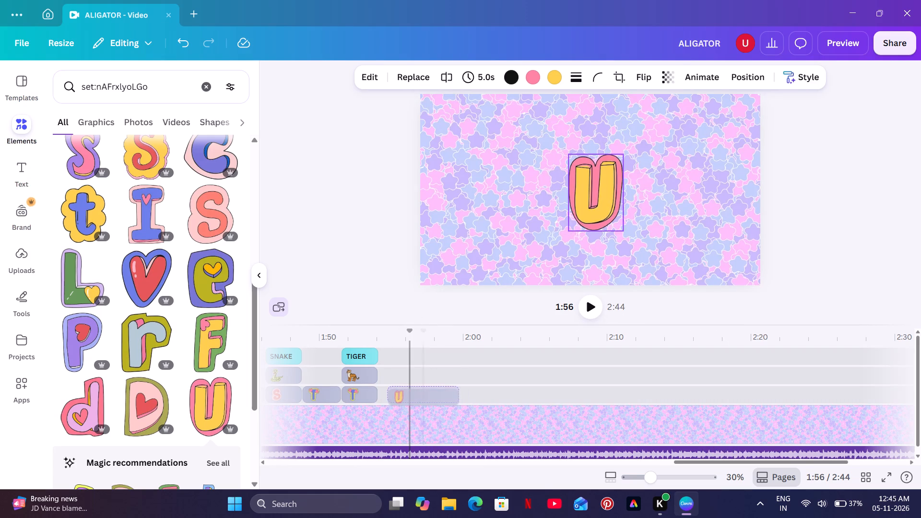
pyautogui.moveTo(424, 393); pyautogui.dragTo(419, 393)
# Play from the TIGER caption into the U clip and shift the U graphic slightly up, near the canvas center.
pyautogui.click(360, 348)
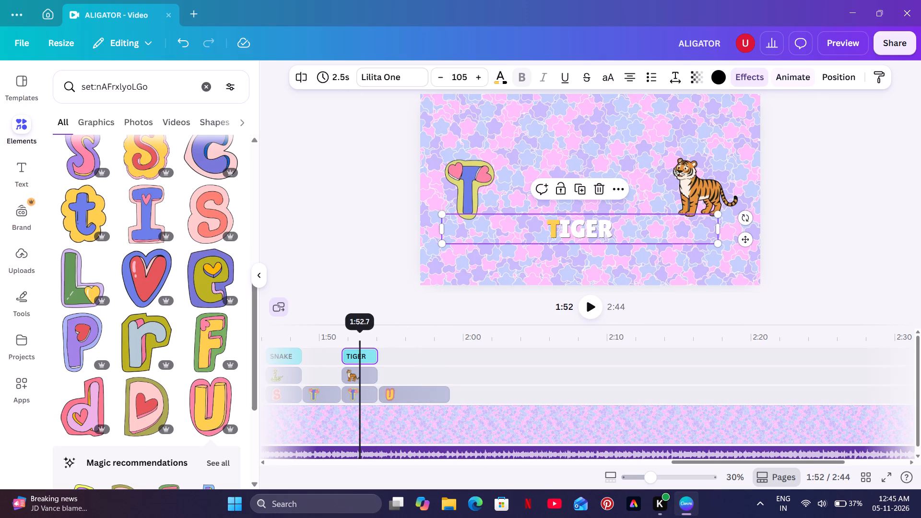
pyautogui.click(586, 301)
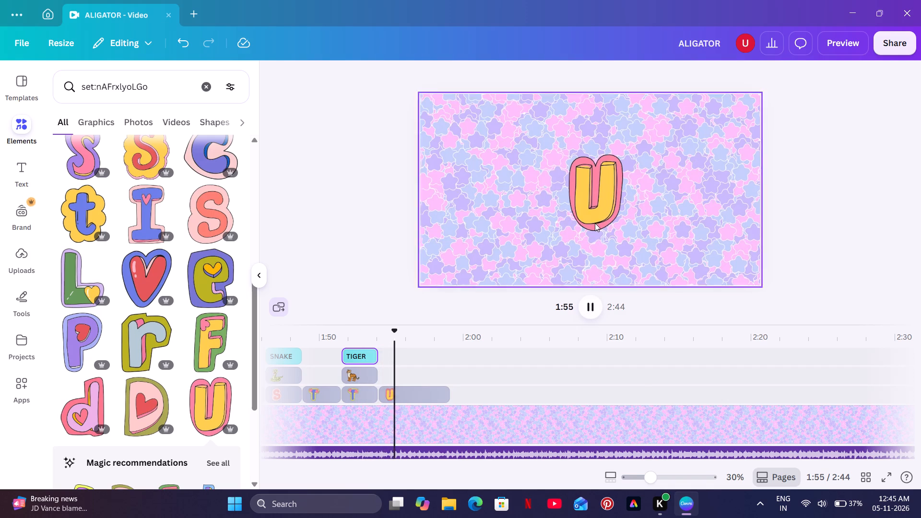
pyautogui.click(595, 223)
pyautogui.moveTo(600, 215); pyautogui.dragTo(569, 211)
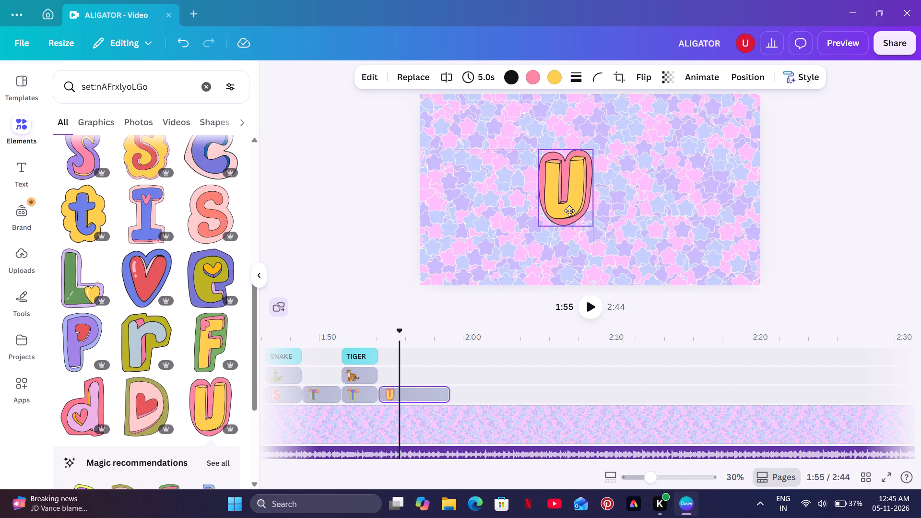
pyautogui.moveTo(569, 211); pyautogui.dragTo(587, 209)
# Play on to find the cut point and split the U clip at about 1:56.
pyautogui.click(594, 303)
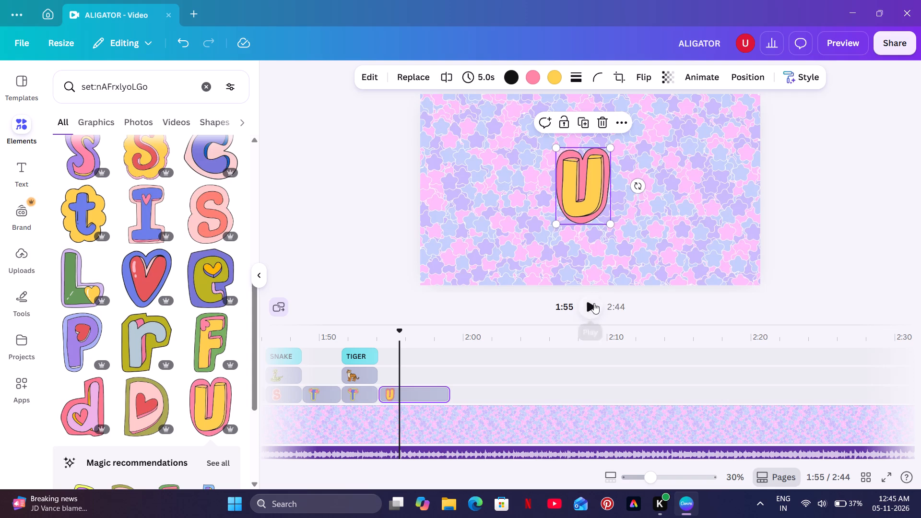
pyautogui.click(594, 303)
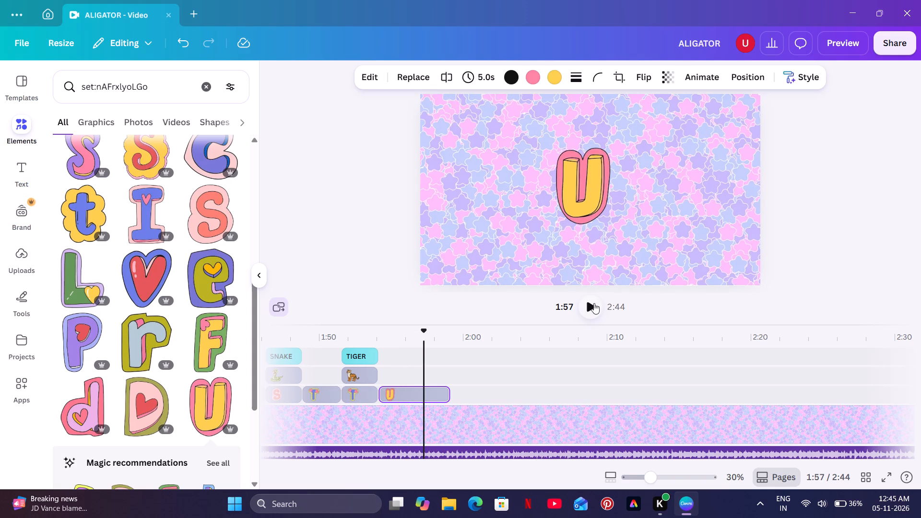
pyautogui.click(419, 389)
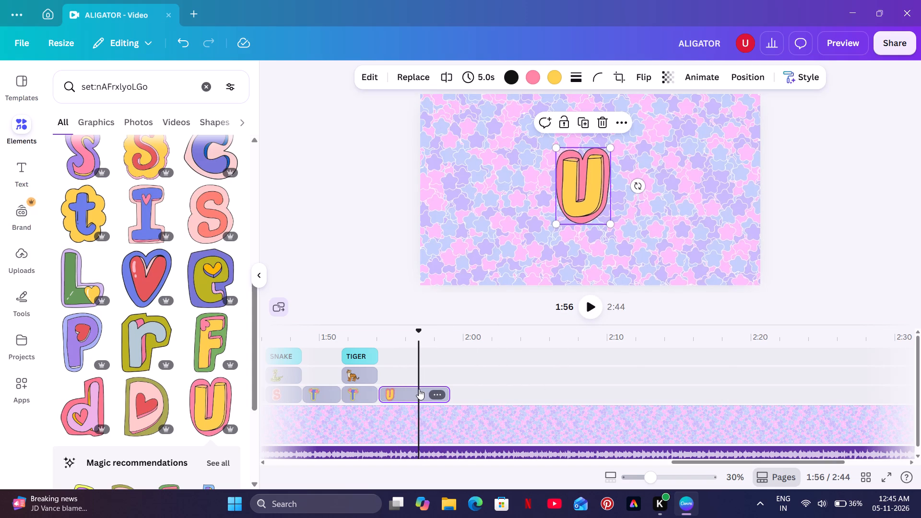
pyautogui.rightClick(419, 389)
pyautogui.click(467, 343)
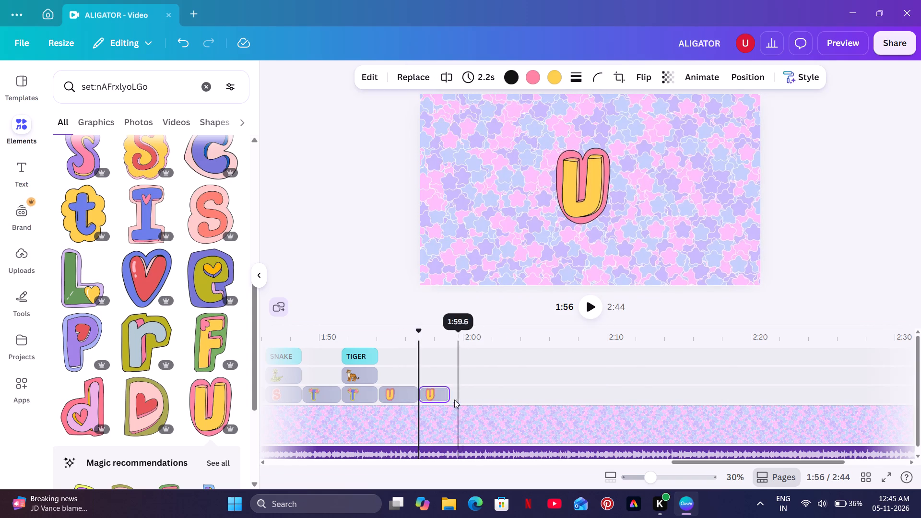
# Lengthen the second U clip to 2.4 s and play the U scene from 1:55.
pyautogui.click(442, 398)
pyautogui.click(443, 397)
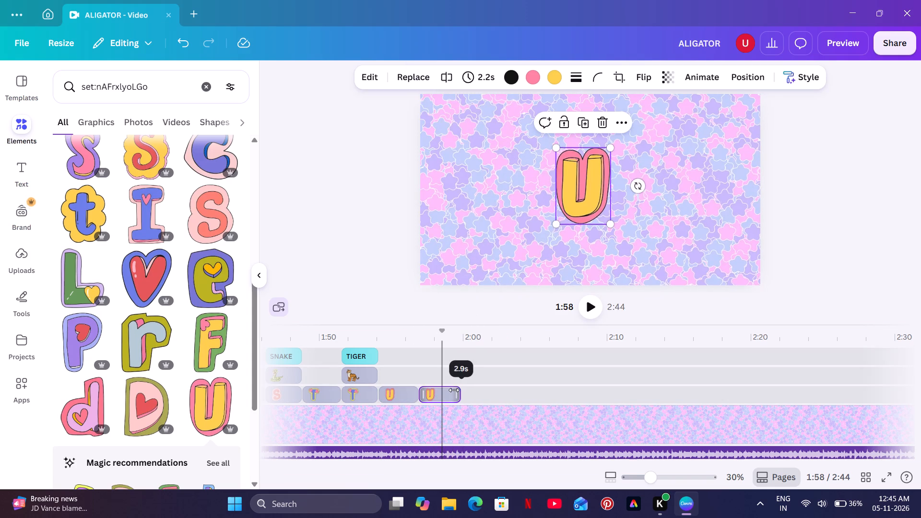
pyautogui.click(401, 377)
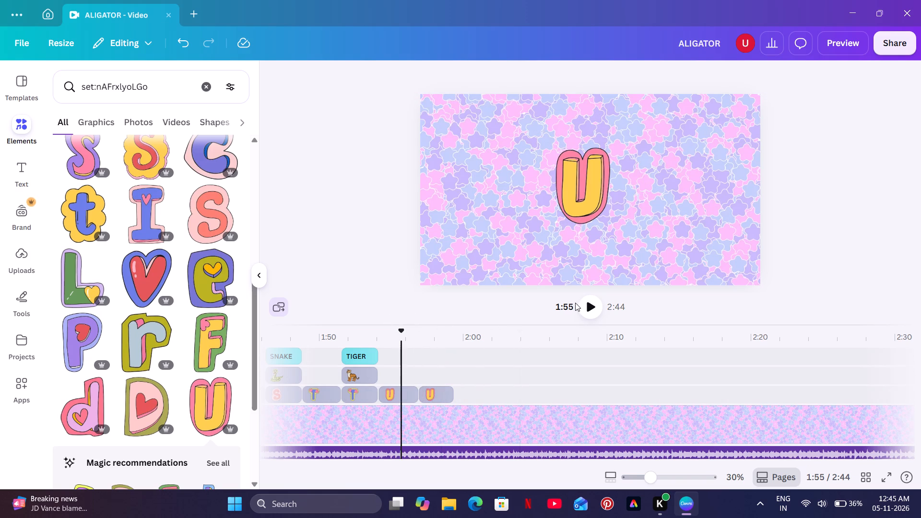
pyautogui.click(578, 301)
pyautogui.click(585, 301)
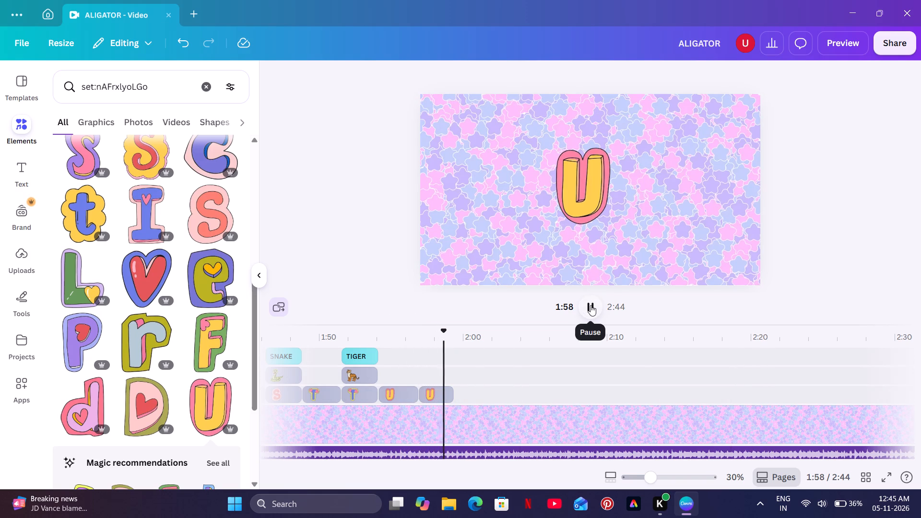
# Search elements for UNICORN at 1:57 and add the sitting unicorn with pink-purple mane and yellow star.
pyautogui.click(433, 361)
pyautogui.click(196, 82)
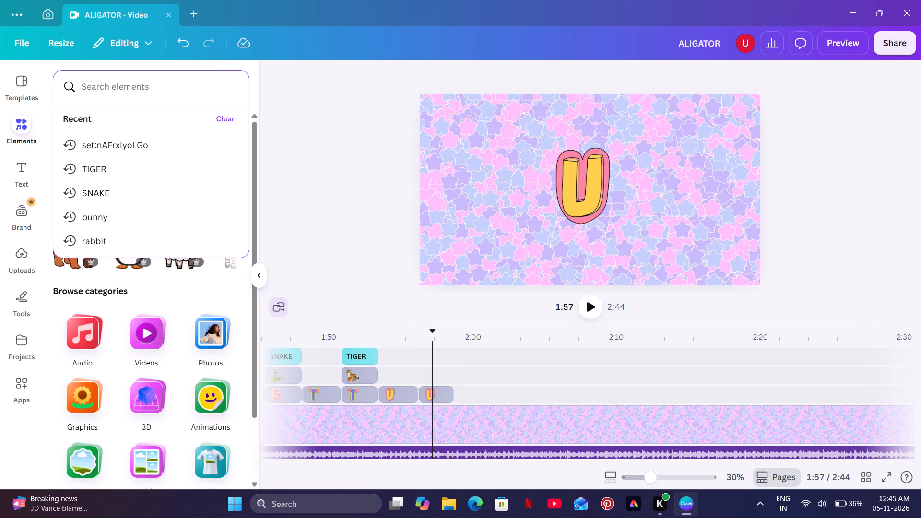
pyautogui.write('UNICORN')
pyautogui.press('Return')
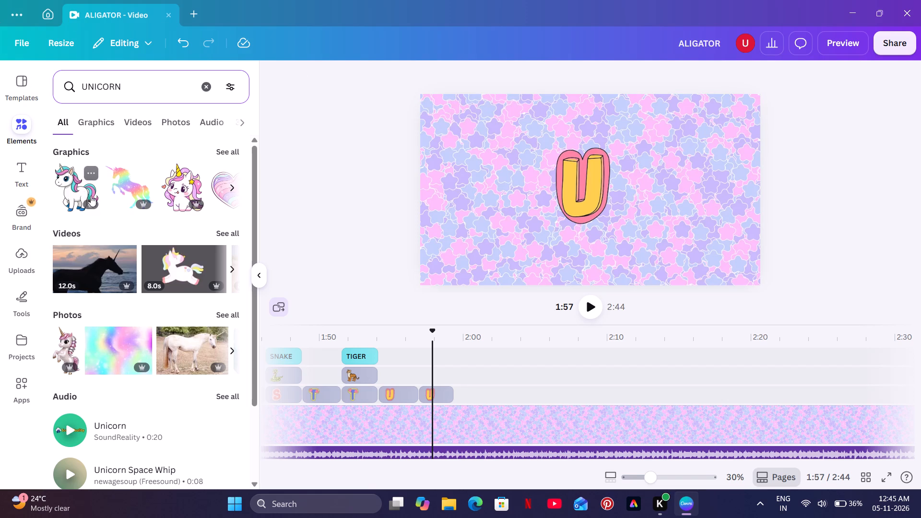
pyautogui.click(171, 191)
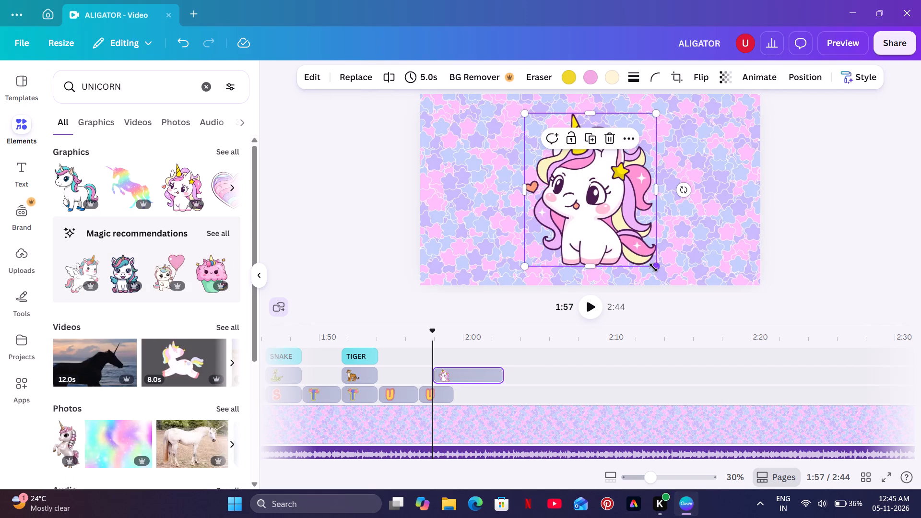
# Shrink the unicorn graphic to about half size and place it on the right side of the canvas.
pyautogui.moveTo(653, 268); pyautogui.dragTo(576, 195)
pyautogui.click(576, 195)
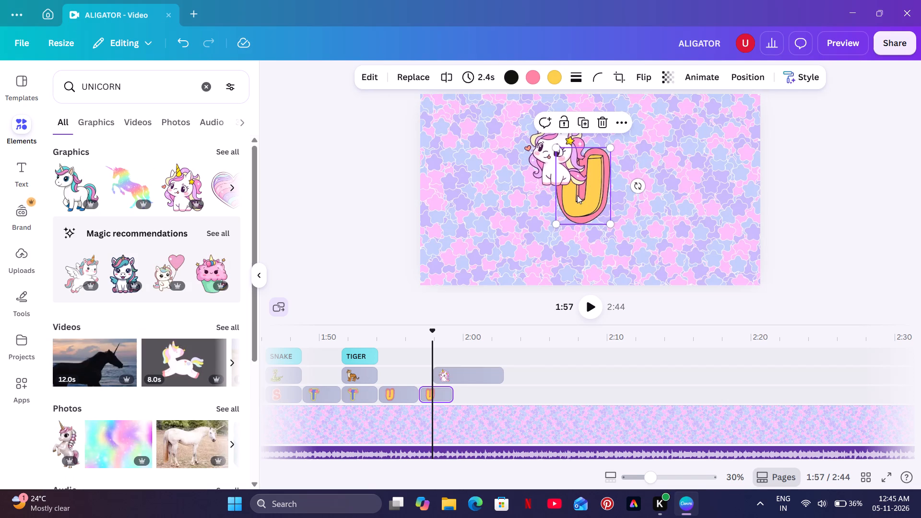
pyautogui.click(566, 161)
pyautogui.moveTo(566, 163); pyautogui.dragTo(693, 198)
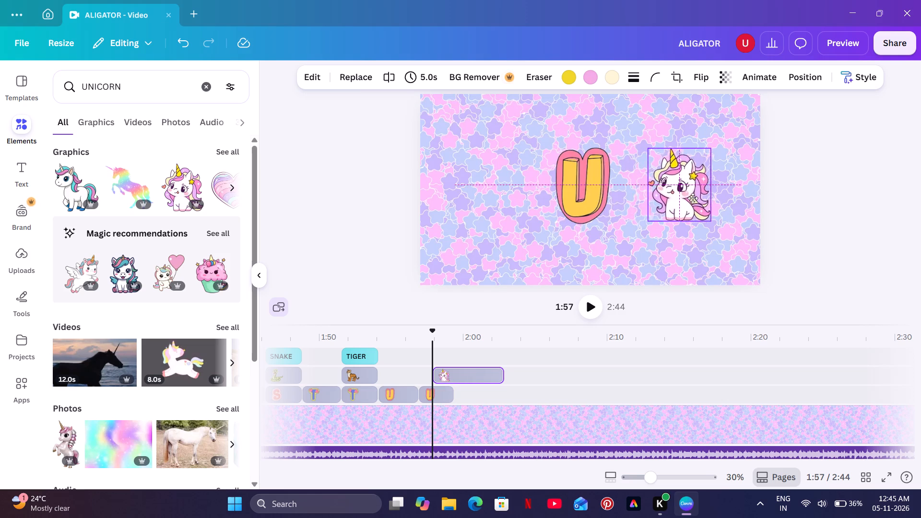
pyautogui.moveTo(693, 198); pyautogui.dragTo(705, 196)
# Shrink the second clip's U letter slightly and move it to the left side of the canvas, level with the unicorn.
pyautogui.click(582, 196)
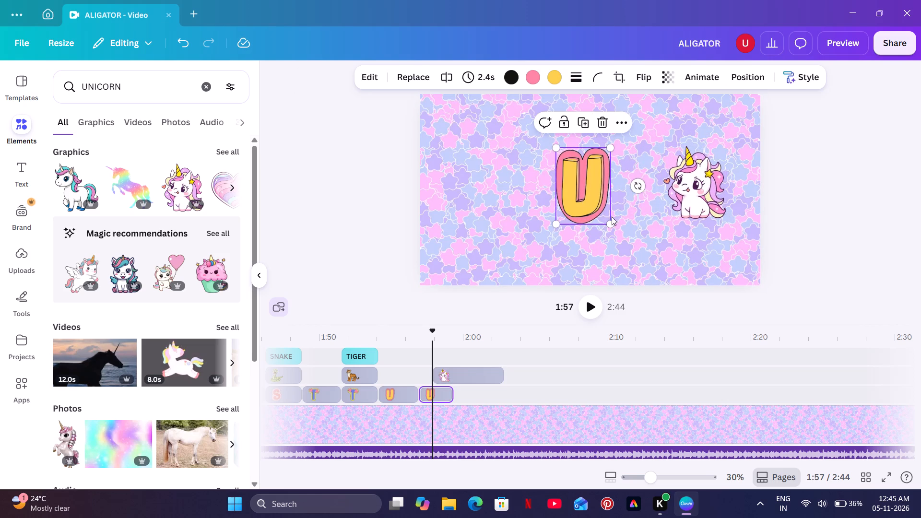
pyautogui.moveTo(613, 222); pyautogui.dragTo(596, 212)
pyautogui.moveTo(577, 189); pyautogui.dragTo(533, 188)
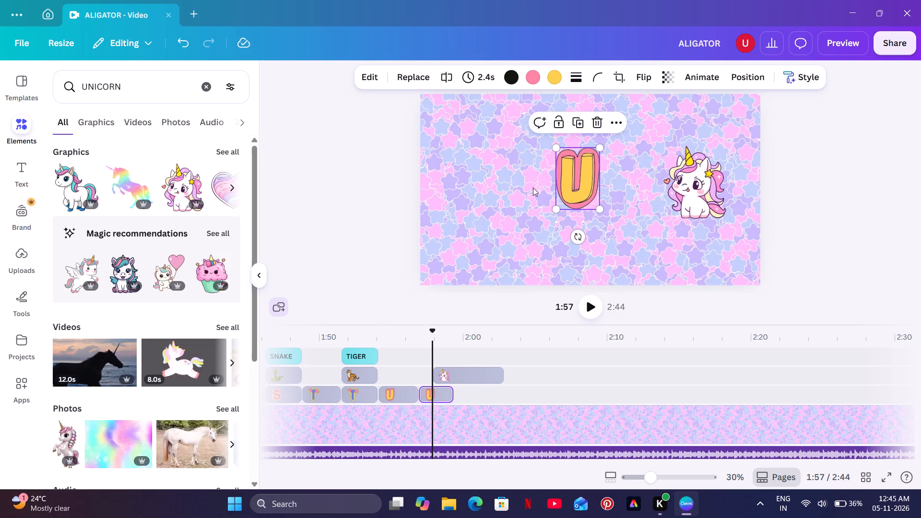
pyautogui.moveTo(533, 188); pyautogui.dragTo(466, 198)
pyautogui.click(472, 200)
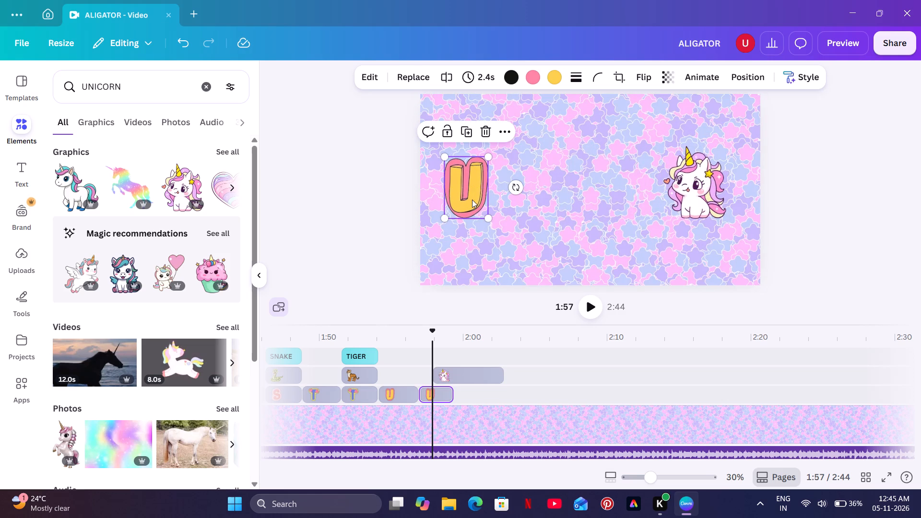
pyautogui.click(371, 200)
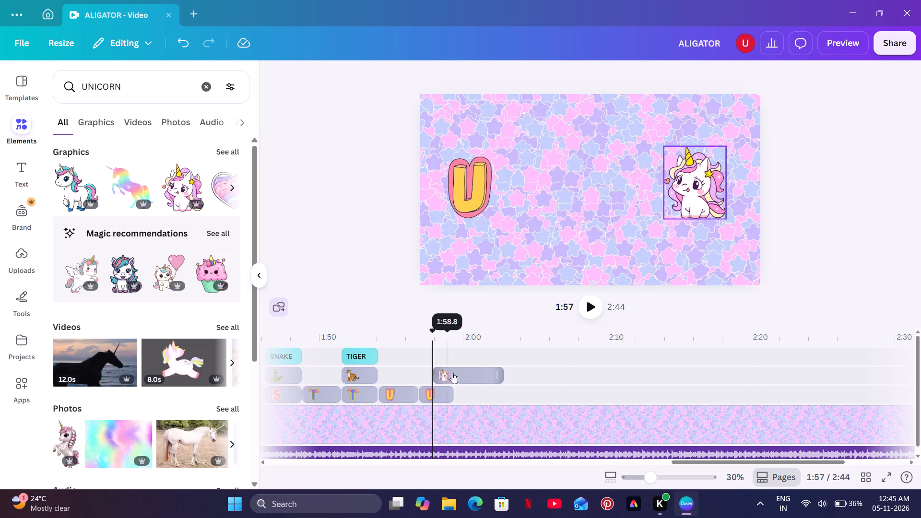
# Align the unicorn clip's start with the second U clip and trim its duration to 2.4 s.
pyautogui.moveTo(464, 372); pyautogui.dragTo(450, 371)
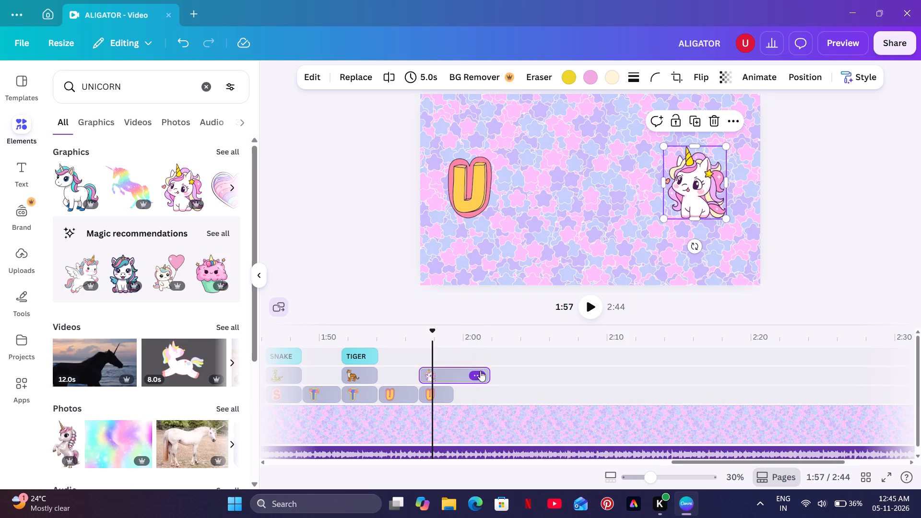
pyautogui.click(485, 371)
pyautogui.moveTo(486, 373); pyautogui.dragTo(454, 374)
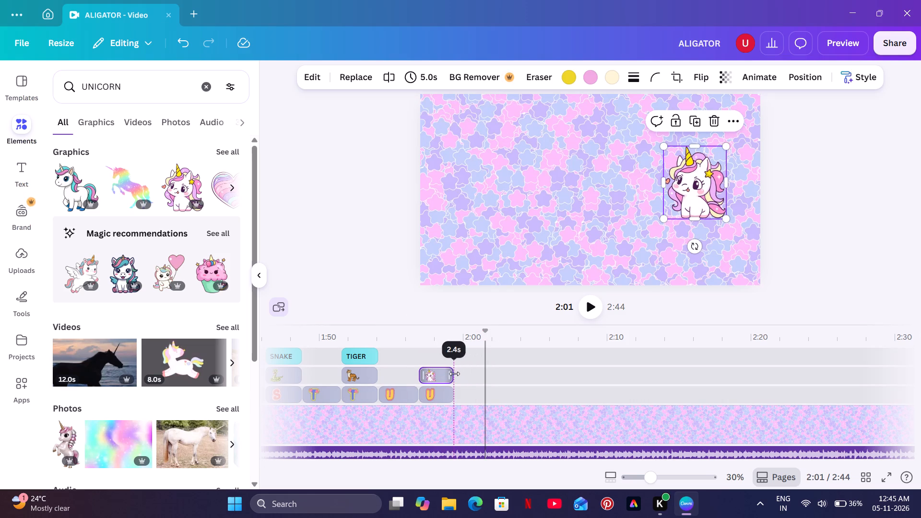
pyautogui.moveTo(454, 374); pyautogui.dragTo(452, 375)
pyautogui.click(436, 355)
# Duplicate the TIGER caption and move the copy above the unicorn clip on the timeline.
pyautogui.click(358, 352)
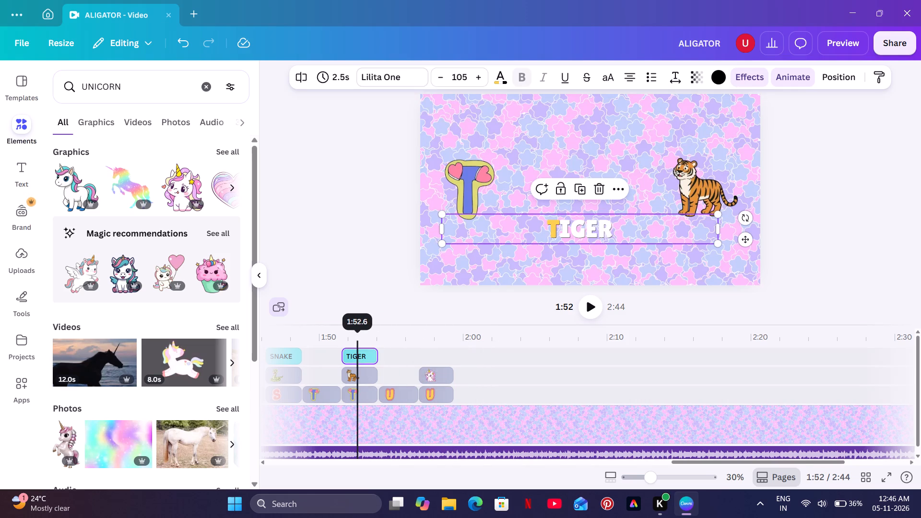
pyautogui.click(575, 192)
pyautogui.moveTo(358, 335); pyautogui.dragTo(370, 334)
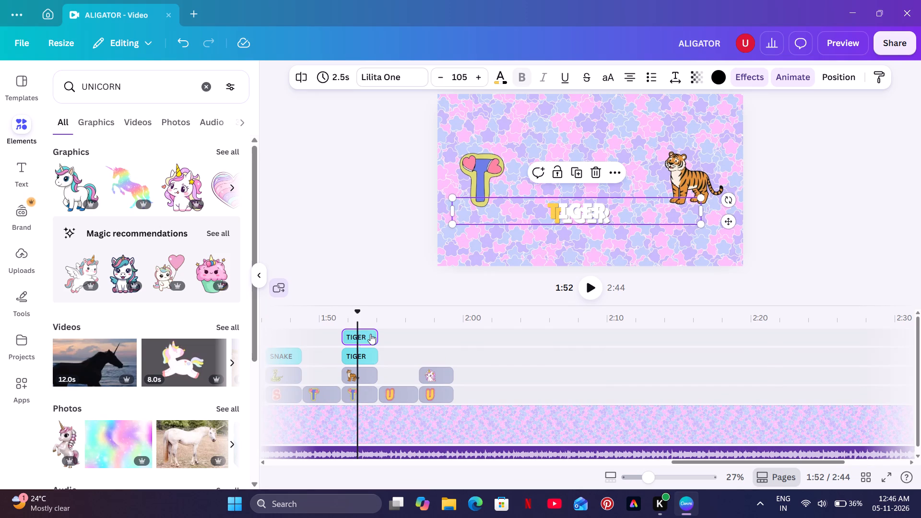
pyautogui.moveTo(370, 334); pyautogui.dragTo(437, 353)
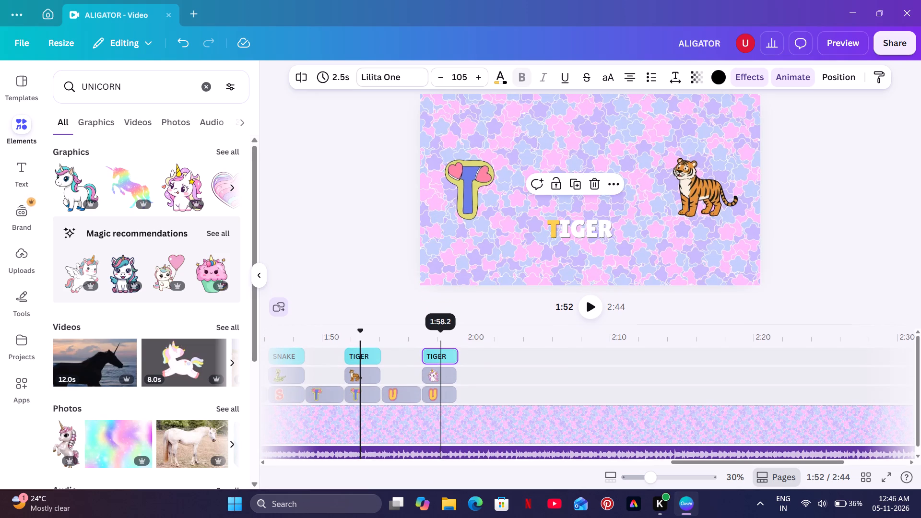
# Replace the copied caption's text at 1:58 with UNICORN.
pyautogui.click(441, 341)
pyautogui.click(603, 217)
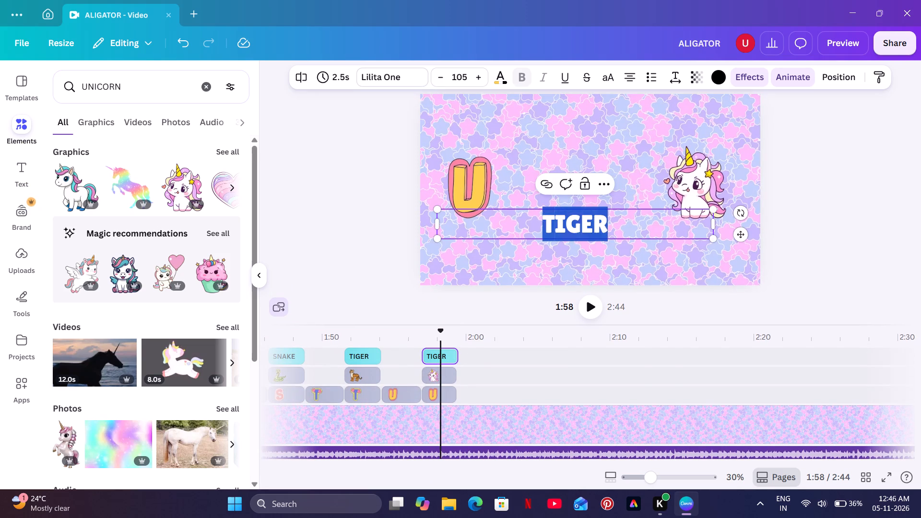
pyautogui.press('BackSpace')
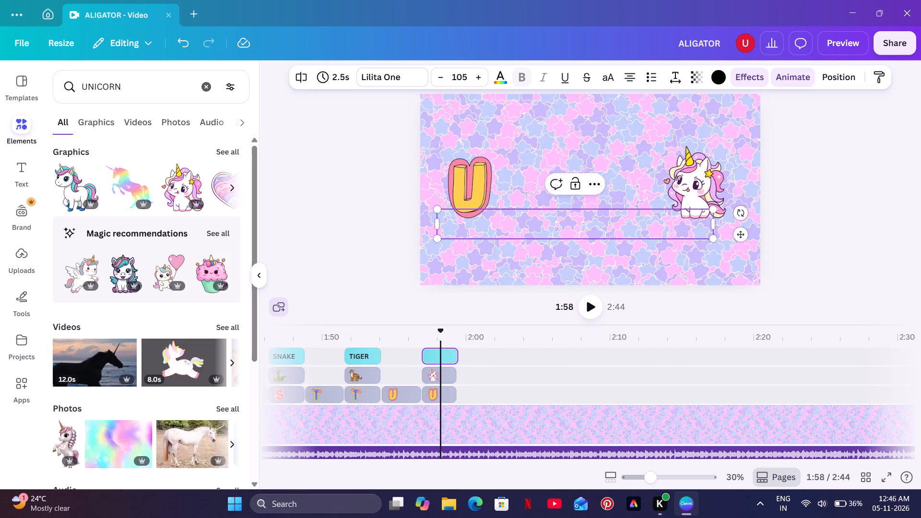
pyautogui.write('UNI')
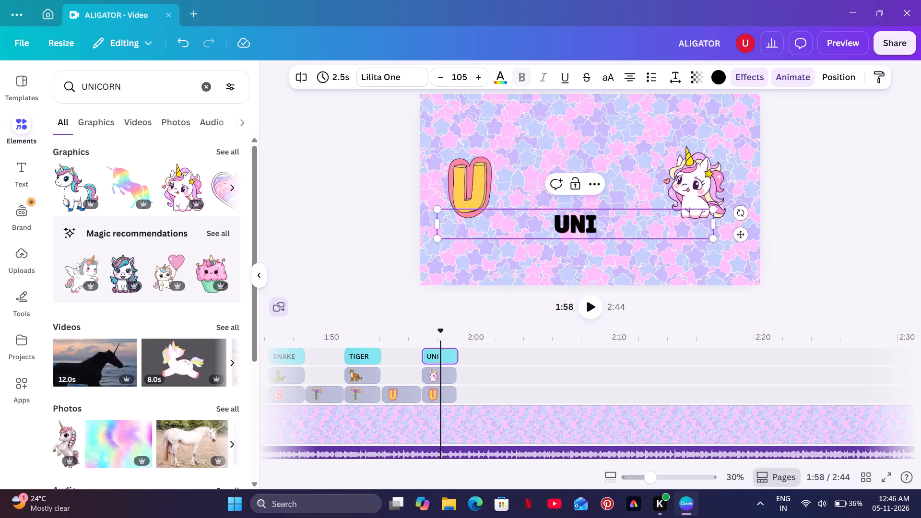
pyautogui.write('CORN')
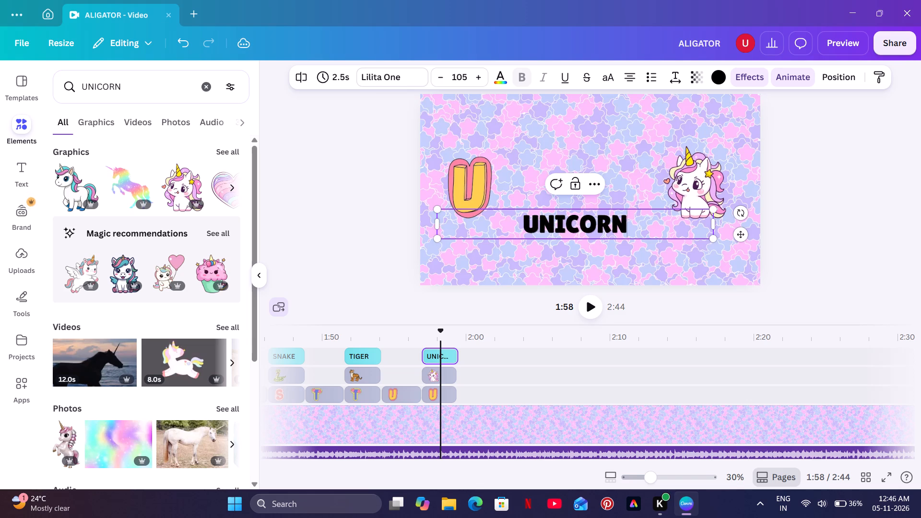
# Colour the letters NICORN of the UNICORN caption white (#ffffff).
pyautogui.moveTo(627, 221); pyautogui.dragTo(591, 224)
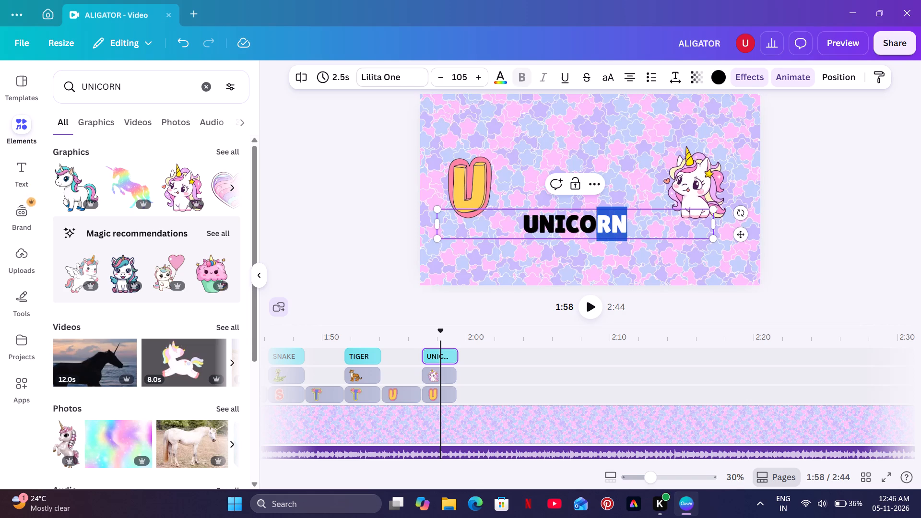
pyautogui.moveTo(591, 224); pyautogui.dragTo(544, 224)
pyautogui.click(504, 78)
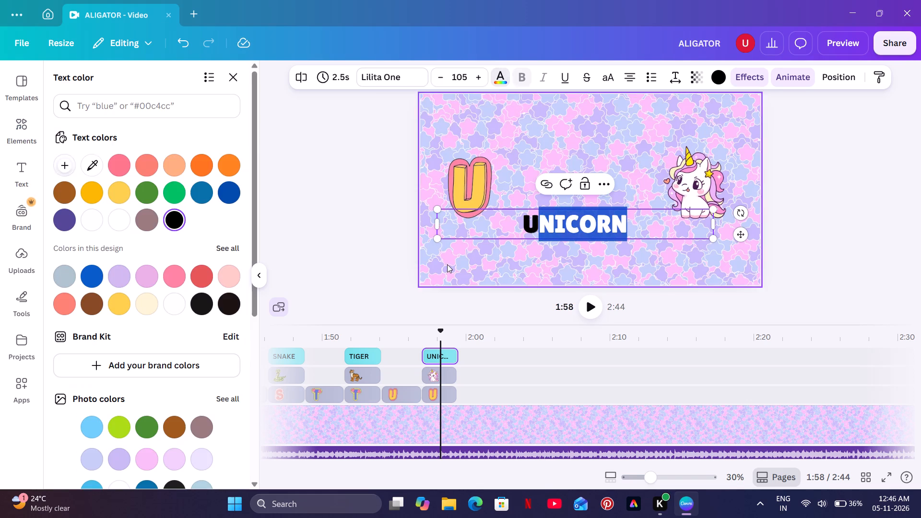
pyautogui.click(121, 228)
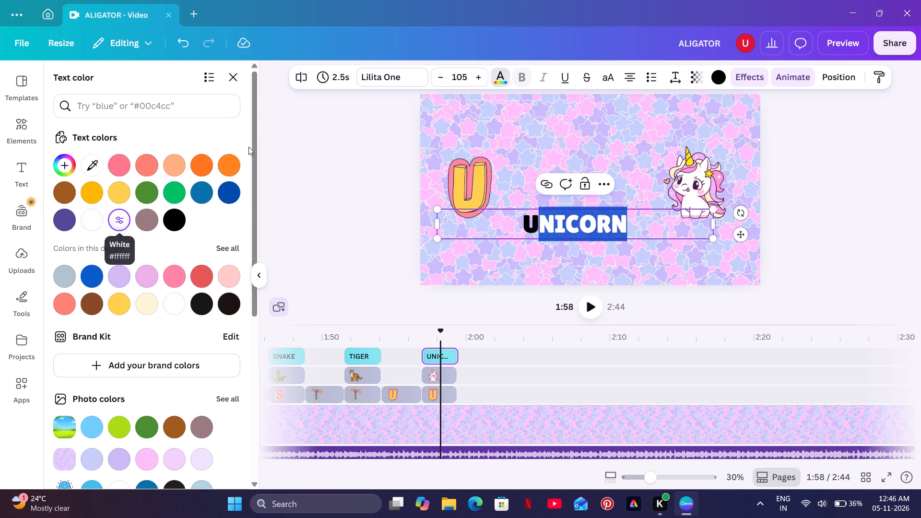
pyautogui.doubleClick(307, 116)
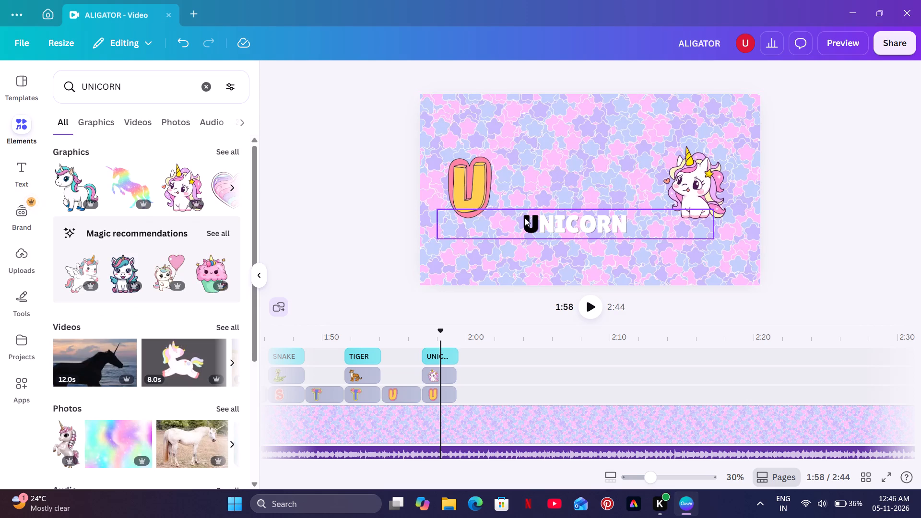
# Colour the first letter U of the UNICORN caption pink, using the pink from the design's colours.
pyautogui.click(540, 223)
pyautogui.click(540, 224)
pyautogui.moveTo(540, 224); pyautogui.dragTo(531, 229)
pyautogui.moveTo(531, 229); pyautogui.dragTo(526, 231)
pyautogui.click(495, 78)
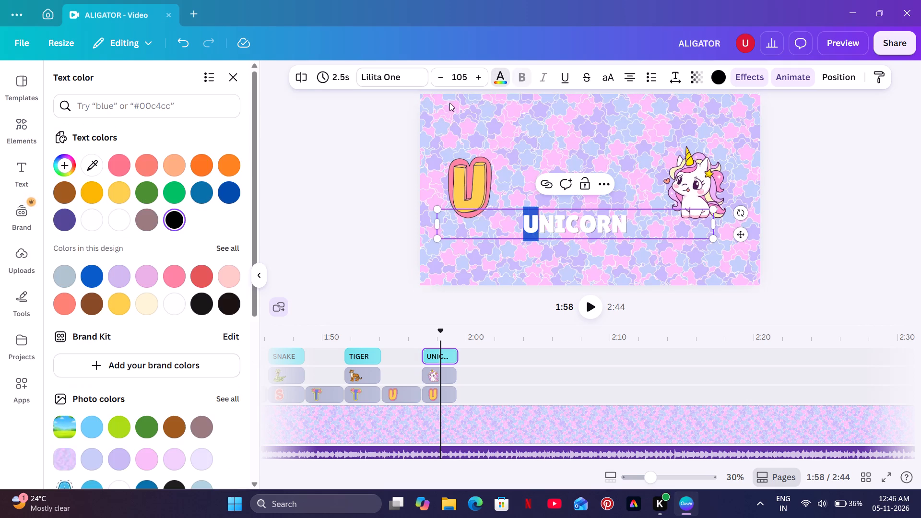
pyautogui.click(181, 276)
pyautogui.doubleClick(286, 174)
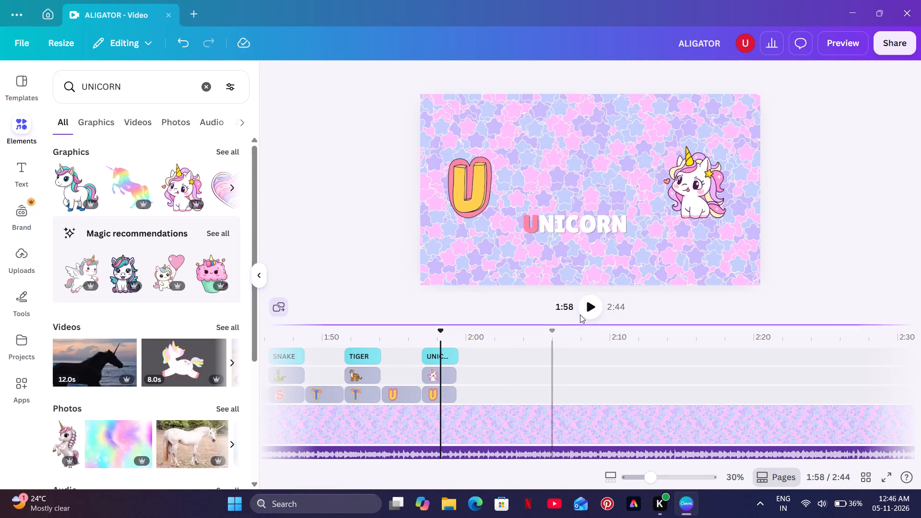
# Play back the end of the unicorn scene, and again the section starting at about 1:41 in the rabbit scene.
pyautogui.click(593, 294)
pyautogui.click(594, 300)
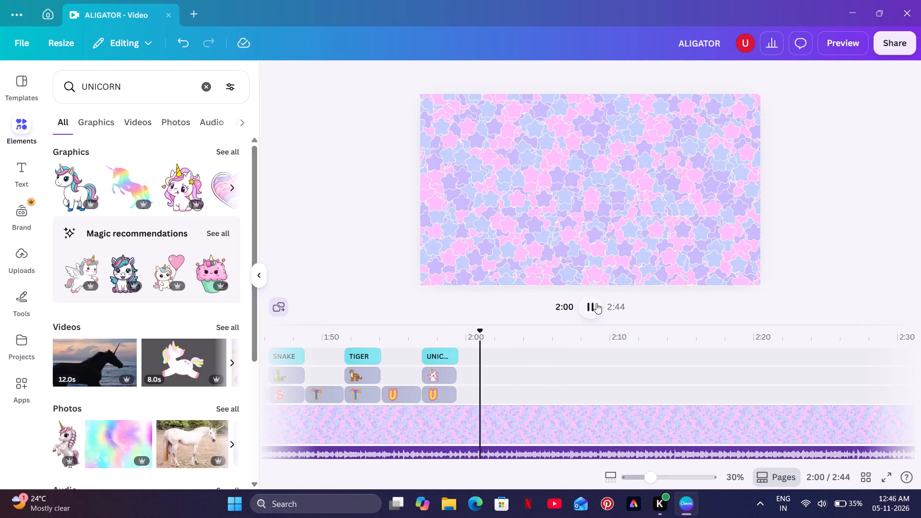
pyautogui.moveTo(719, 461); pyautogui.dragTo(702, 463)
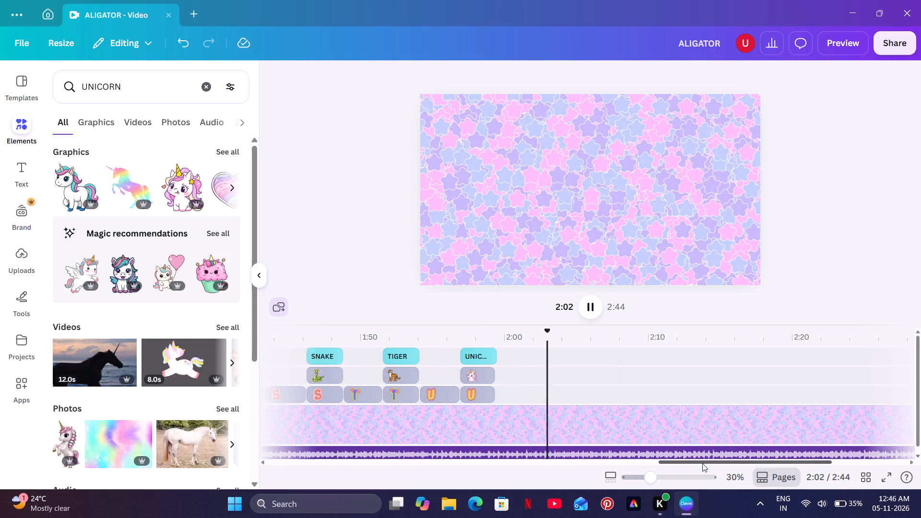
pyautogui.moveTo(702, 463); pyautogui.dragTo(644, 476)
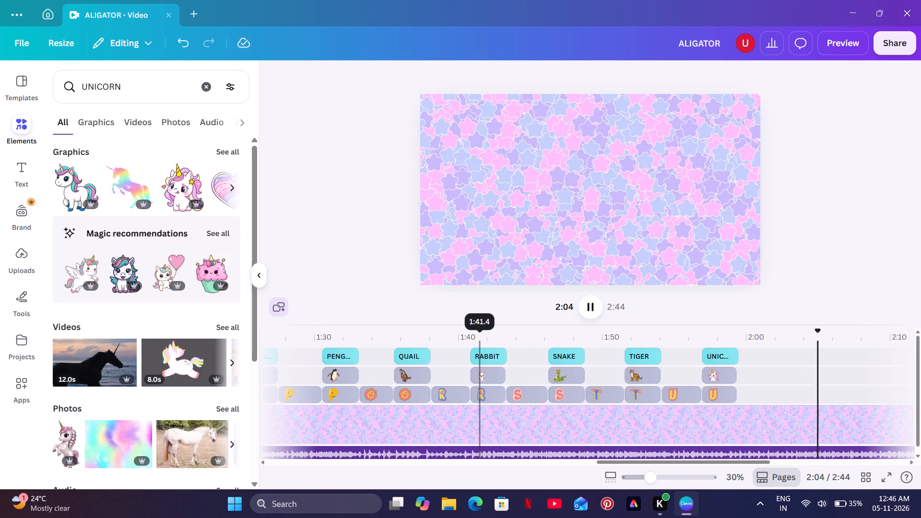
pyautogui.click(480, 341)
pyautogui.click(590, 301)
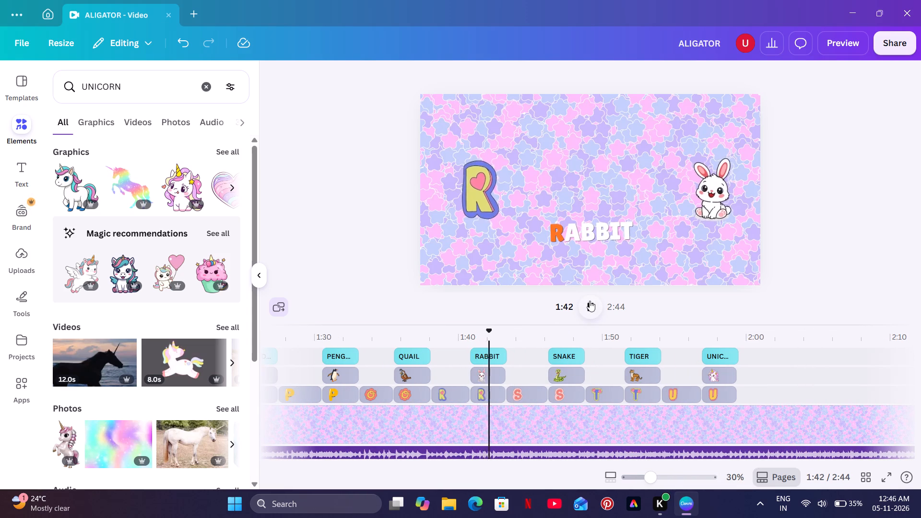
pyautogui.click(590, 301)
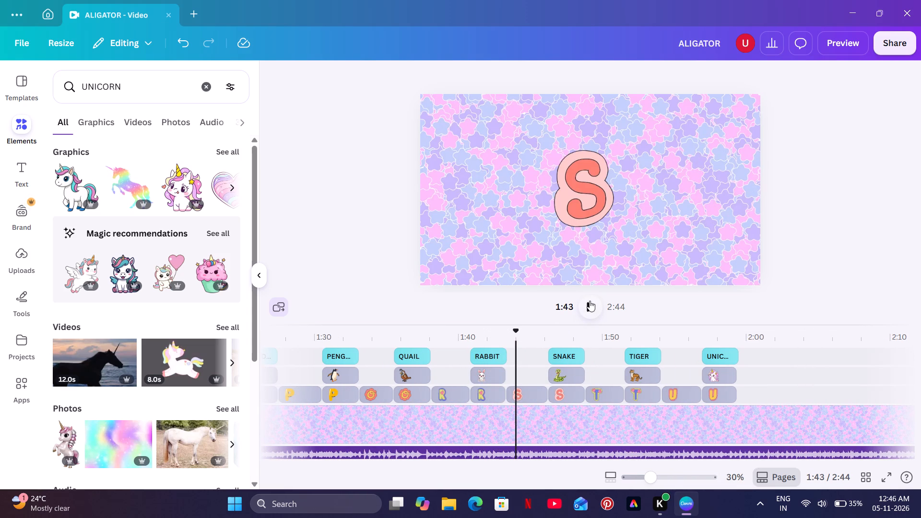
# Select all the S, T and U letter clips plus the snake, tiger and unicorn graphics, and apply the Tumble animation.
pyautogui.moveTo(611, 463); pyautogui.dragTo(643, 454)
pyautogui.moveTo(625, 377); pyautogui.dragTo(616, 380)
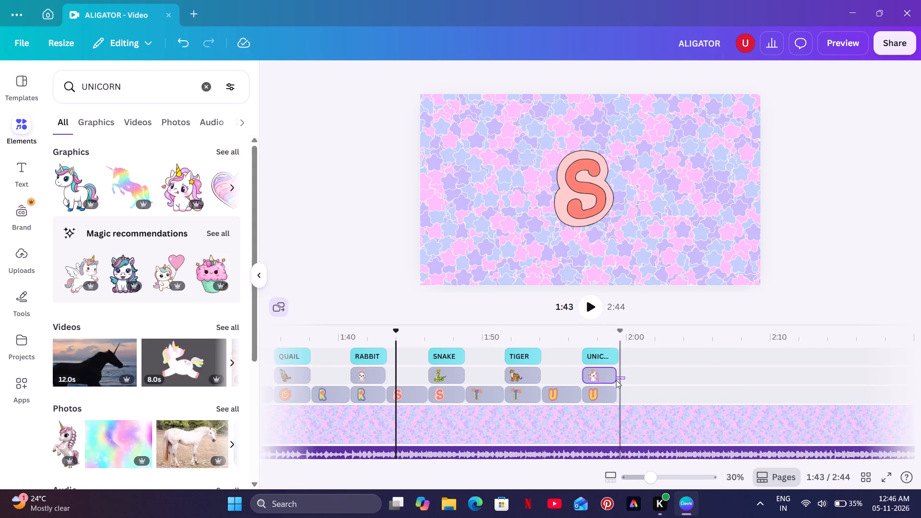
pyautogui.moveTo(616, 380); pyautogui.dragTo(404, 398)
pyautogui.click(614, 82)
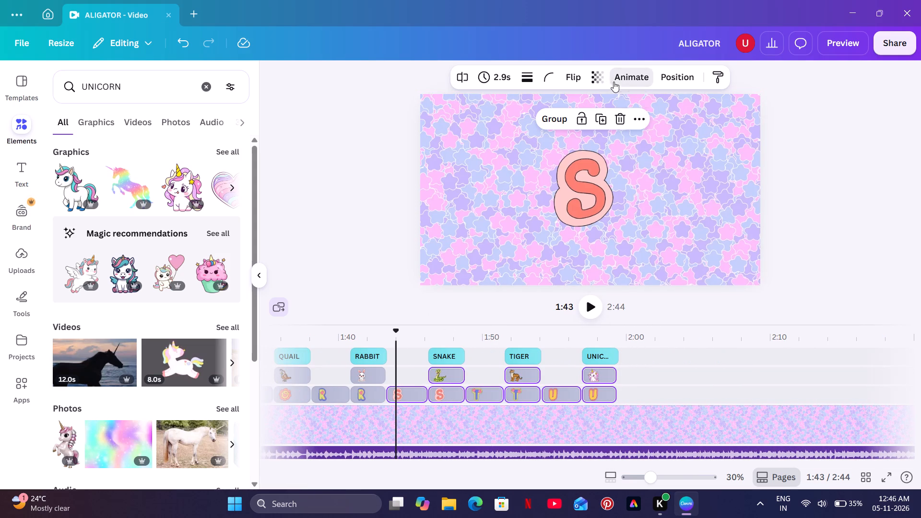
pyautogui.scroll(-4, 186, 341)
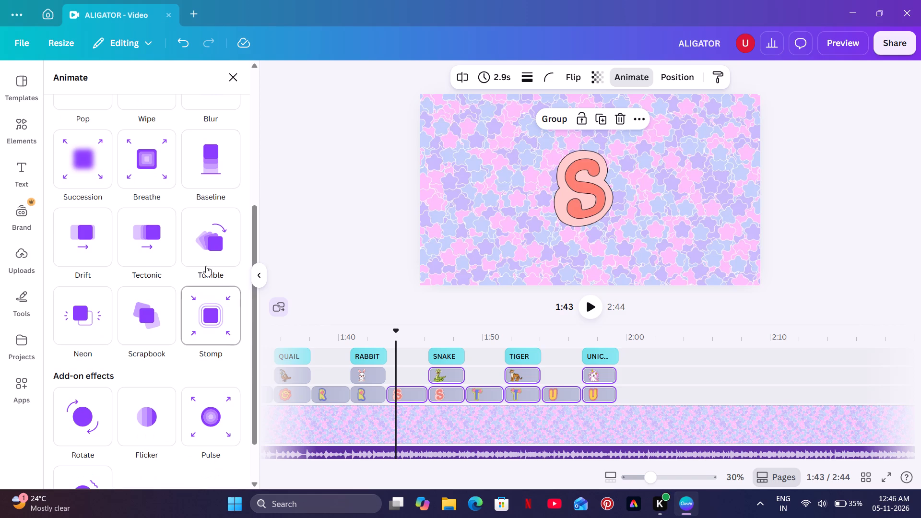
pyautogui.click(210, 251)
# Add the Pulse effect to the selected letter and animal clips and lower its intensity to near the minimum.
pyautogui.scroll(-6, 210, 251)
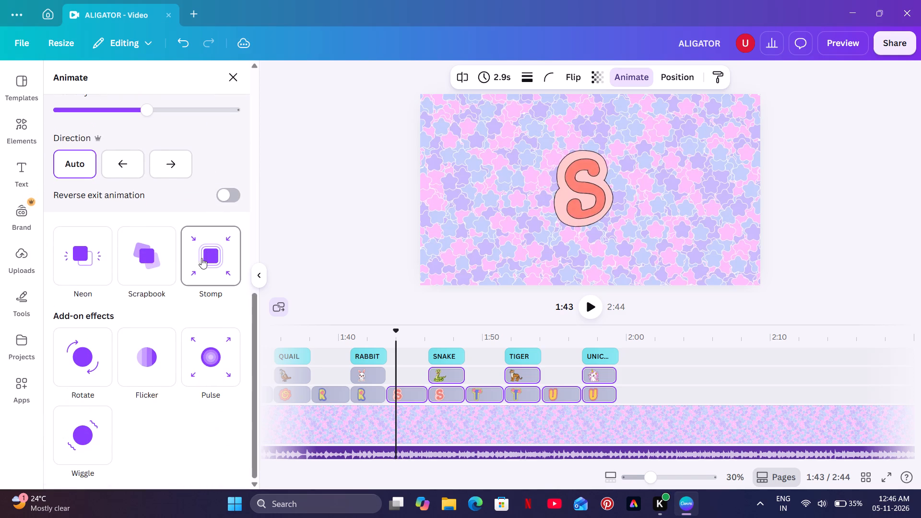
pyautogui.click(201, 330)
pyautogui.scroll(-3, 201, 330)
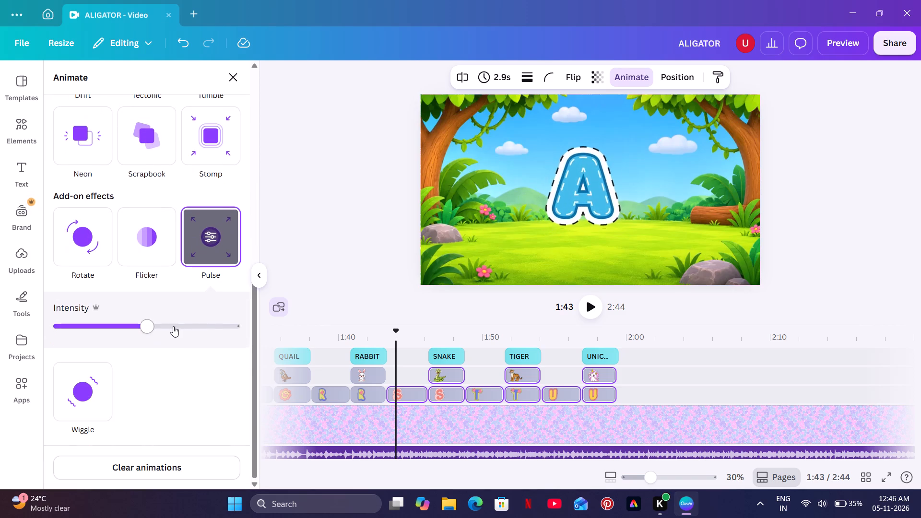
pyautogui.moveTo(158, 327); pyautogui.dragTo(71, 335)
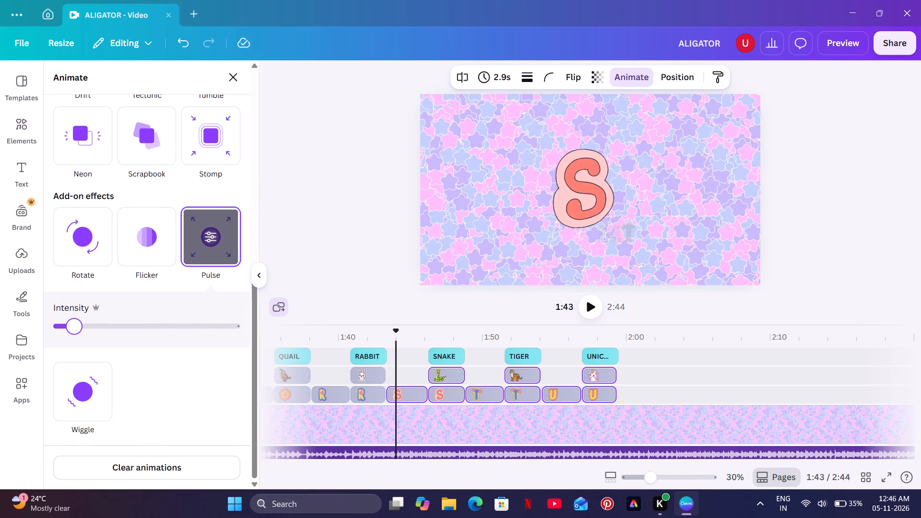
pyautogui.moveTo(71, 335); pyautogui.dragTo(60, 336)
pyautogui.click(310, 149)
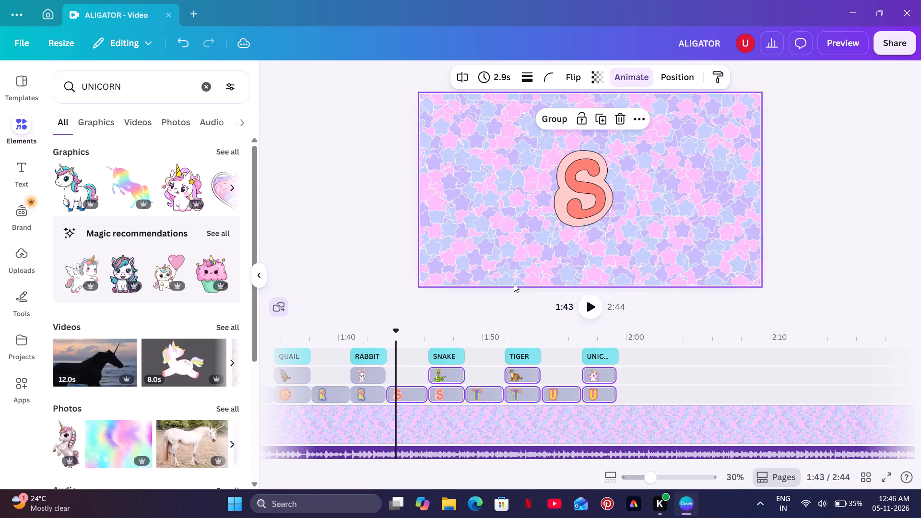
# Play back the animated S, T and U scenes from 1:43 to 2:01.
pyautogui.click(590, 300)
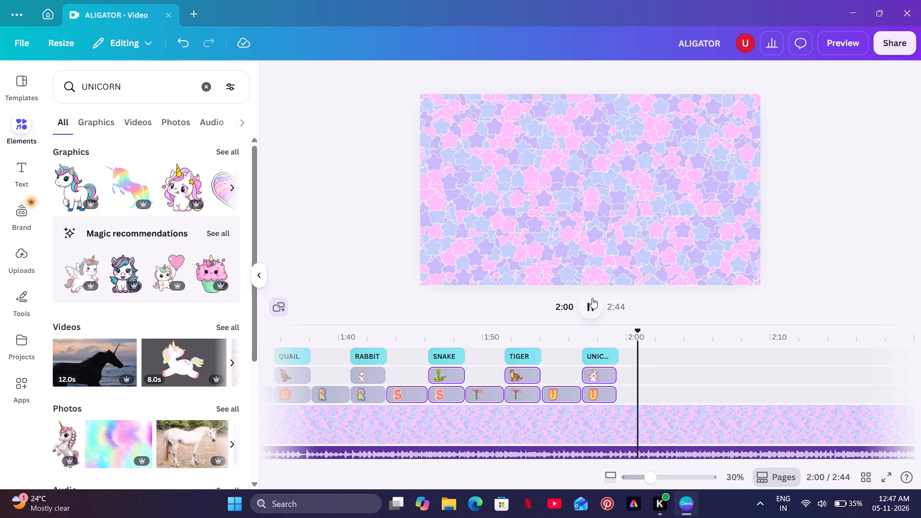
pyautogui.click(592, 298)
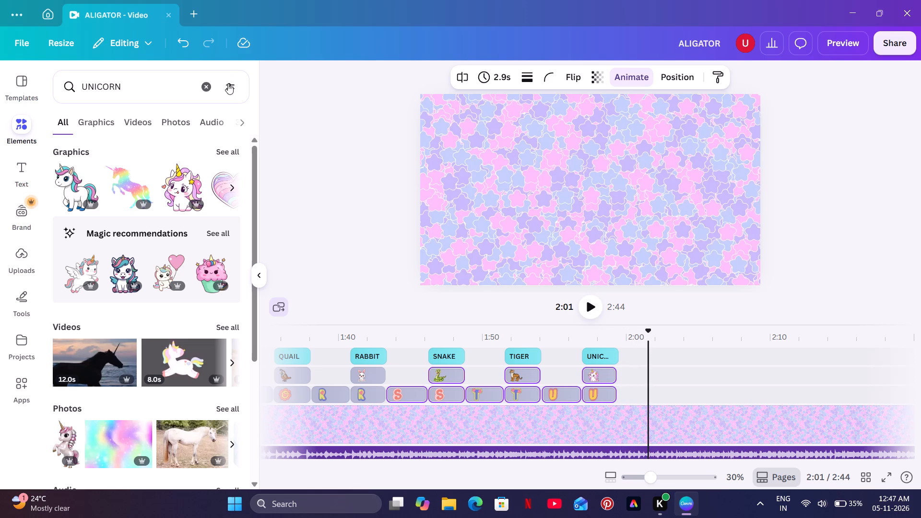
# Search the elements for set:nAFrxlyoLGo and add its red and blue heart-shaped V letter at 2:01.
pyautogui.click(195, 90)
pyautogui.click(146, 166)
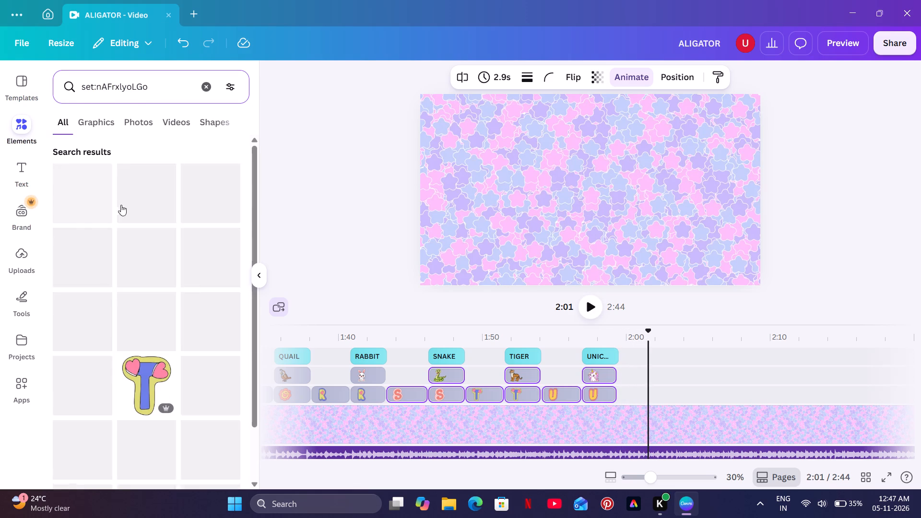
pyautogui.scroll(-5, 159, 218)
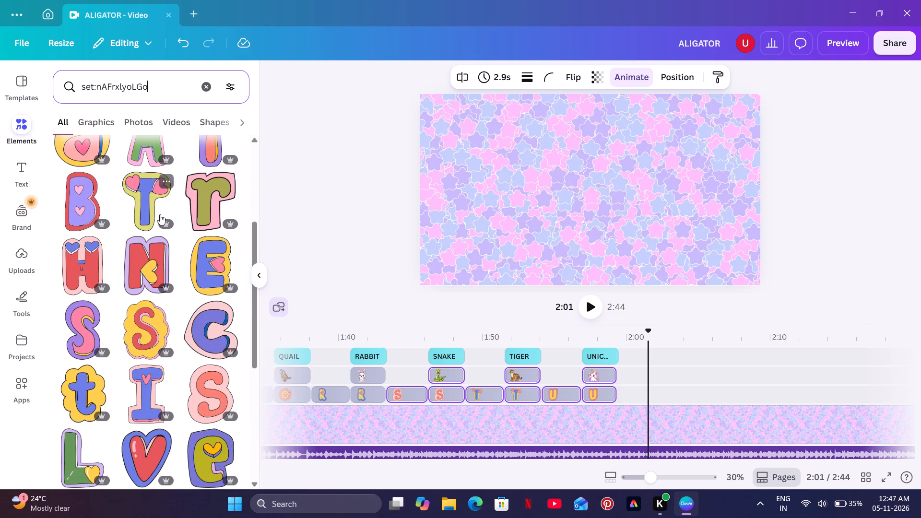
pyautogui.scroll(-4, 160, 214)
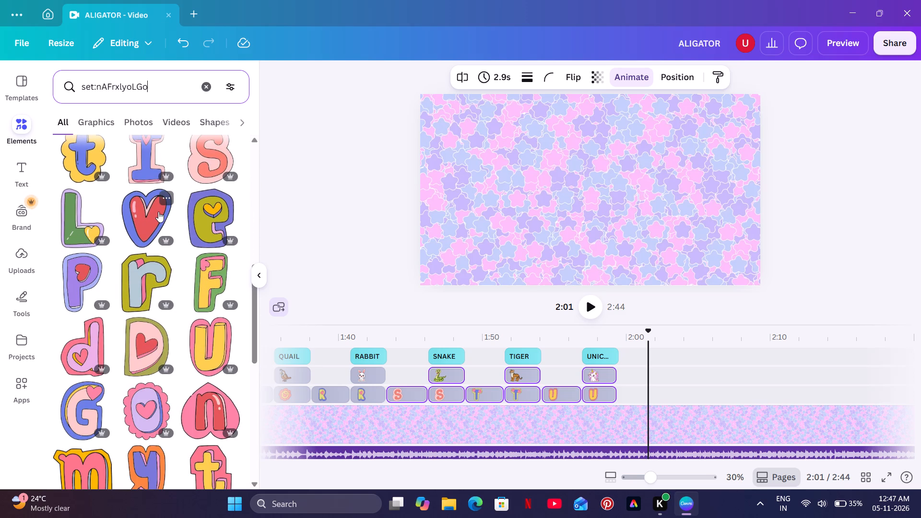
pyautogui.scroll(-3, 158, 212)
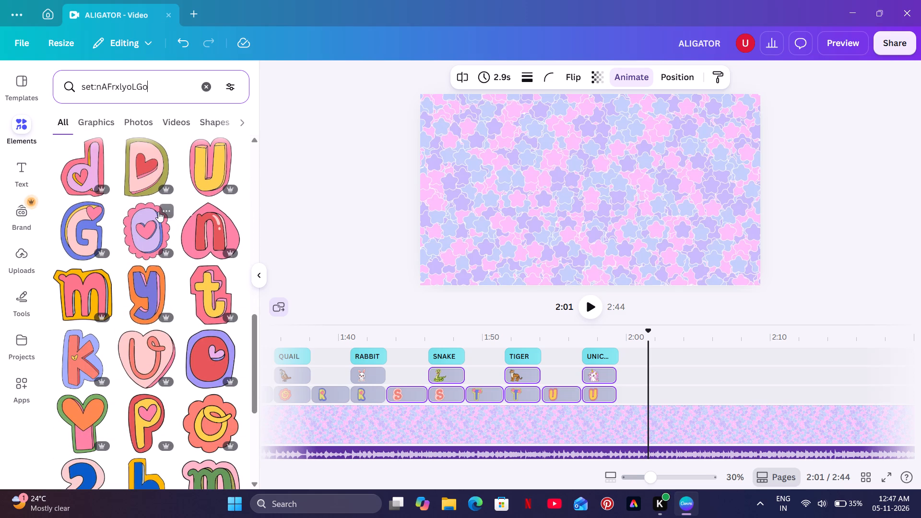
pyautogui.scroll(1, 158, 212)
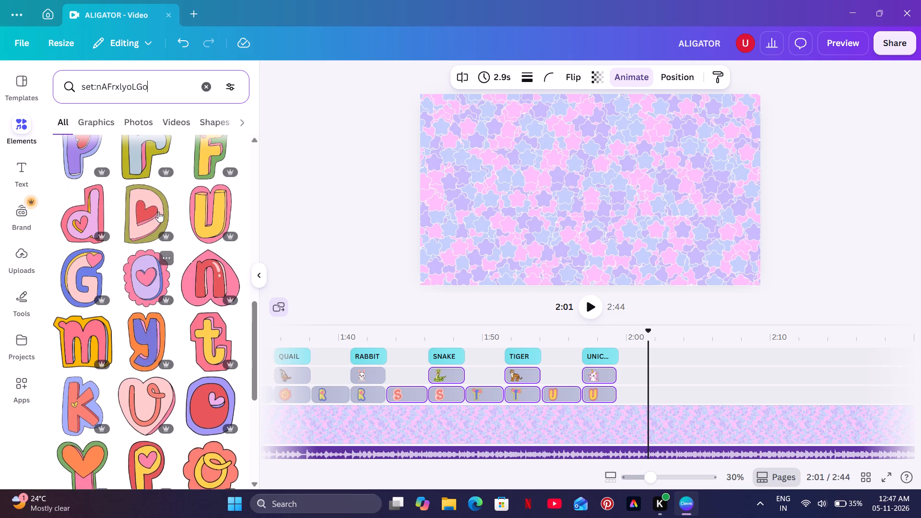
pyautogui.scroll(1, 158, 212)
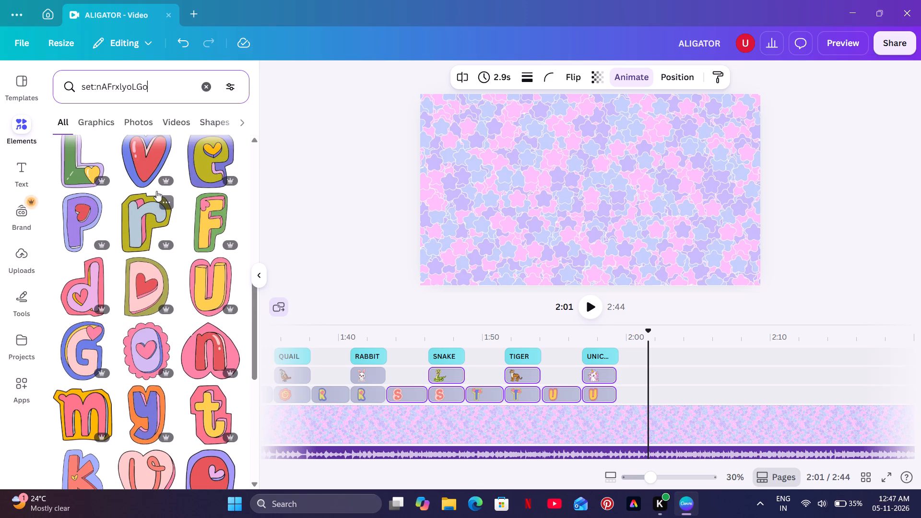
pyautogui.scroll(1, 150, 171)
pyautogui.click(147, 211)
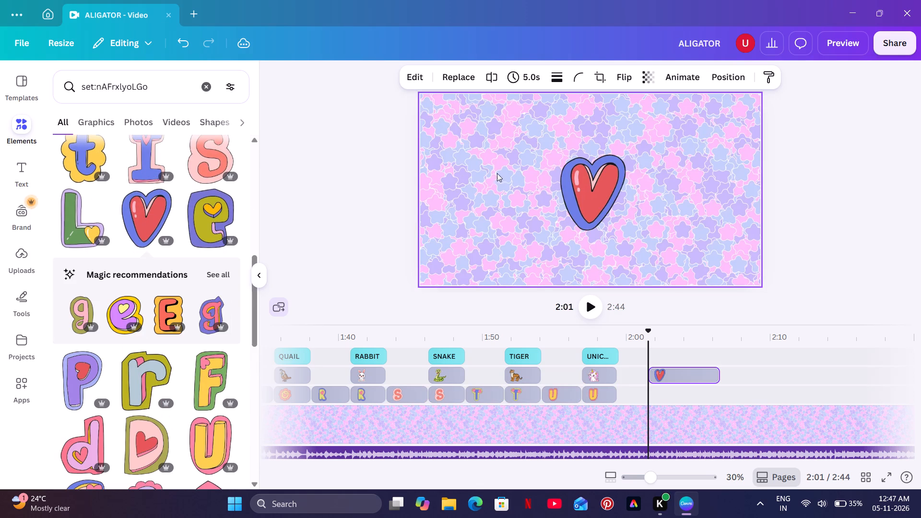
# Enlarge the V letter slightly and shift it a little to the left and up, near the canvas centre.
pyautogui.click(605, 171)
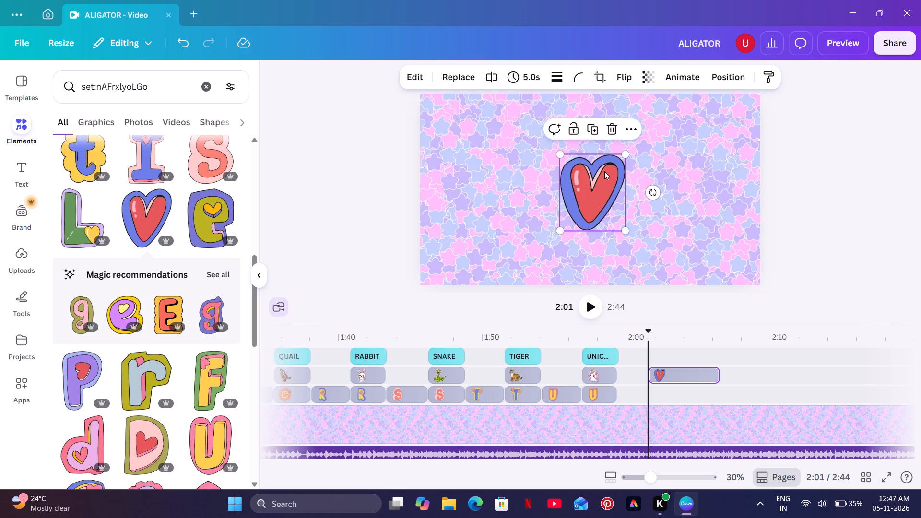
pyautogui.click(619, 155)
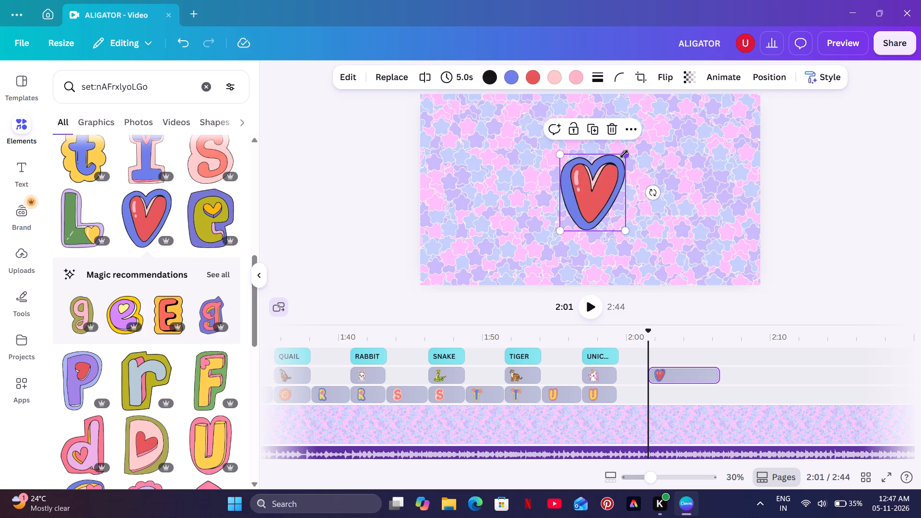
pyautogui.moveTo(624, 154); pyautogui.dragTo(625, 149)
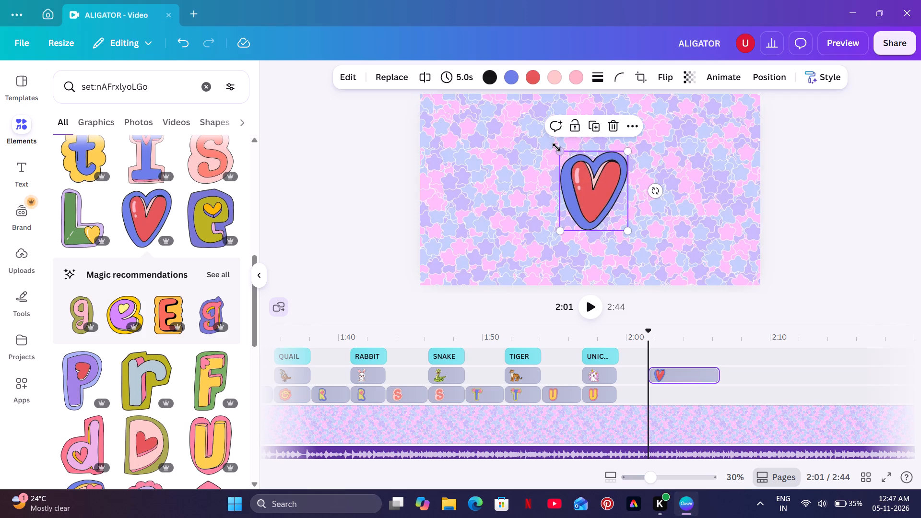
pyautogui.moveTo(556, 147); pyautogui.dragTo(552, 144)
pyautogui.moveTo(593, 175); pyautogui.dragTo(586, 173)
pyautogui.click(352, 196)
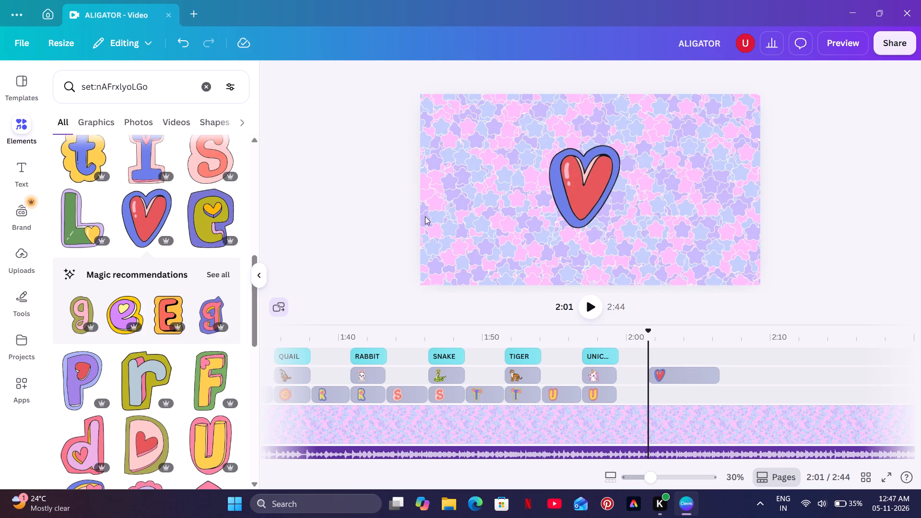
# Move the V clip down to the letter track, starting right after the second U clip.
pyautogui.moveTo(684, 369); pyautogui.dragTo(660, 385)
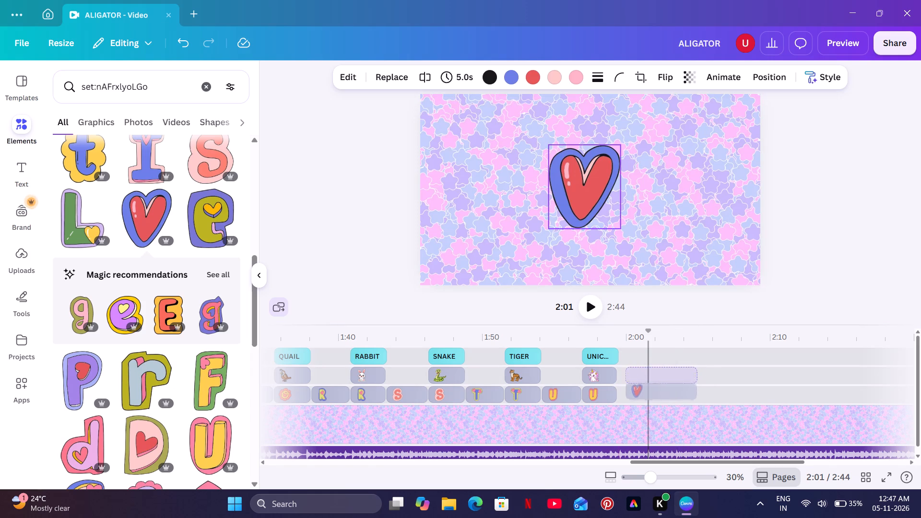
pyautogui.moveTo(660, 385); pyautogui.dragTo(655, 388)
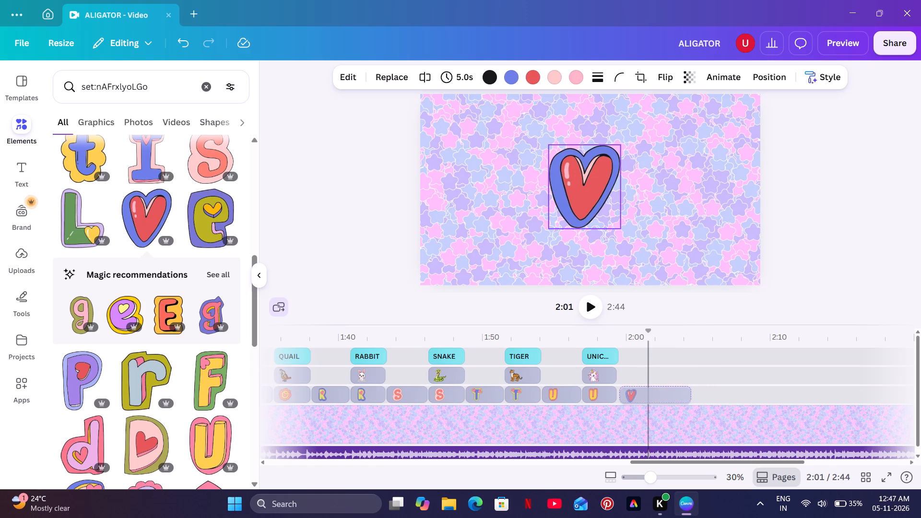
pyautogui.moveTo(655, 388); pyautogui.dragTo(658, 388)
pyautogui.moveTo(658, 388); pyautogui.dragTo(653, 389)
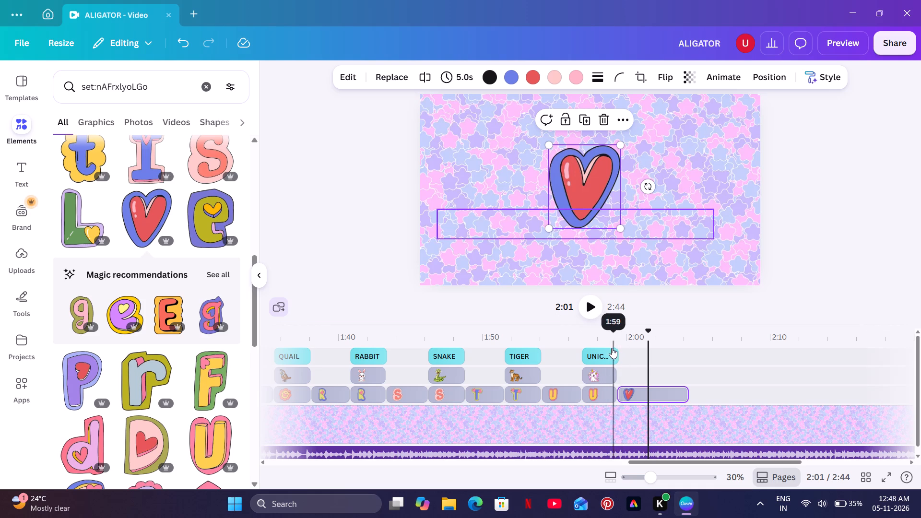
# Replay the U scene from 1:58, and nudge the UNICORN word right and down and the unicorn right and up.
pyautogui.click(603, 341)
pyautogui.click(591, 295)
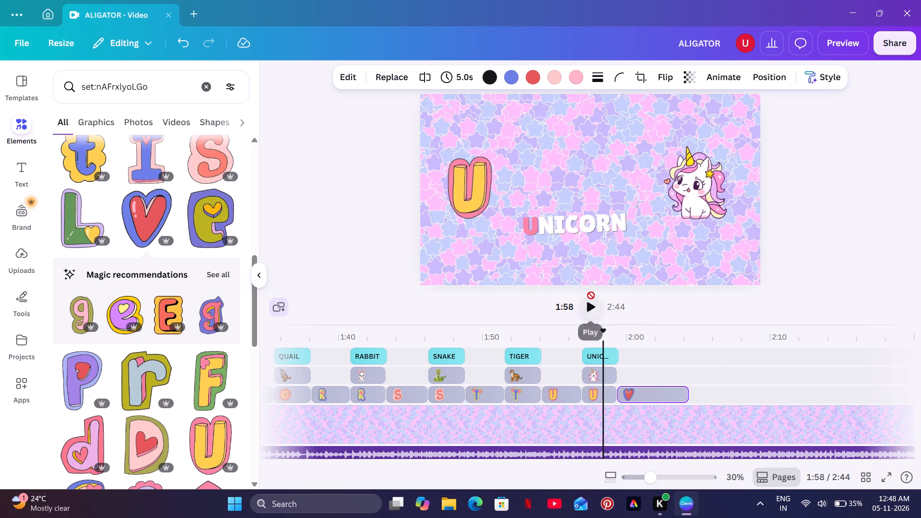
pyautogui.click(602, 334)
pyautogui.click(571, 218)
pyautogui.click(574, 220)
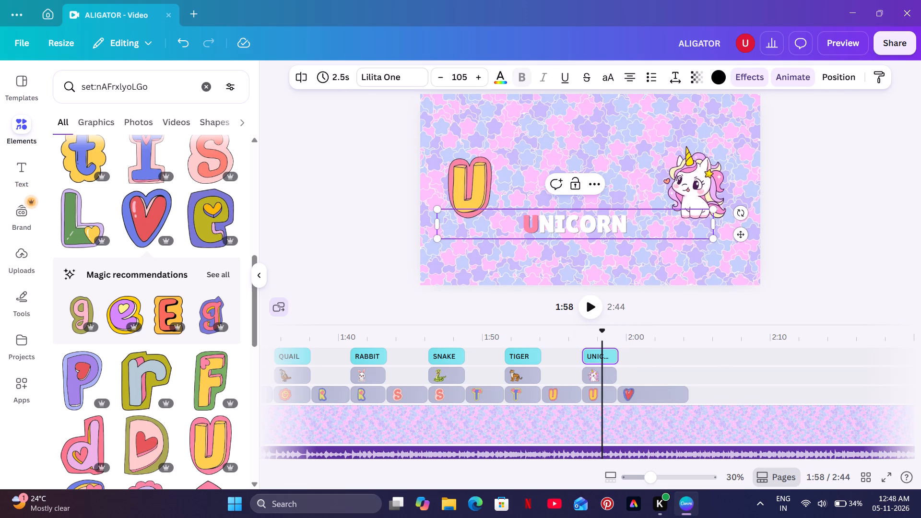
pyautogui.moveTo(737, 236); pyautogui.dragTo(749, 242)
pyautogui.click(715, 193)
pyautogui.moveTo(705, 194); pyautogui.dragTo(705, 194)
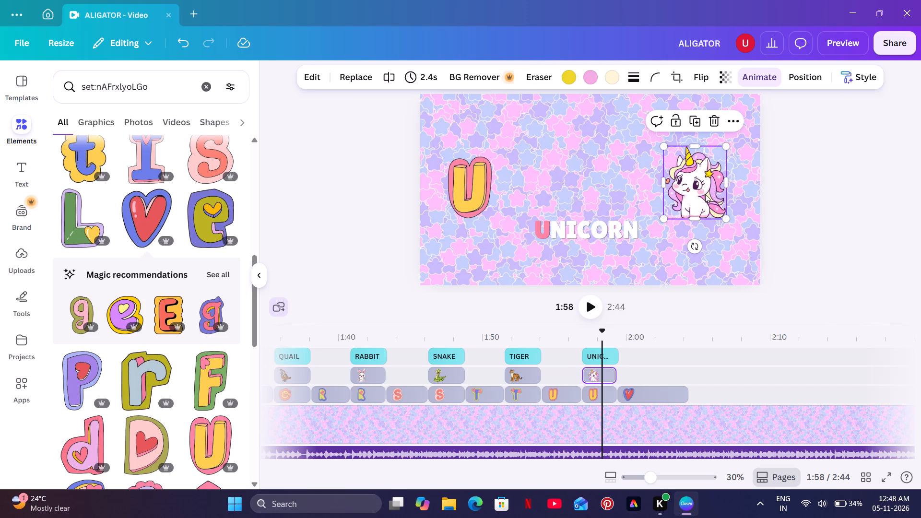
pyautogui.moveTo(705, 194); pyautogui.dragTo(714, 191)
pyautogui.click(657, 223)
pyautogui.click(807, 190)
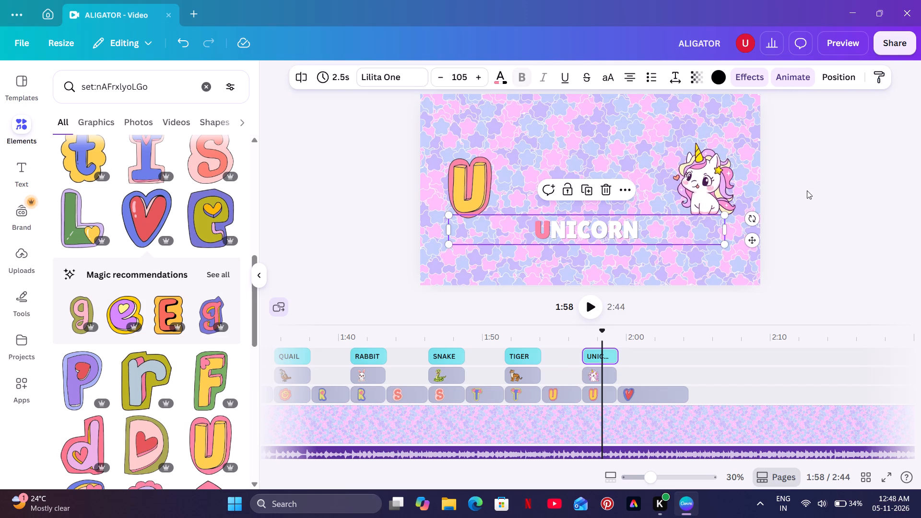
# Split the V clip at about 2:02 and extend its second part to 2.4 s.
pyautogui.click(583, 298)
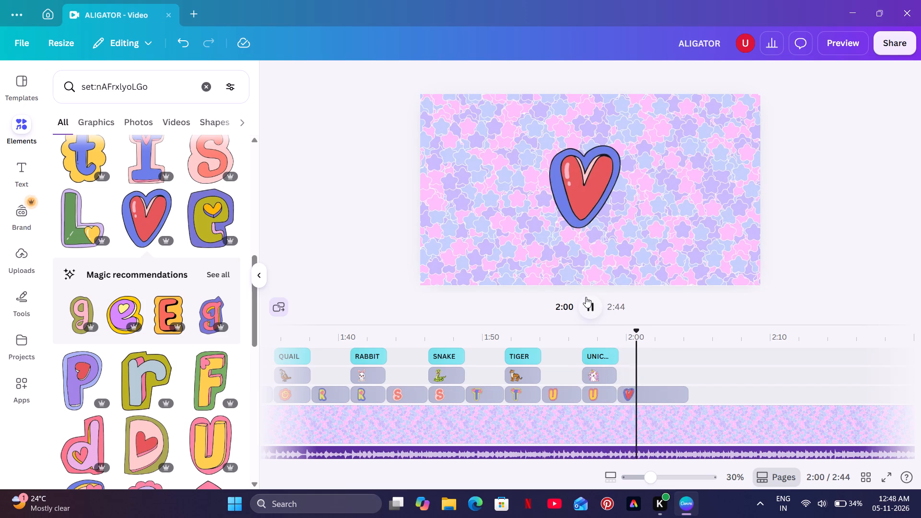
pyautogui.click(586, 297)
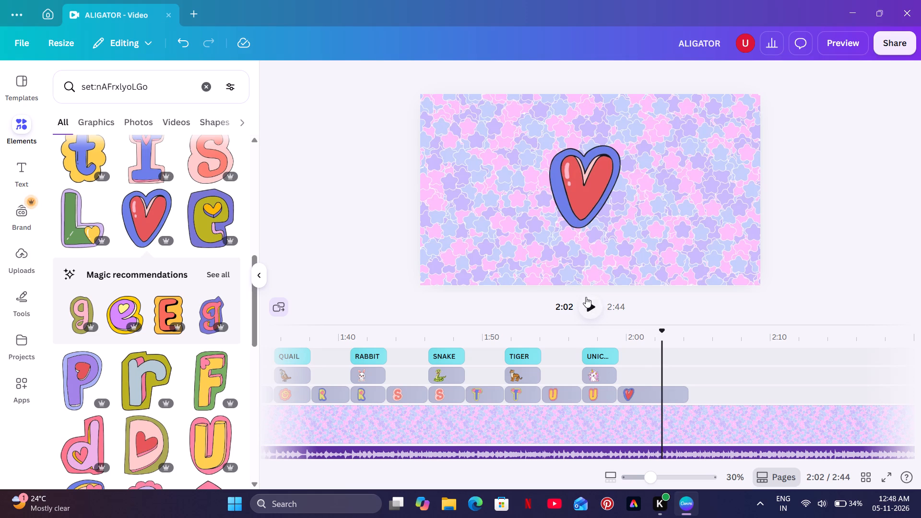
pyautogui.rightClick(656, 378)
pyautogui.rightClick(656, 389)
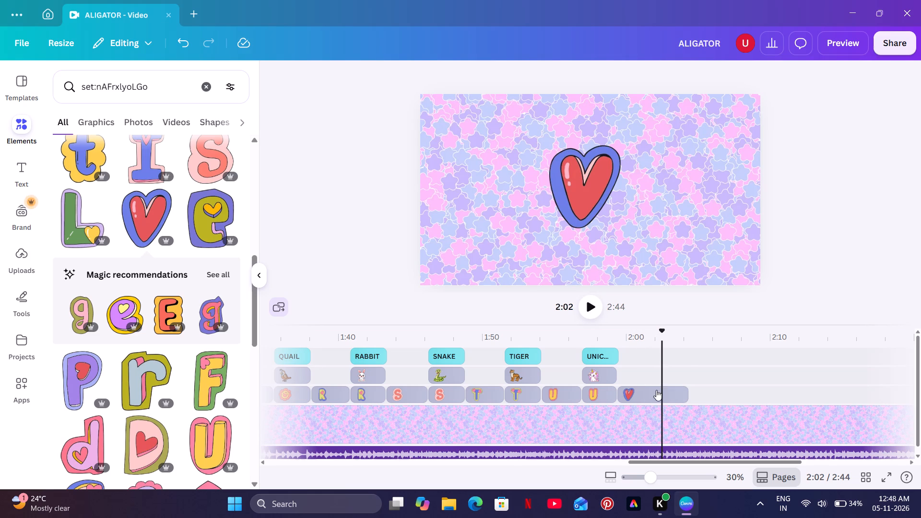
pyautogui.click(664, 345)
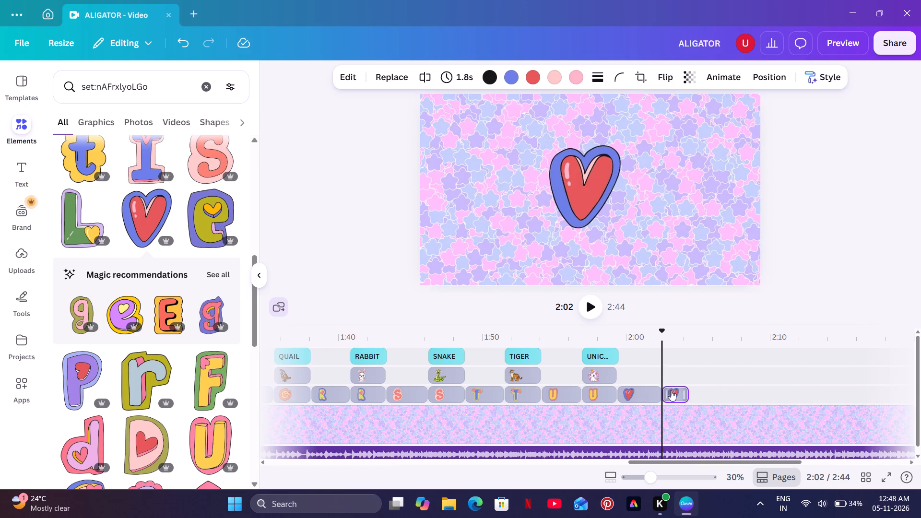
pyautogui.moveTo(683, 390); pyautogui.dragTo(691, 388)
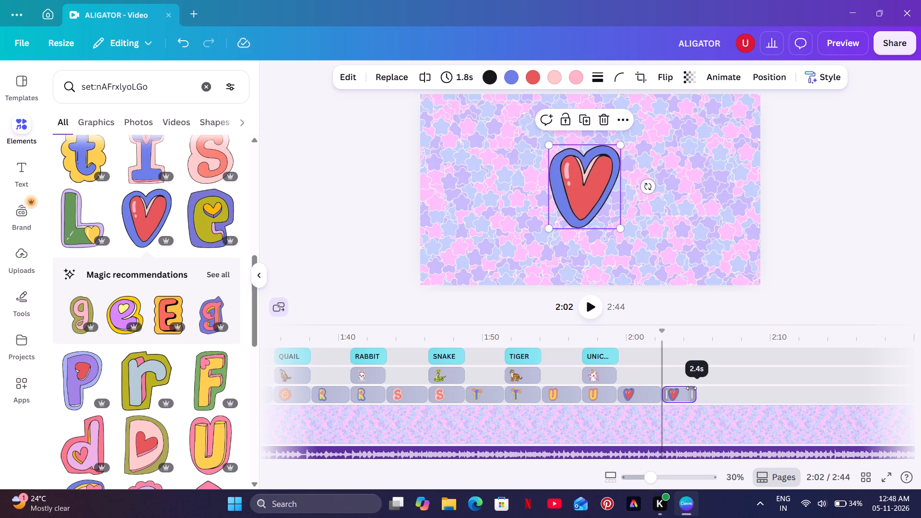
pyautogui.moveTo(691, 388); pyautogui.dragTo(692, 387)
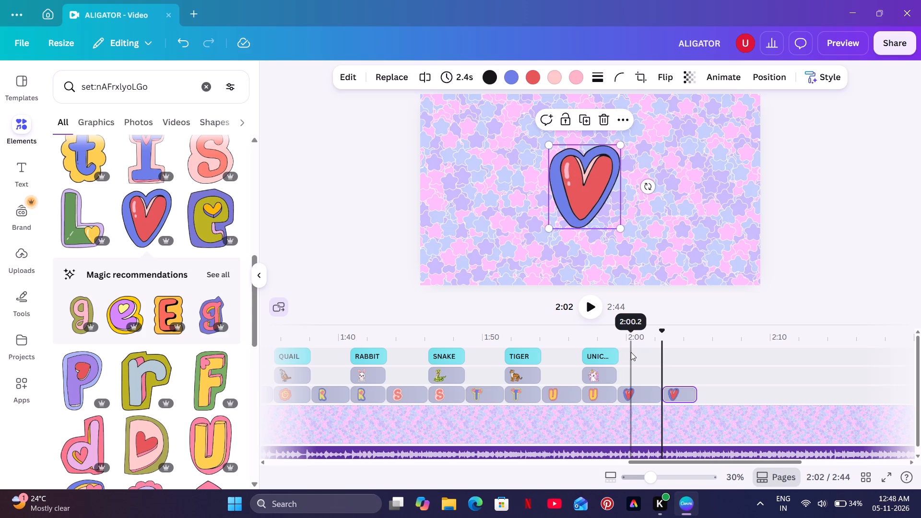
# Trim the first V clip to 2.6 s, move the second V clip directly after it, and play back the result.
pyautogui.click(631, 352)
pyautogui.click(588, 317)
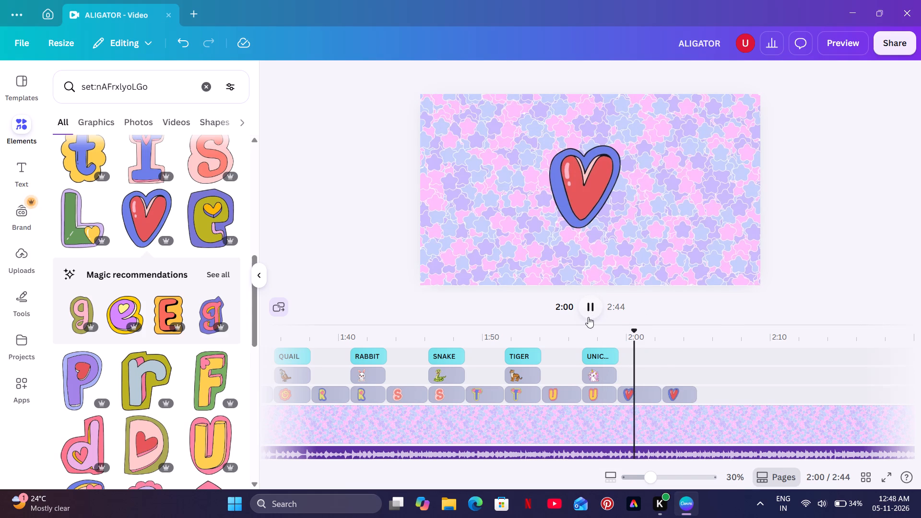
pyautogui.click(588, 317)
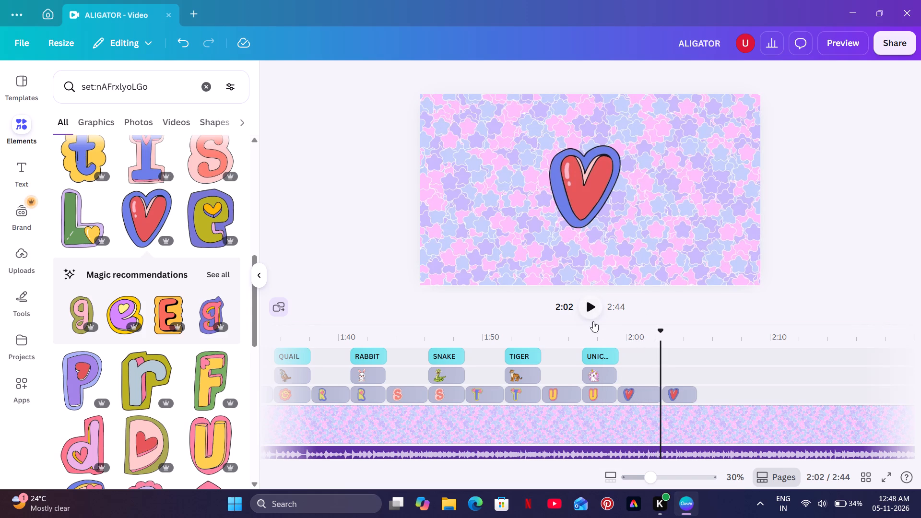
pyautogui.click(658, 393)
pyautogui.moveTo(658, 391); pyautogui.dragTo(651, 397)
pyautogui.moveTo(673, 396); pyautogui.dragTo(672, 396)
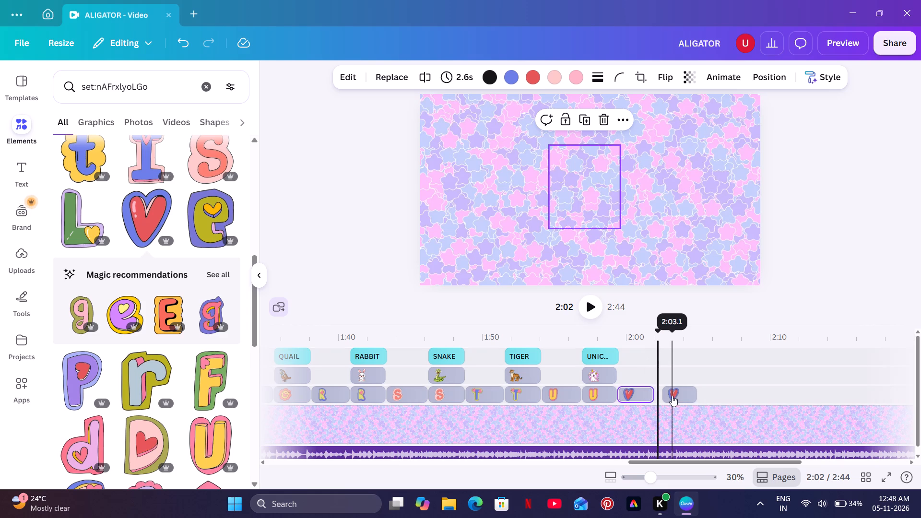
pyautogui.moveTo(672, 396); pyautogui.dragTo(664, 397)
pyautogui.click(637, 377)
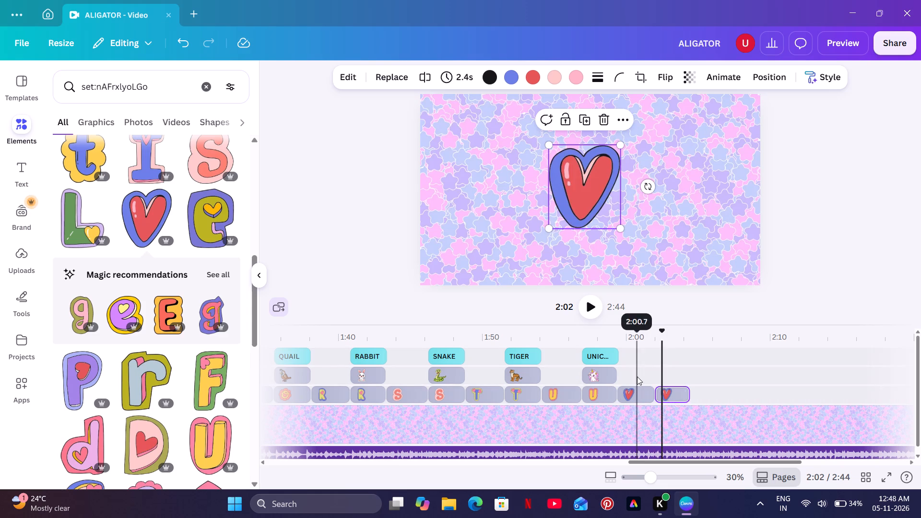
pyautogui.click(583, 298)
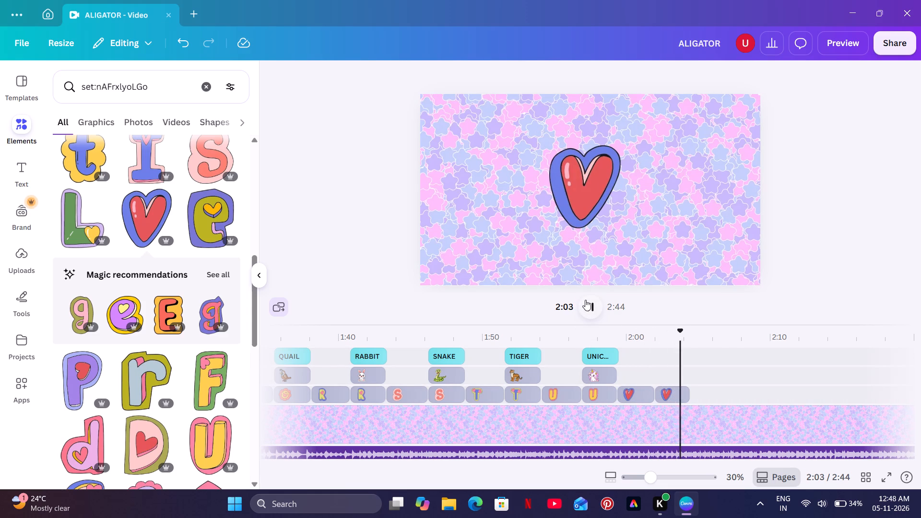
pyautogui.click(585, 300)
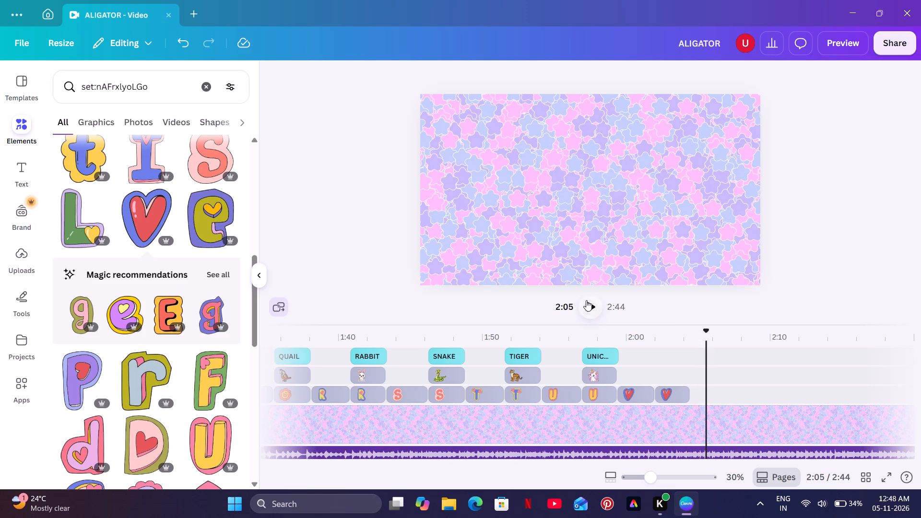
pyautogui.click(638, 371)
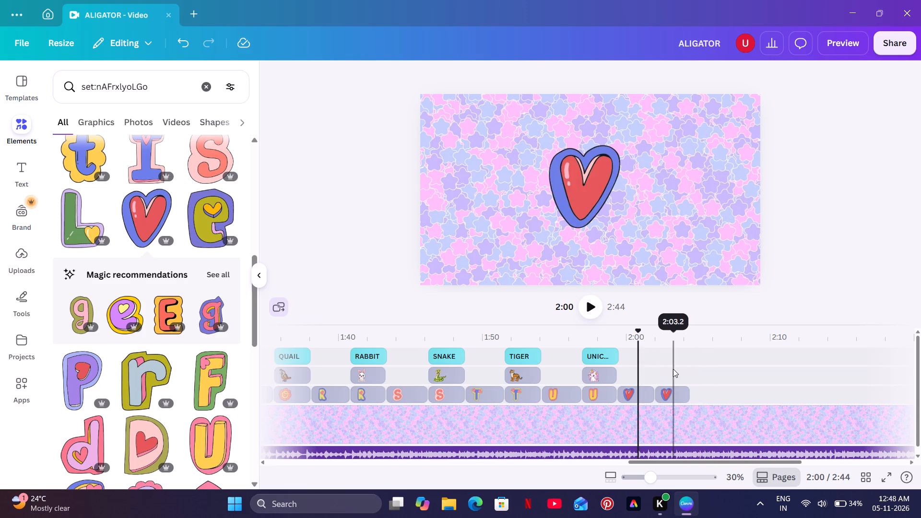
# Search the elements for vulture and add the standing black vulture with a pink head at 2:03.
pyautogui.click(673, 369)
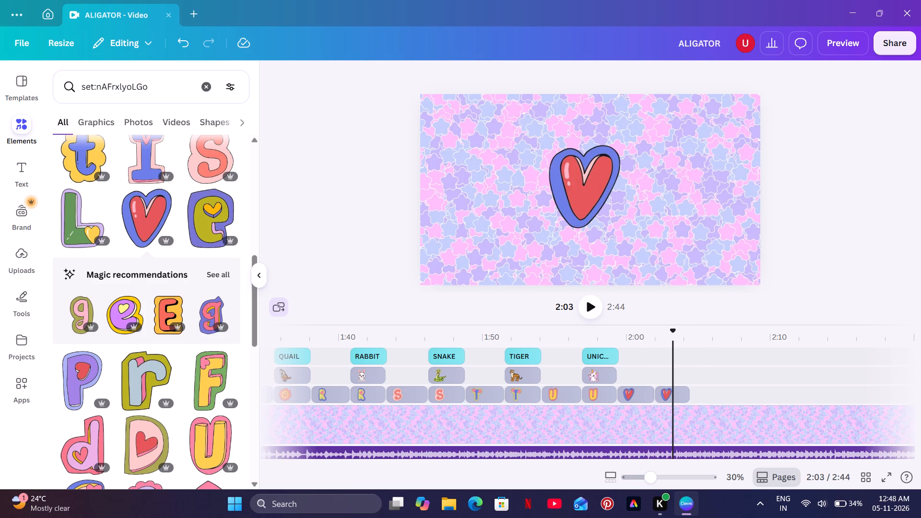
pyautogui.click(196, 84)
pyautogui.write('VUL')
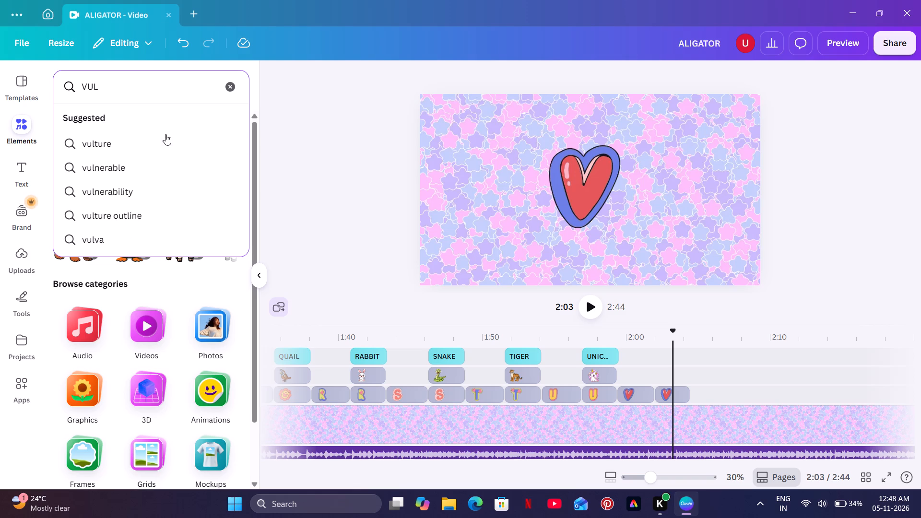
pyautogui.click(165, 134)
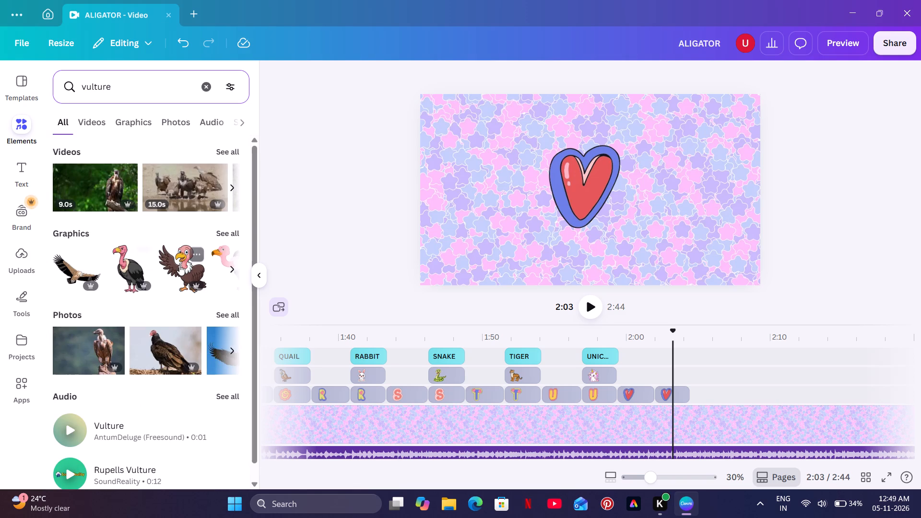
pyautogui.click(129, 267)
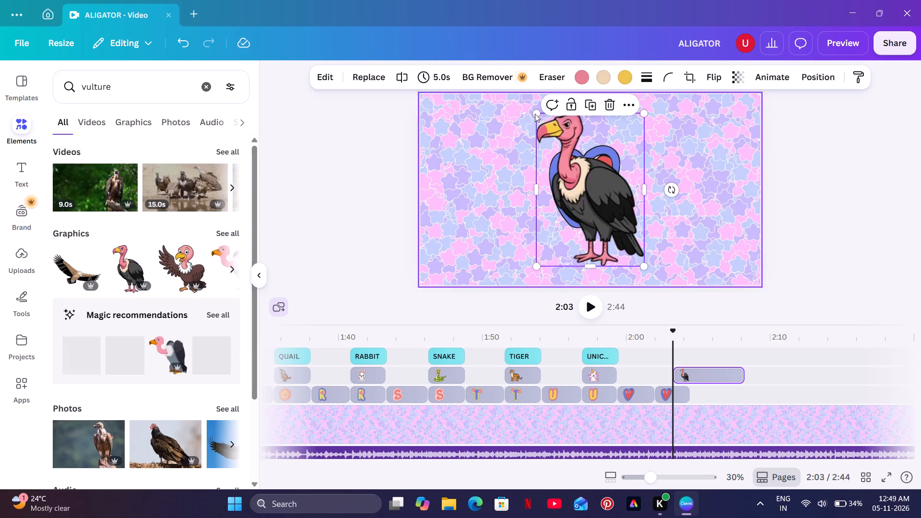
# Shrink the vulture to about half size and place it near the canvas's right side, at mid-height.
pyautogui.moveTo(537, 112); pyautogui.dragTo(608, 177)
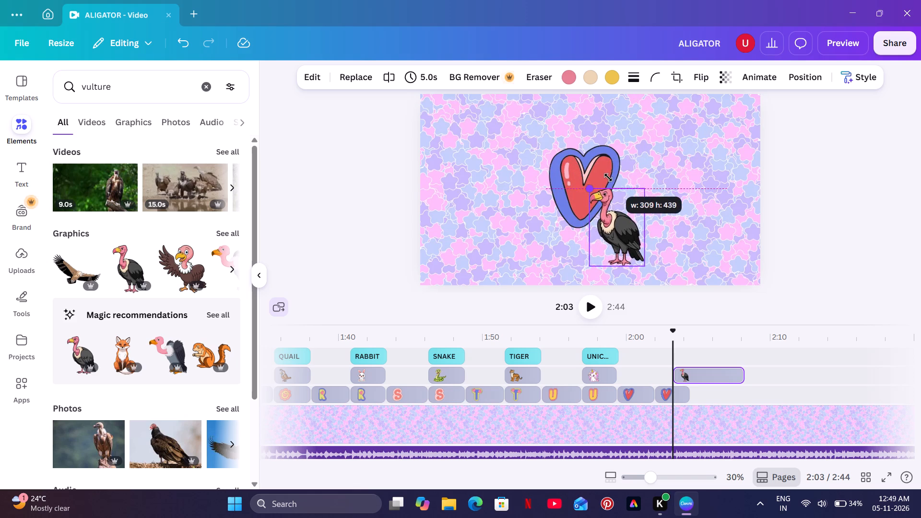
pyautogui.moveTo(608, 177); pyautogui.dragTo(607, 179)
pyautogui.moveTo(627, 228); pyautogui.dragTo(699, 189)
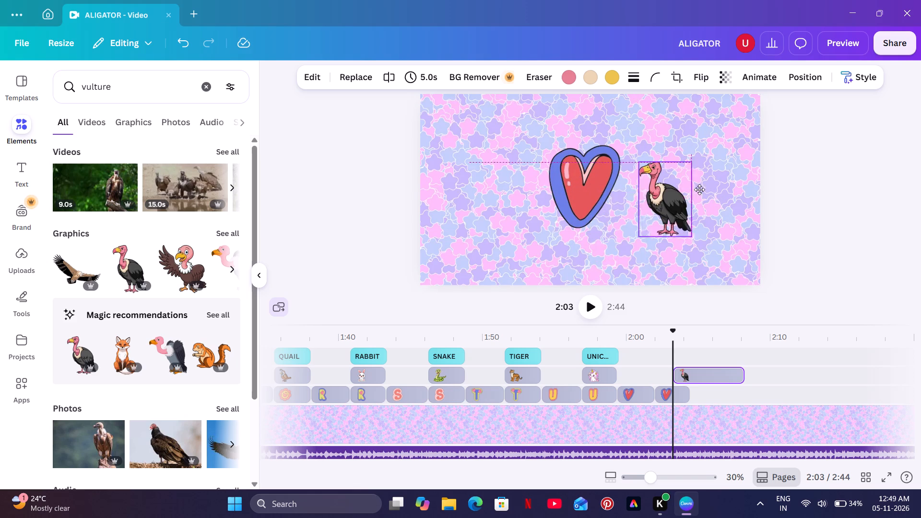
pyautogui.moveTo(699, 189); pyautogui.dragTo(721, 192)
# Move the second V letter to the canvas's left side, shrink it slightly, and place it level with the vulture.
pyautogui.click(602, 193)
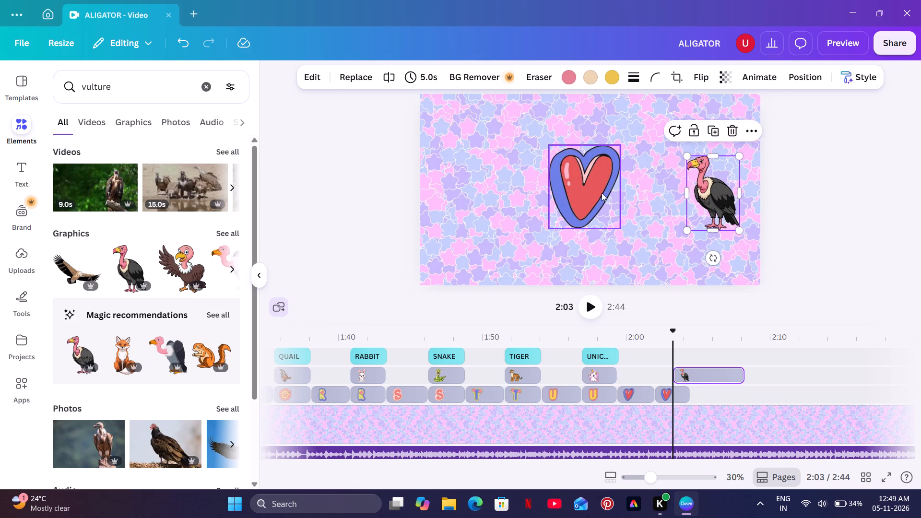
pyautogui.moveTo(601, 193); pyautogui.dragTo(488, 196)
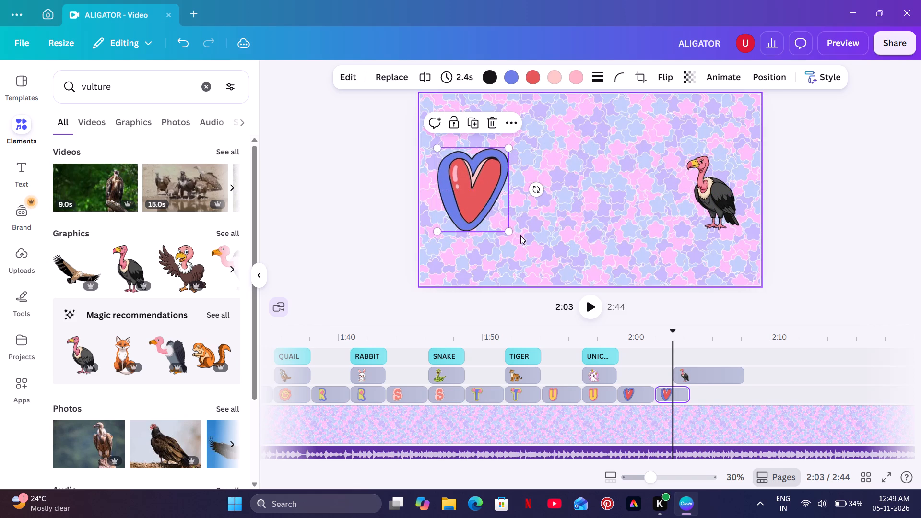
pyautogui.moveTo(509, 232); pyautogui.dragTo(495, 216)
pyautogui.moveTo(472, 188); pyautogui.dragTo(478, 200)
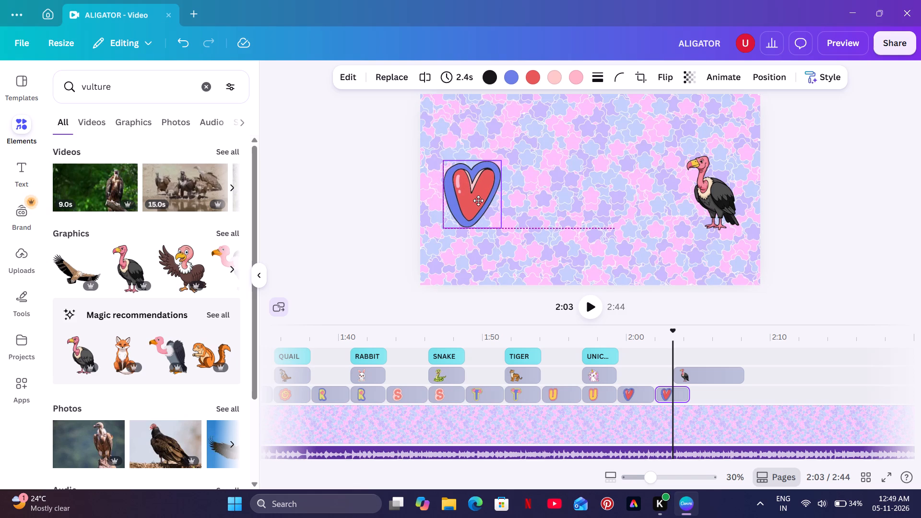
pyautogui.moveTo(478, 200); pyautogui.dragTo(479, 201)
pyautogui.click(556, 195)
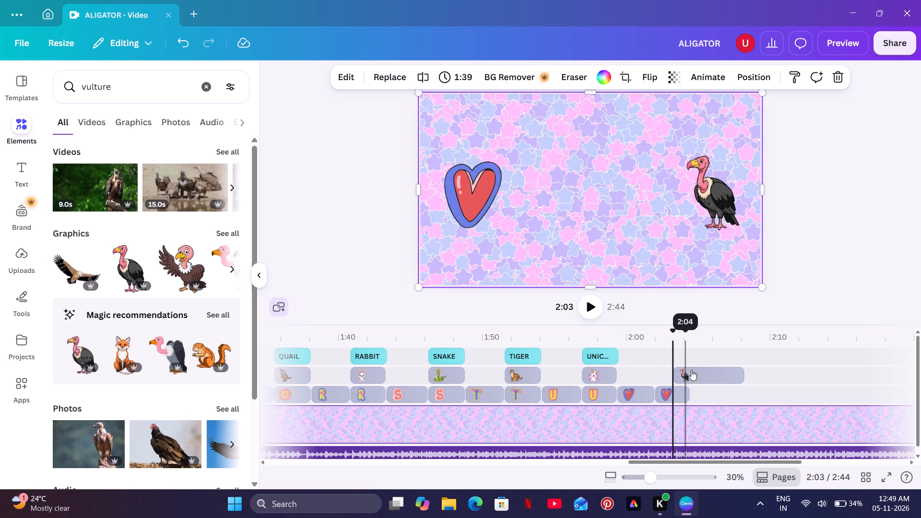
# Move the vulture clip to start with the second V clip and trim it to end at the same time.
pyautogui.moveTo(694, 376); pyautogui.dragTo(677, 376)
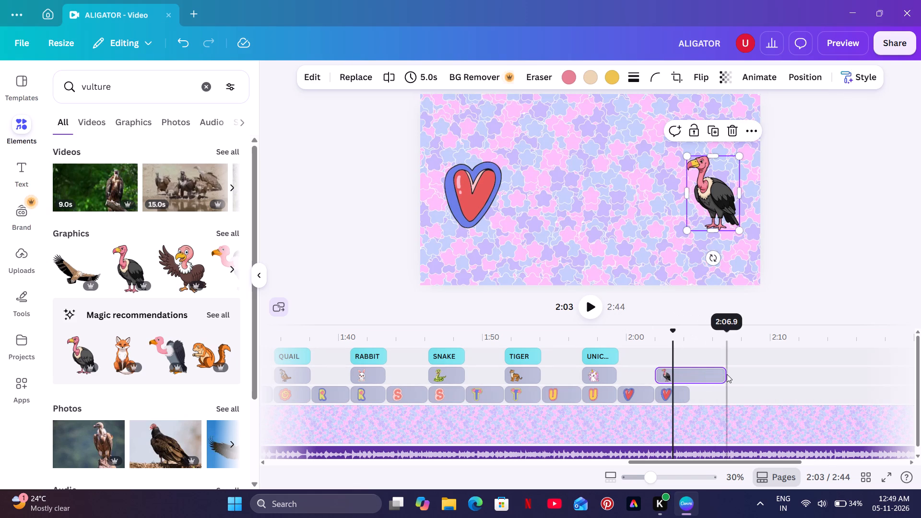
pyautogui.click(727, 374)
pyautogui.click(718, 374)
pyautogui.moveTo(718, 374); pyautogui.dragTo(707, 376)
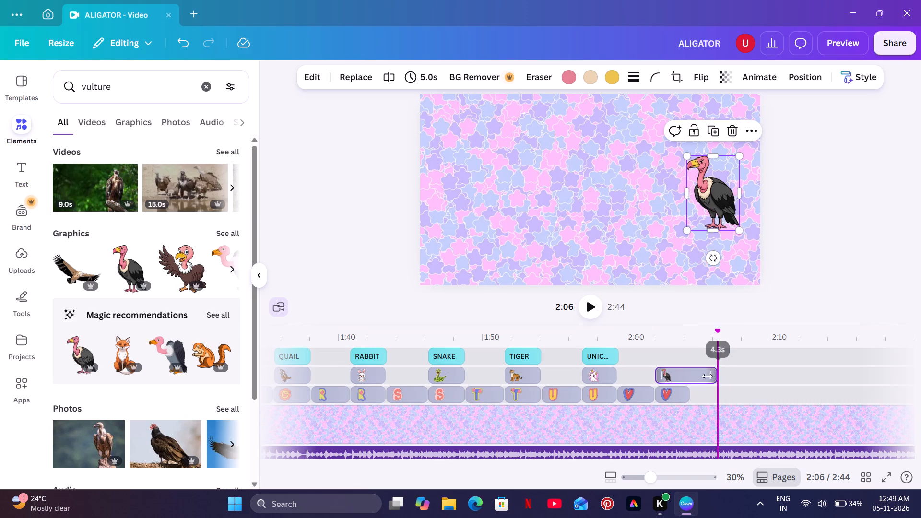
pyautogui.moveTo(707, 376); pyautogui.dragTo(686, 380)
pyautogui.click(669, 357)
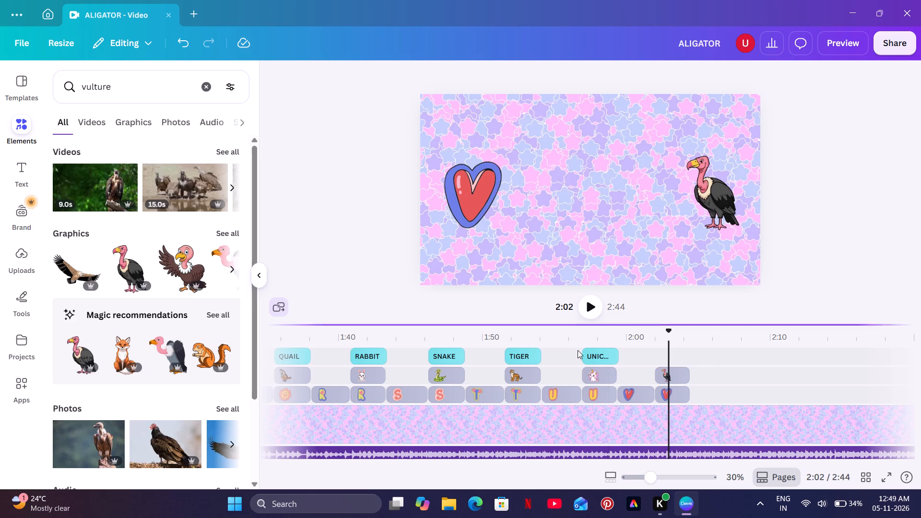
# Duplicate the UNICORN text clip, place the copy above the vulture clip, and trim it to 2.4 s.
pyautogui.click(596, 355)
pyautogui.click(583, 194)
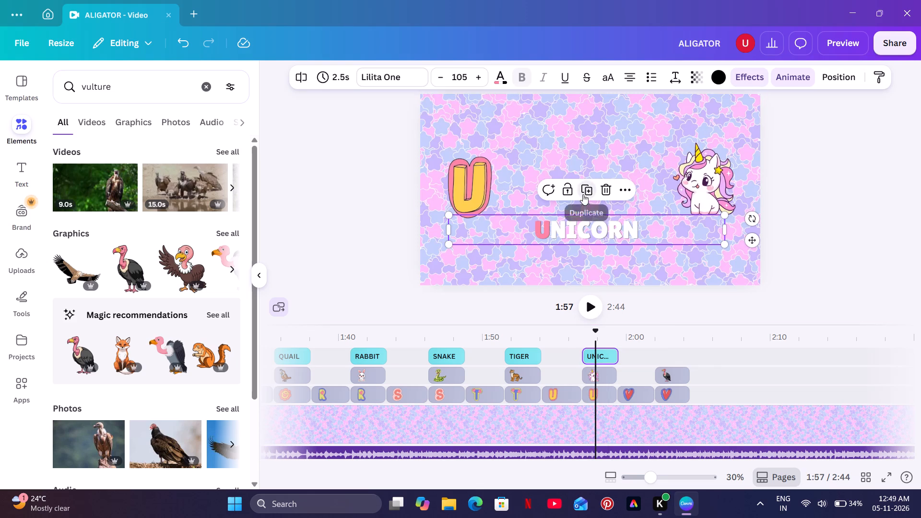
pyautogui.moveTo(605, 334); pyautogui.dragTo(689, 344)
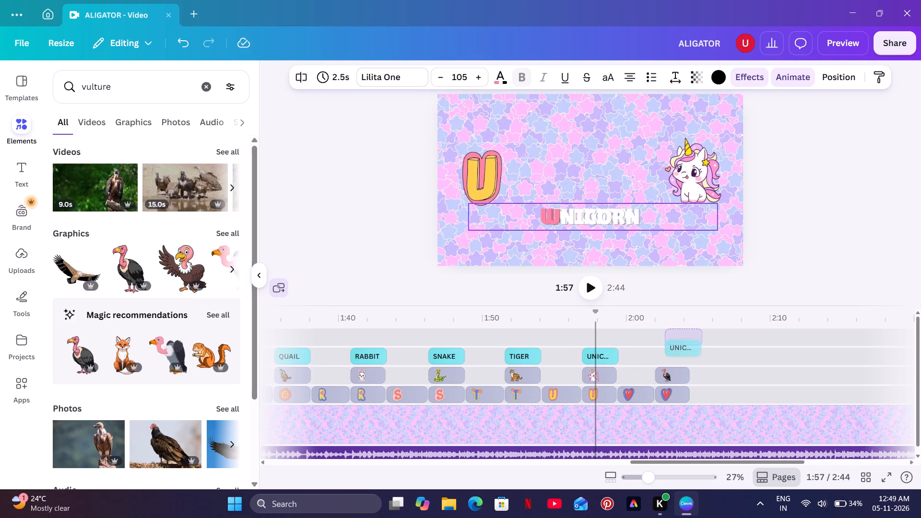
pyautogui.moveTo(689, 344); pyautogui.dragTo(676, 352)
pyautogui.click(674, 344)
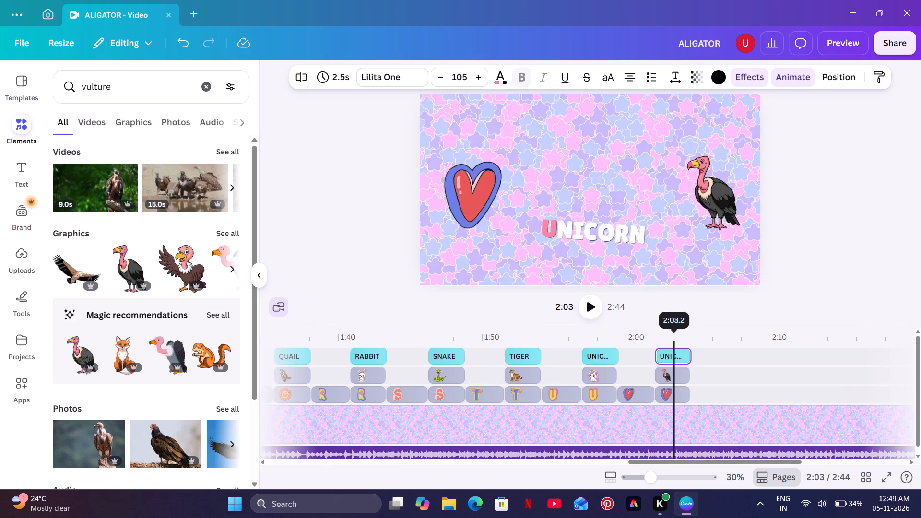
pyautogui.click(687, 355)
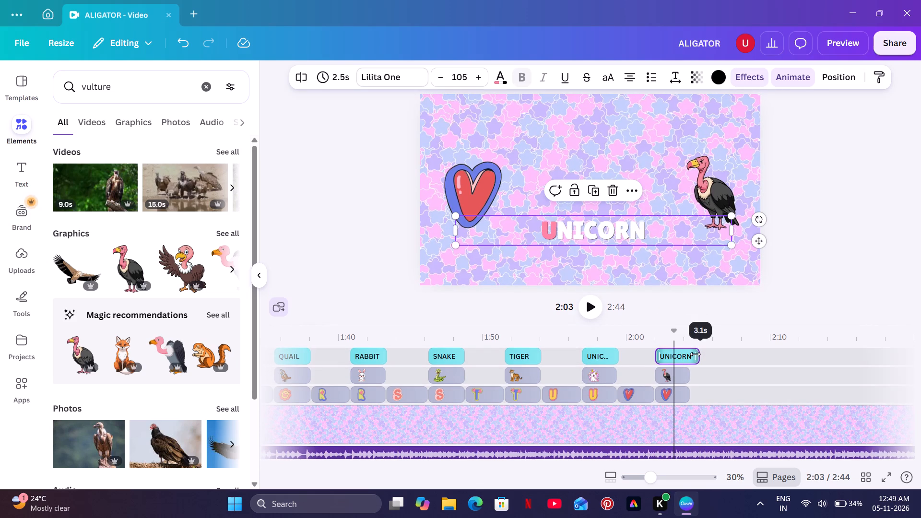
# Replace the copied UNICORN text in the V scene with VULTURE.
pyautogui.click(605, 235)
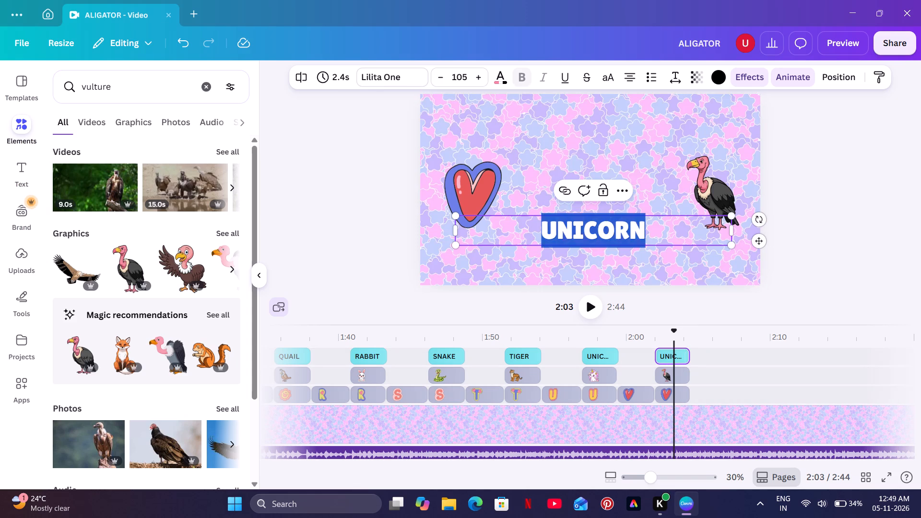
pyautogui.press('BackSpace')
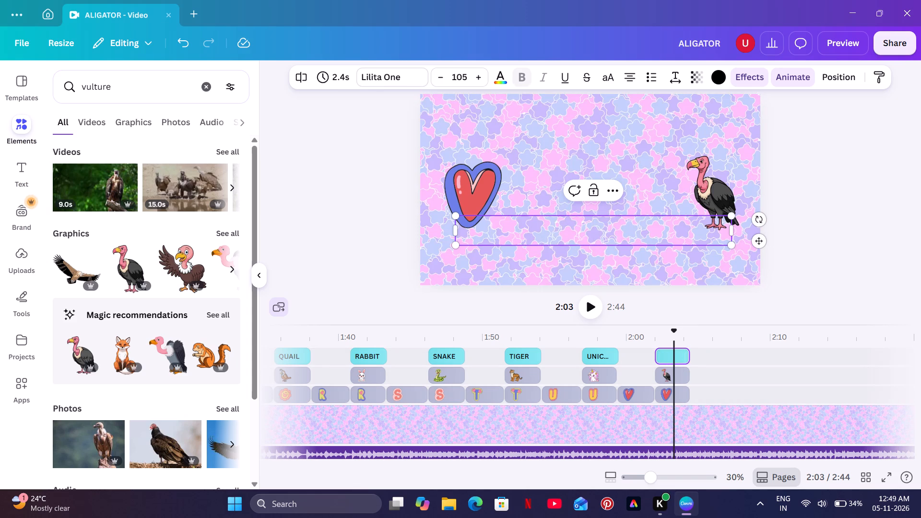
pyautogui.press('v')
pyautogui.press('u')
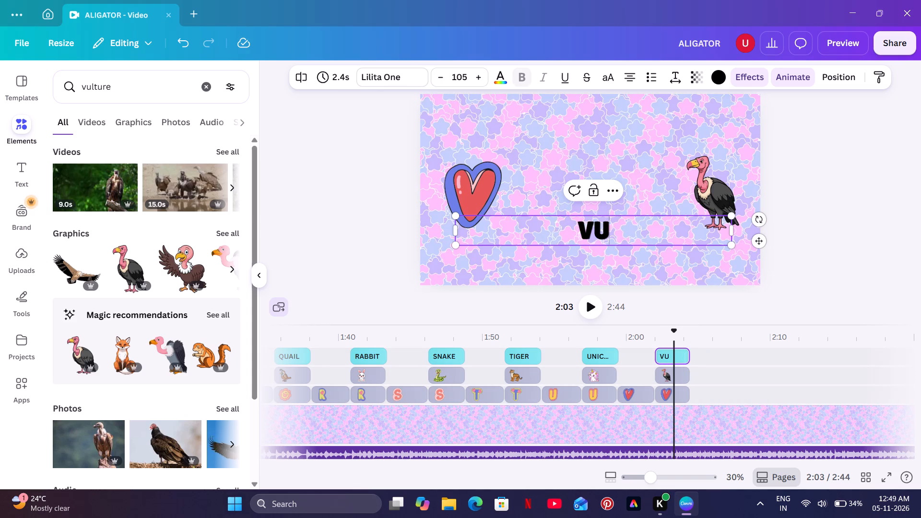
pyautogui.write('LTURE')
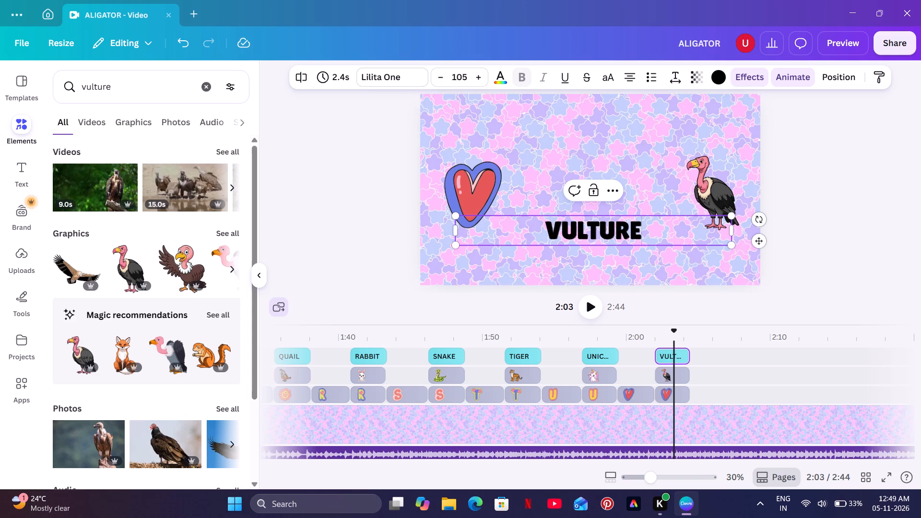
# Color the letters ULTURE of the VULTURE text white, leaving out the initial V.
pyautogui.moveTo(651, 234); pyautogui.dragTo(572, 235)
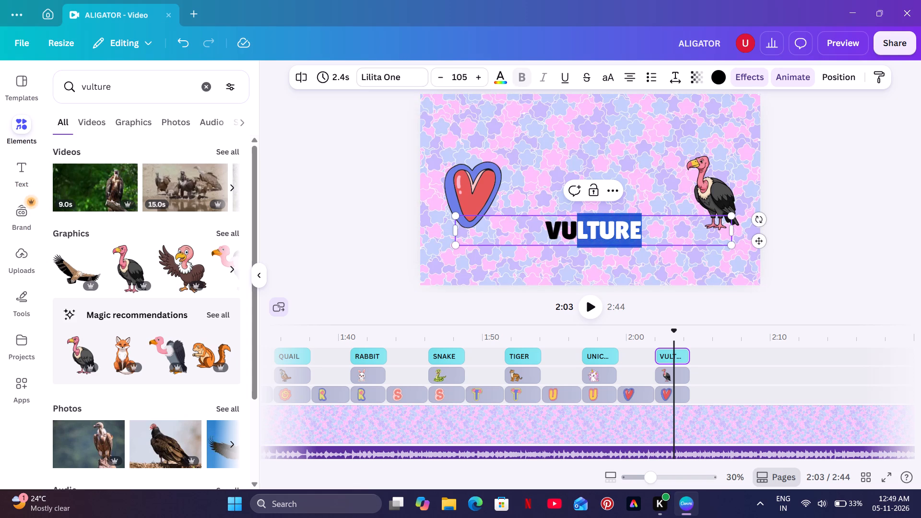
pyautogui.moveTo(572, 235); pyautogui.dragTo(568, 235)
pyautogui.click(495, 74)
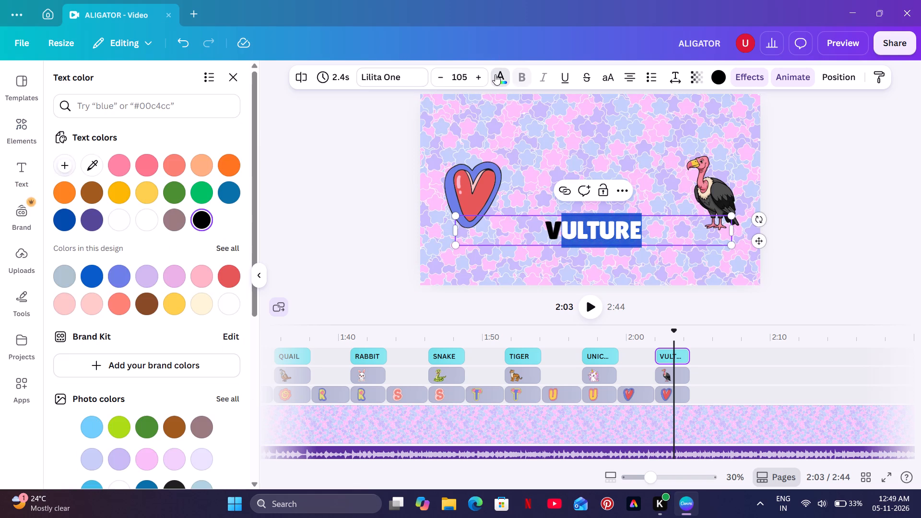
pyautogui.click(142, 217)
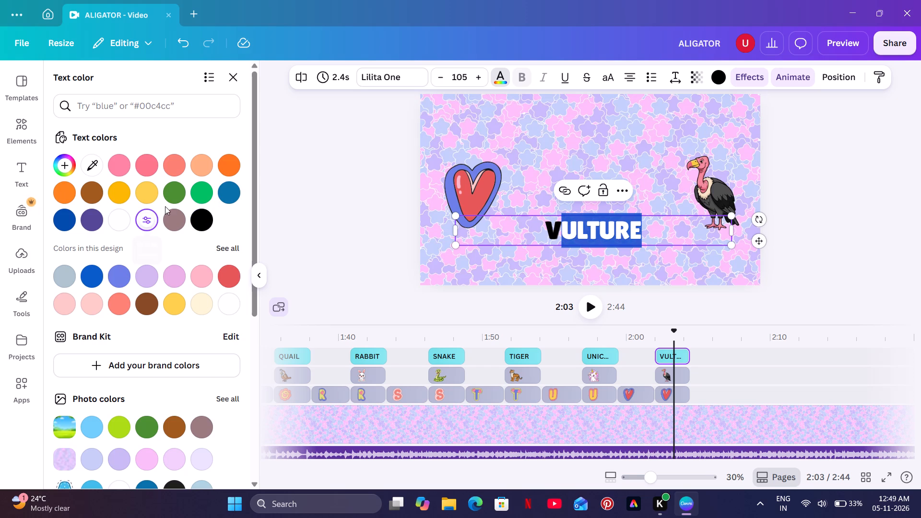
pyautogui.doubleClick(295, 149)
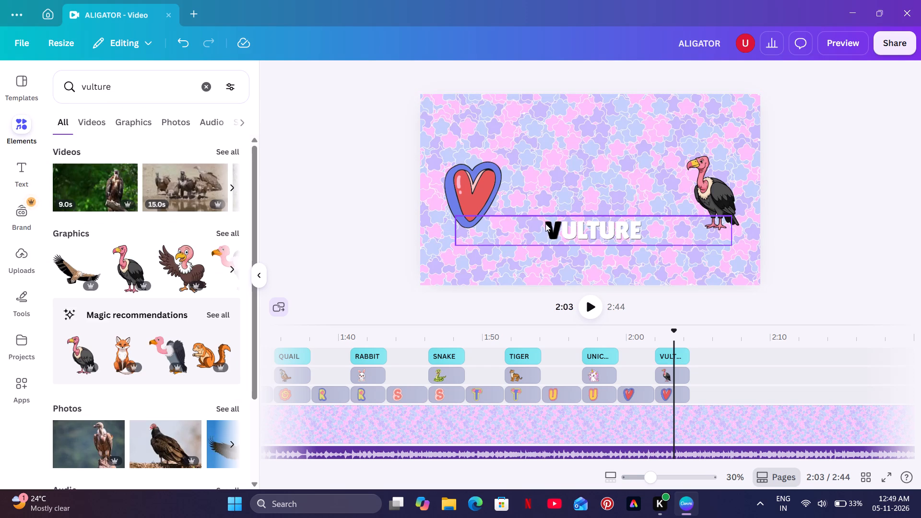
# Color the initial V of the VULTURE text coral pink.
pyautogui.click(555, 229)
pyautogui.click(556, 229)
pyautogui.moveTo(558, 229); pyautogui.dragTo(556, 229)
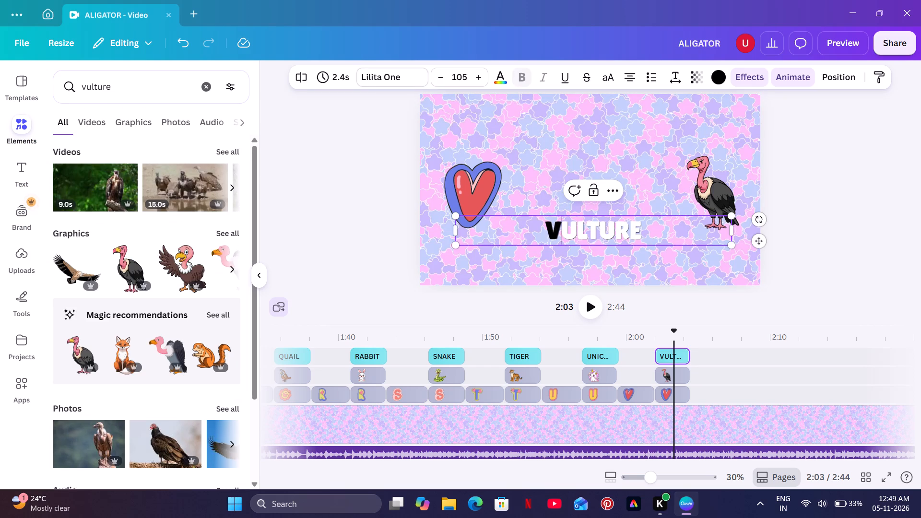
pyautogui.moveTo(556, 229); pyautogui.dragTo(550, 232)
pyautogui.click(508, 80)
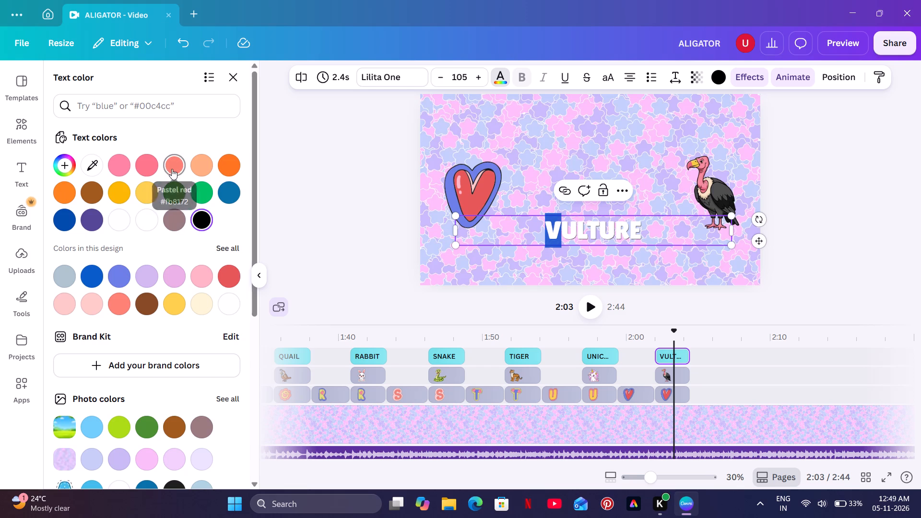
pyautogui.click(149, 171)
pyautogui.doubleClick(294, 152)
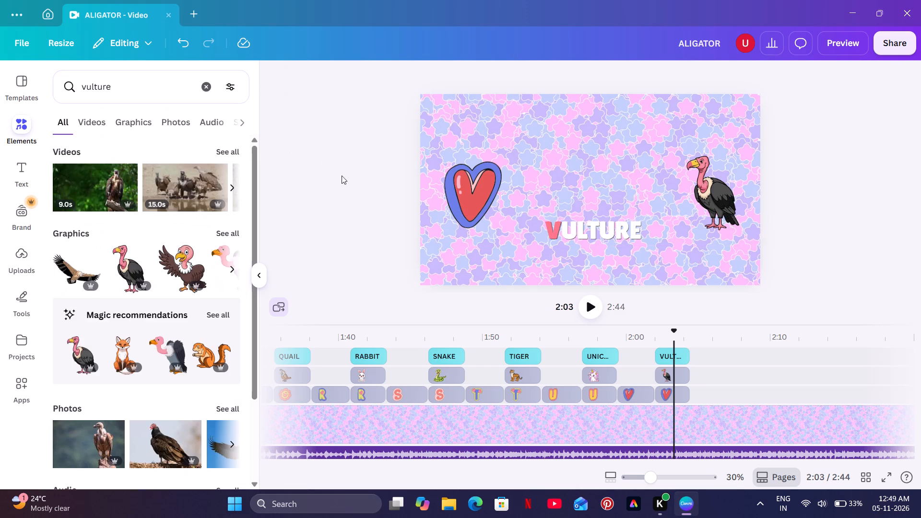
# Add the orange W letter from the set:nAFrxlyoLGo collection near the canvas centre and place its clip directly after the second V clip.
pyautogui.click(609, 333)
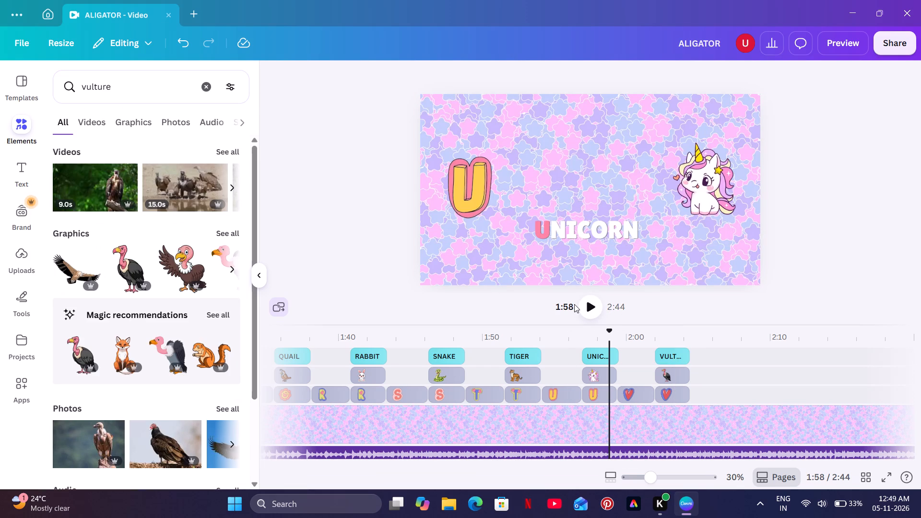
pyautogui.click(587, 304)
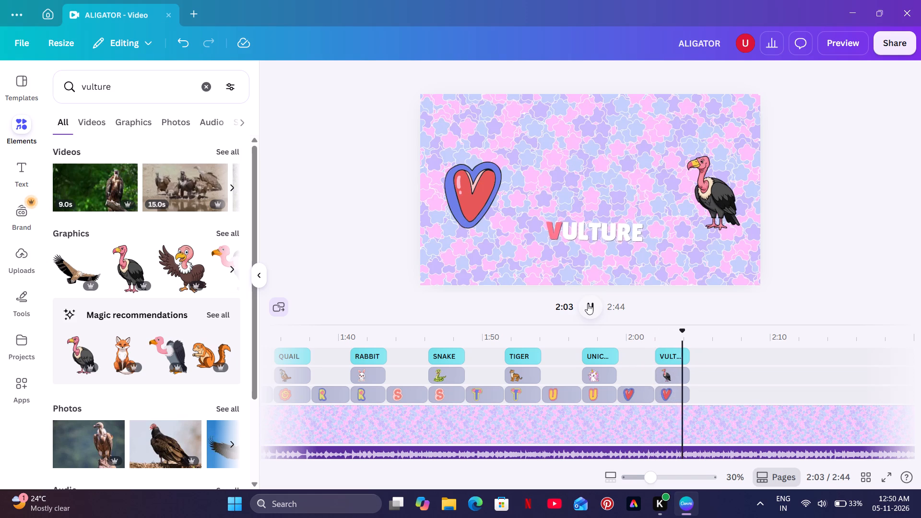
pyautogui.click(588, 304)
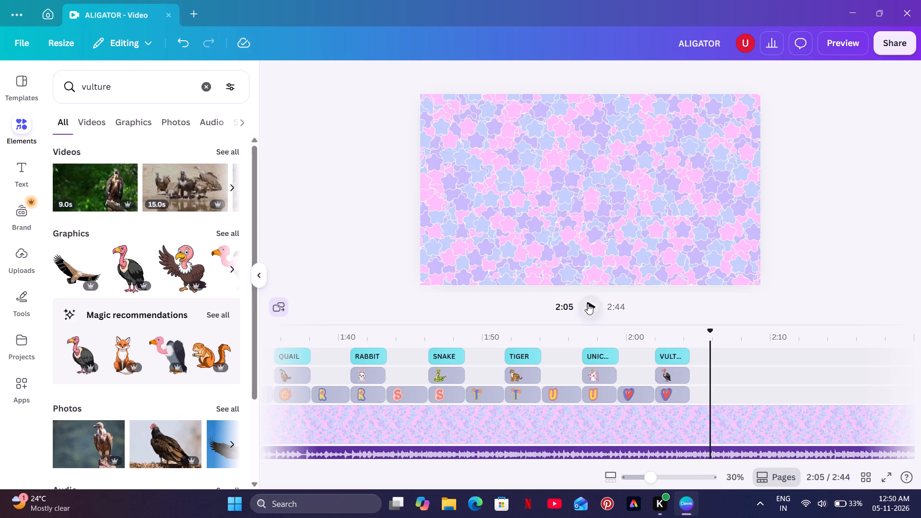
pyautogui.click(197, 84)
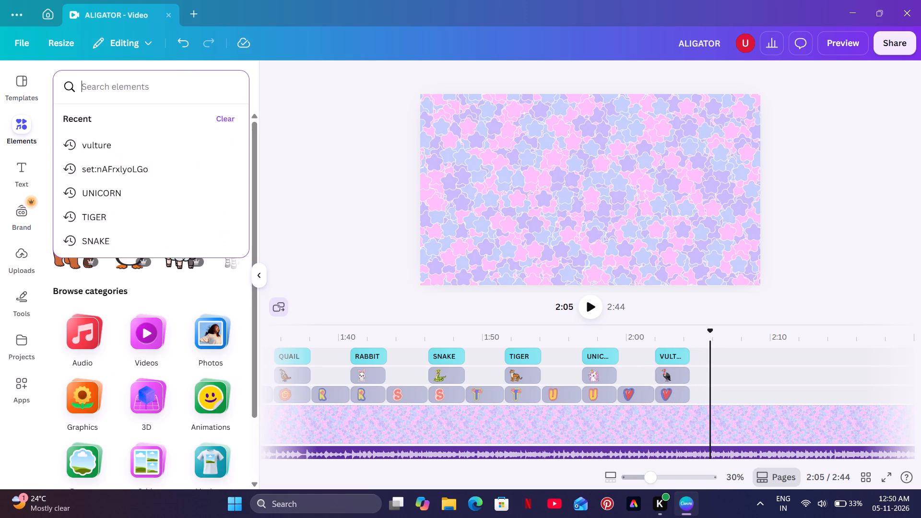
pyautogui.click(179, 170)
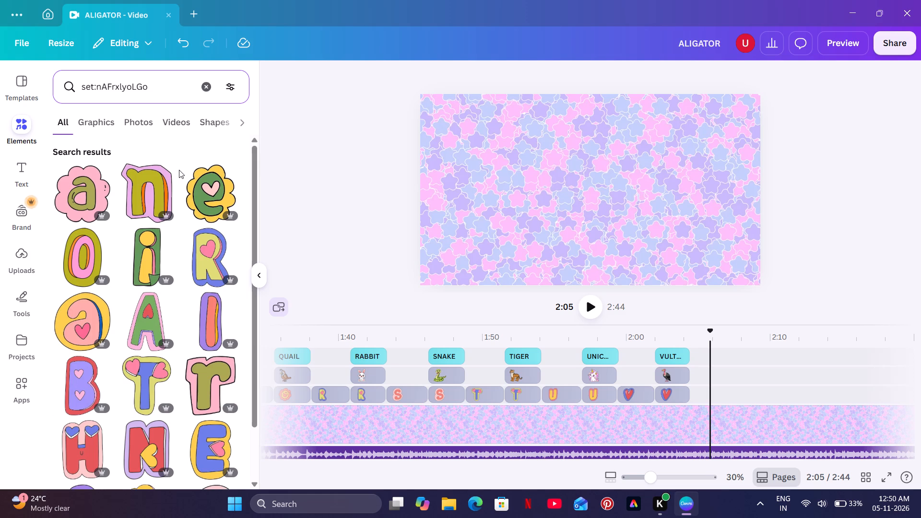
pyautogui.scroll(-8, 179, 171)
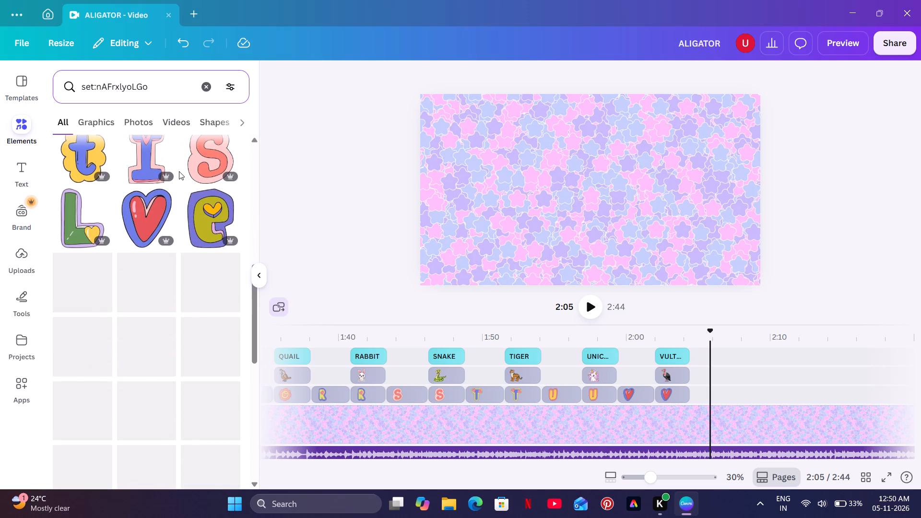
pyautogui.scroll(-3, 179, 171)
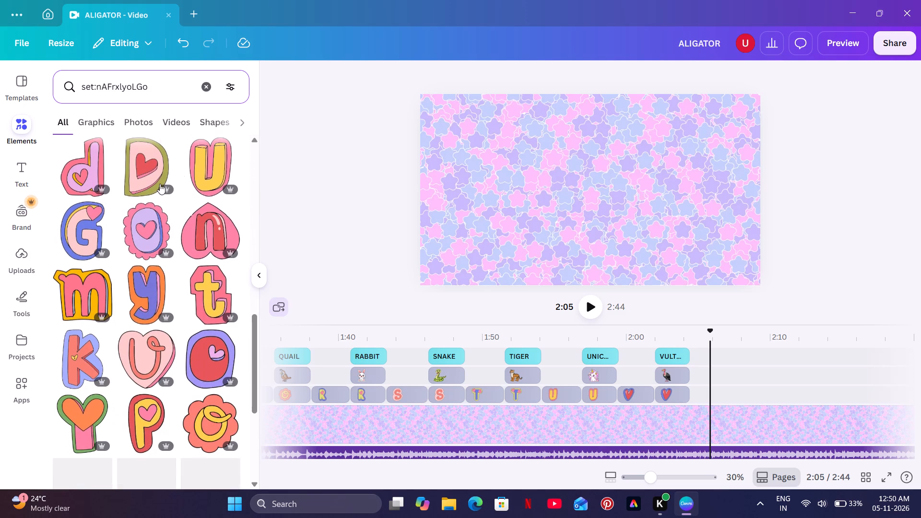
pyautogui.scroll(-4, 145, 190)
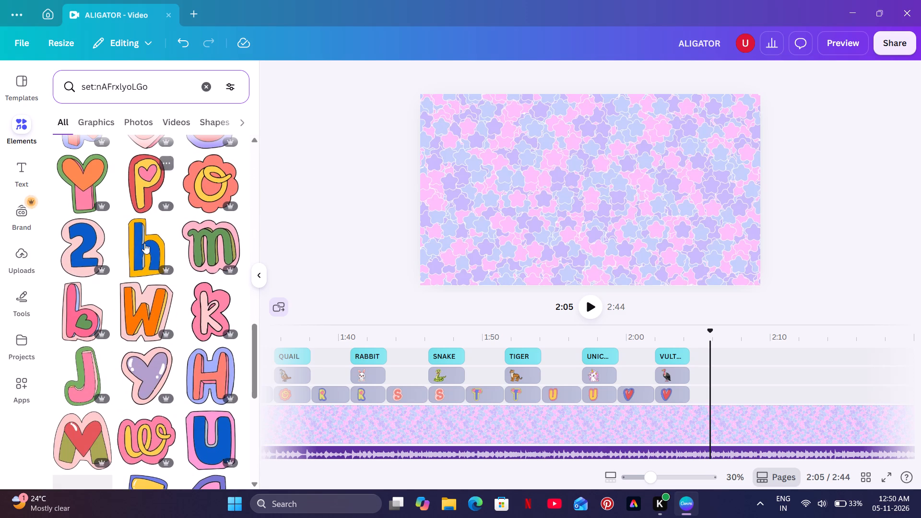
pyautogui.click(150, 300)
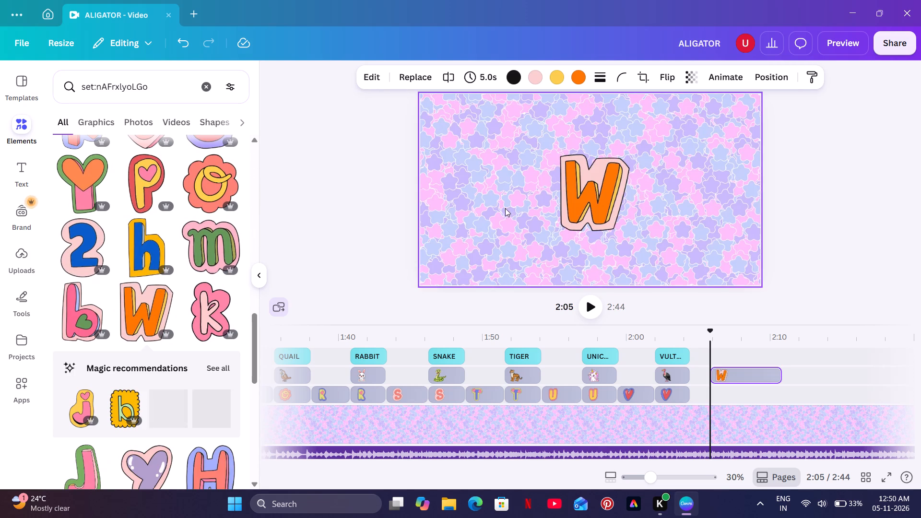
pyautogui.moveTo(588, 184); pyautogui.dragTo(579, 184)
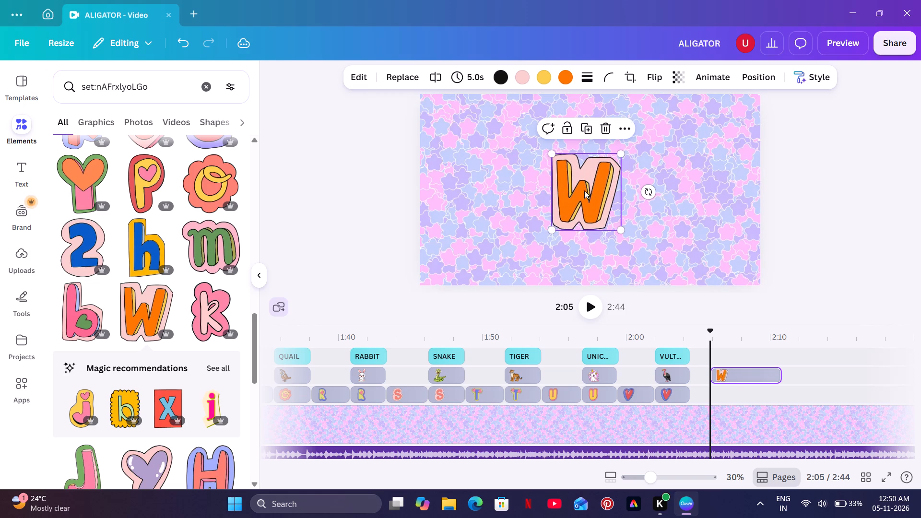
pyautogui.moveTo(731, 376); pyautogui.dragTo(725, 388)
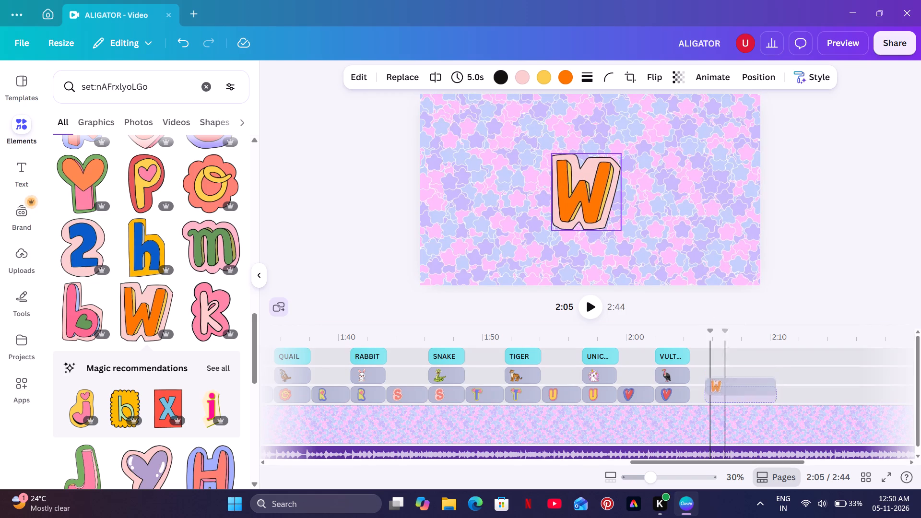
pyautogui.moveTo(725, 388); pyautogui.dragTo(713, 395)
# Play the video from the V scene up to 2:07 and split the W clip there.
pyautogui.click(665, 339)
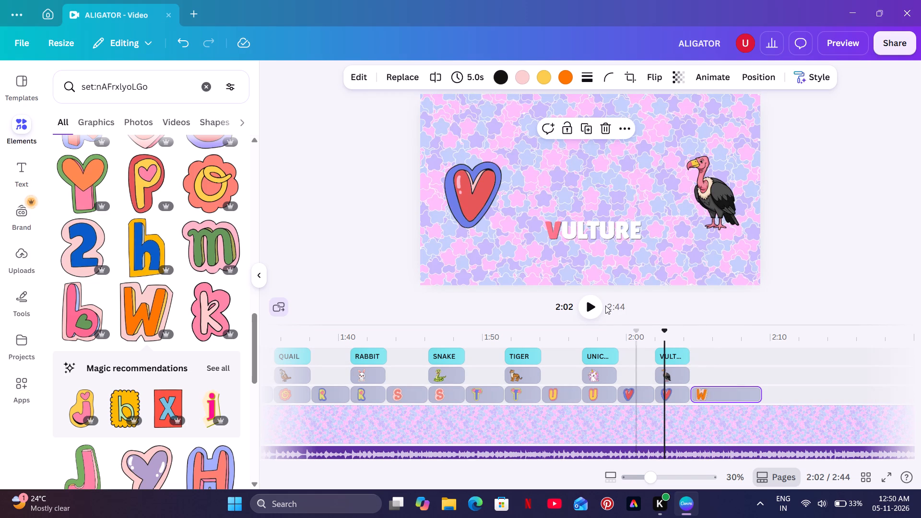
pyautogui.click(596, 307)
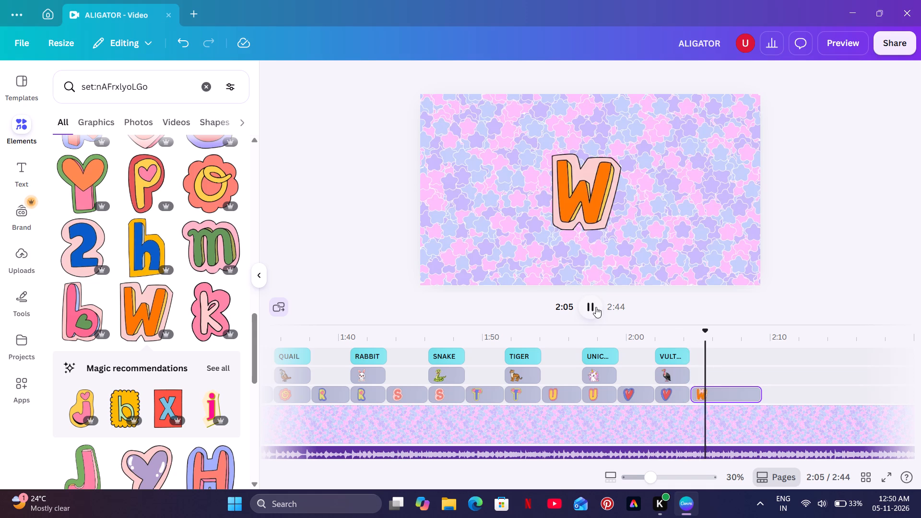
pyautogui.click(596, 307)
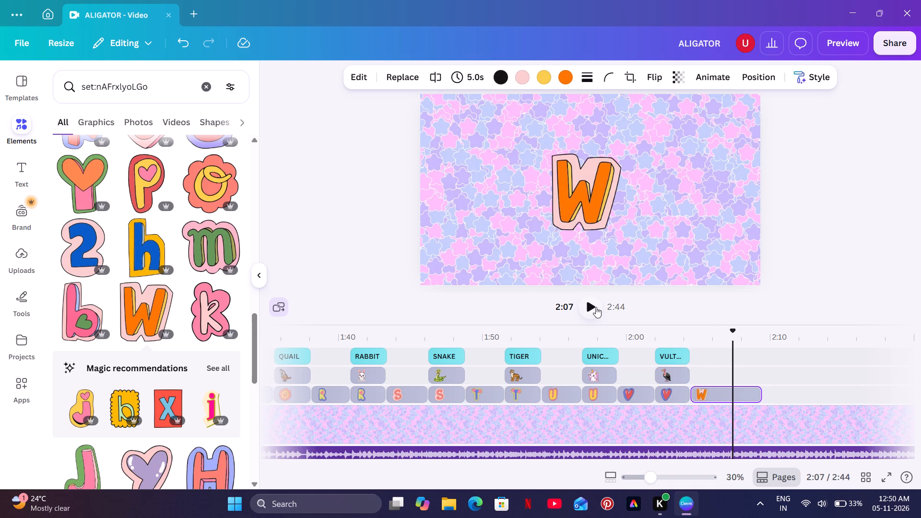
pyautogui.rightClick(732, 393)
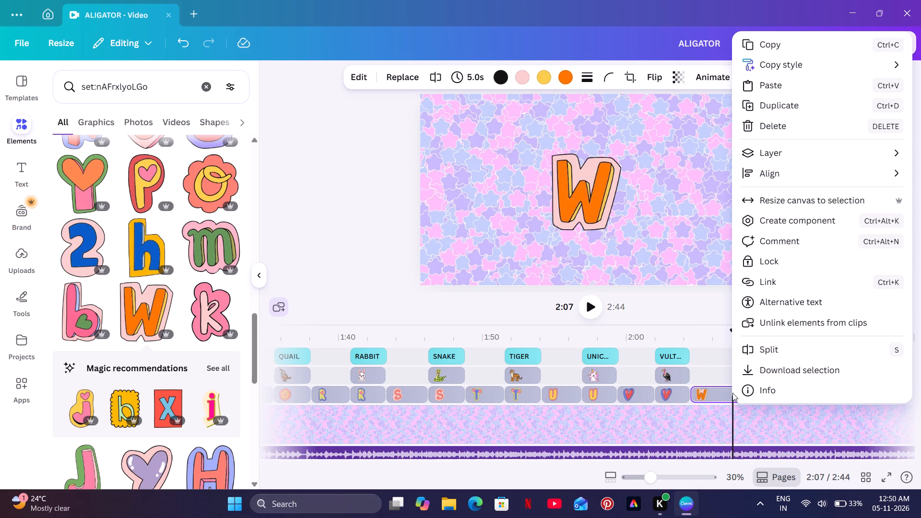
pyautogui.click(748, 354)
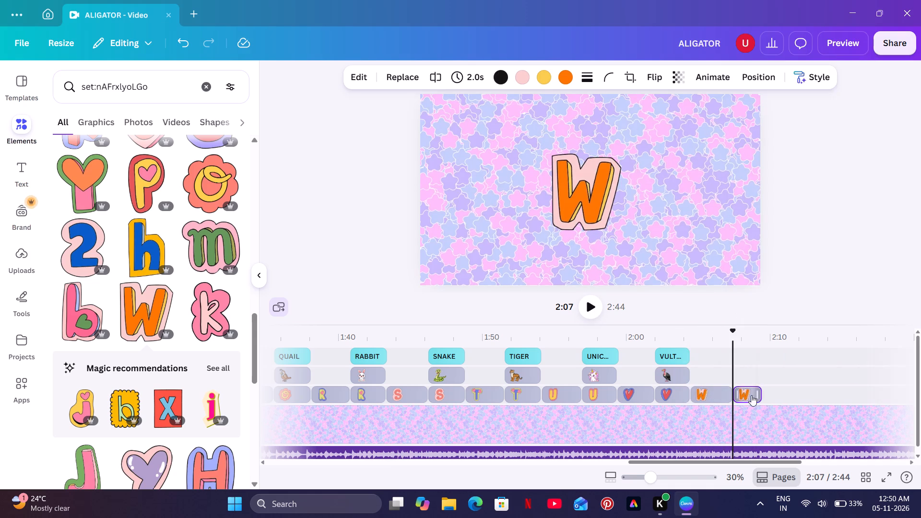
# Play through the second W clip and extend its end to make it 2.3 s long.
pyautogui.click(588, 306)
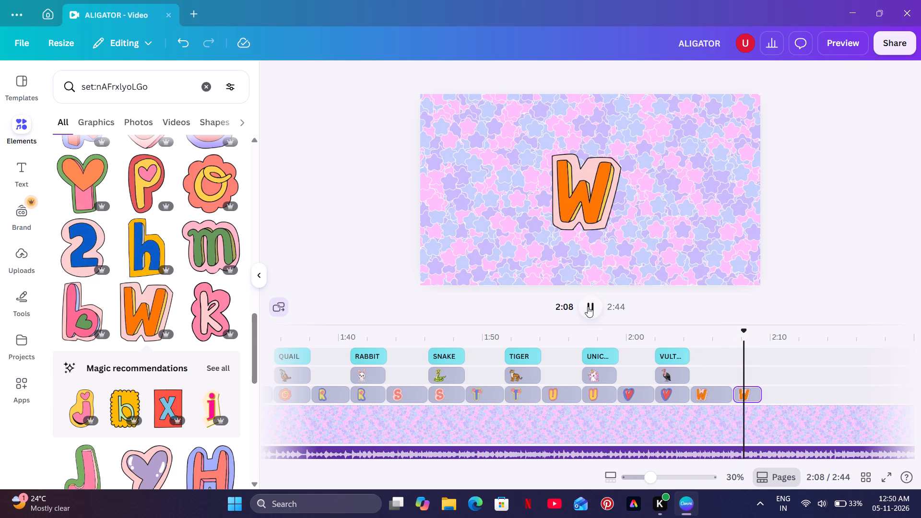
pyautogui.click(588, 306)
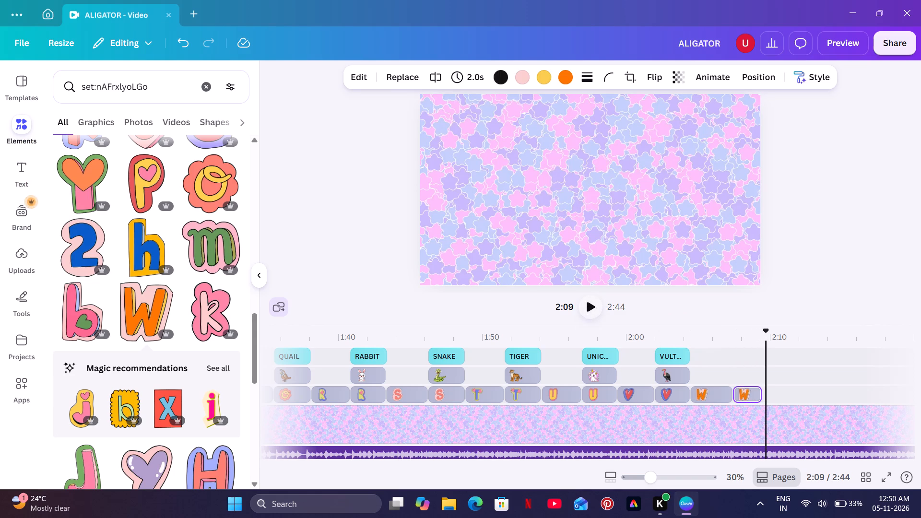
pyautogui.moveTo(757, 395); pyautogui.dragTo(761, 393)
# Shrink the second W letter to about three quarters of its size and move it to the canvas's left side at mid-height.
pyautogui.click(745, 374)
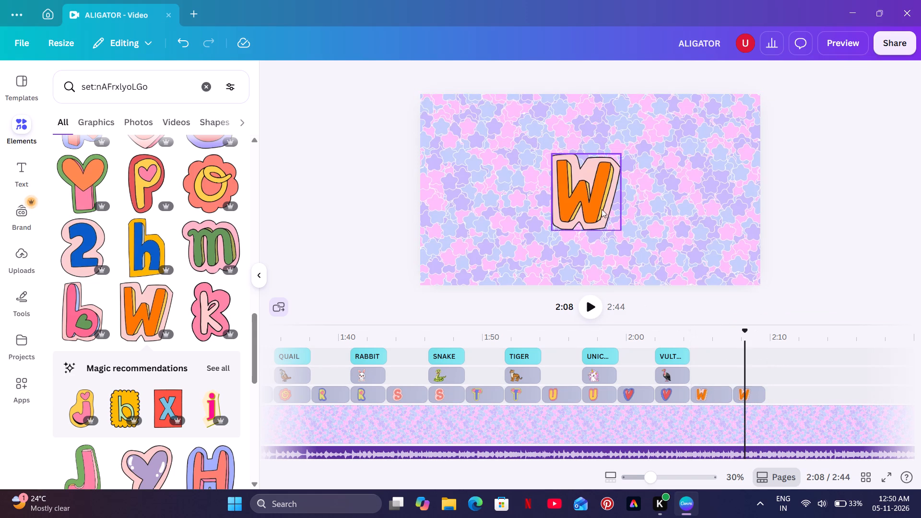
pyautogui.click(602, 208)
pyautogui.click(622, 230)
pyautogui.moveTo(613, 220); pyautogui.dragTo(610, 216)
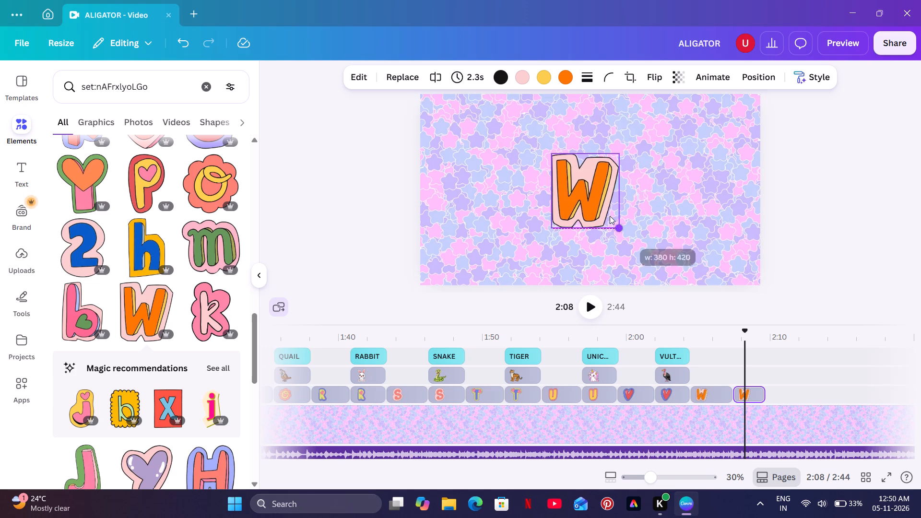
pyautogui.moveTo(610, 216); pyautogui.dragTo(603, 208)
pyautogui.moveTo(618, 226); pyautogui.dragTo(601, 202)
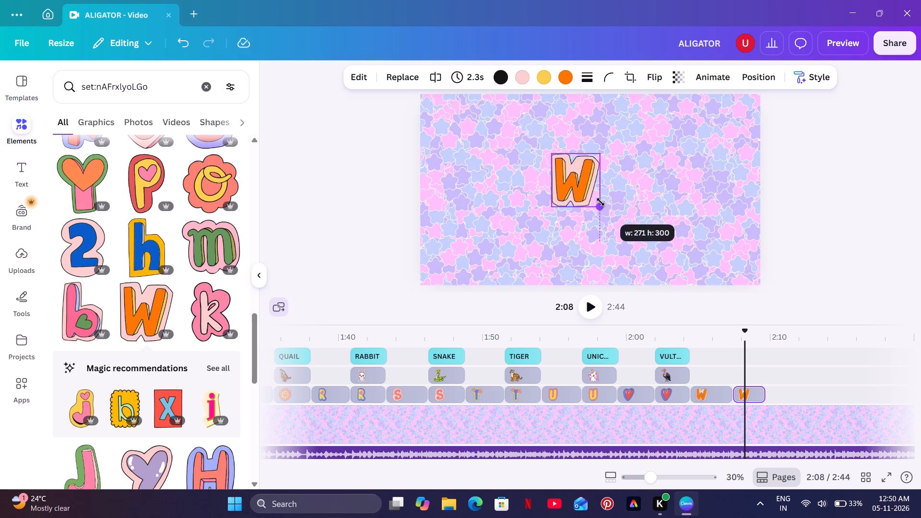
pyautogui.moveTo(601, 202); pyautogui.dragTo(601, 201)
pyautogui.moveTo(601, 201); pyautogui.dragTo(605, 208)
pyautogui.moveTo(589, 188); pyautogui.dragTo(494, 200)
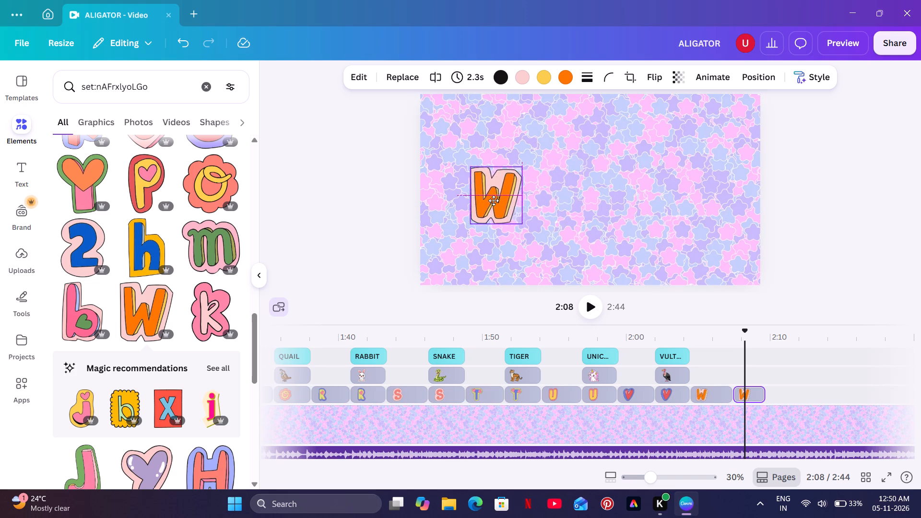
pyautogui.moveTo(494, 200); pyautogui.dragTo(486, 194)
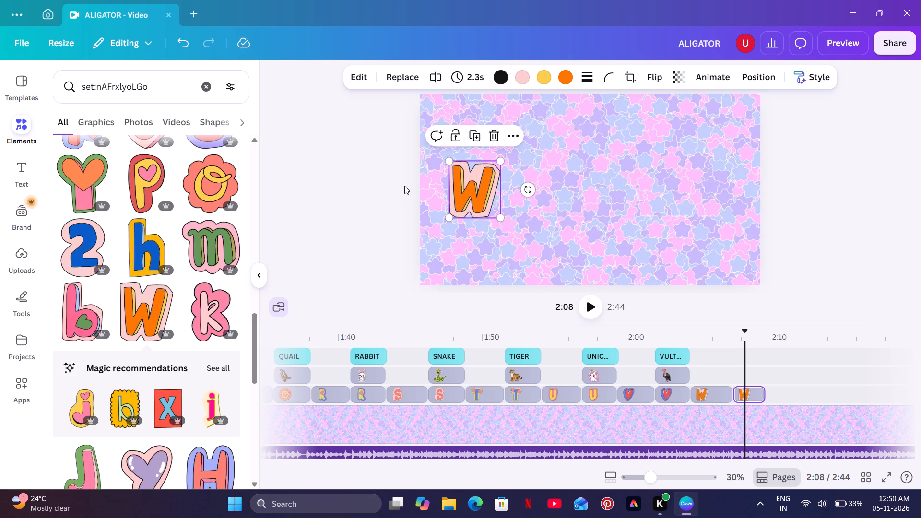
pyautogui.click(404, 186)
pyautogui.click(587, 305)
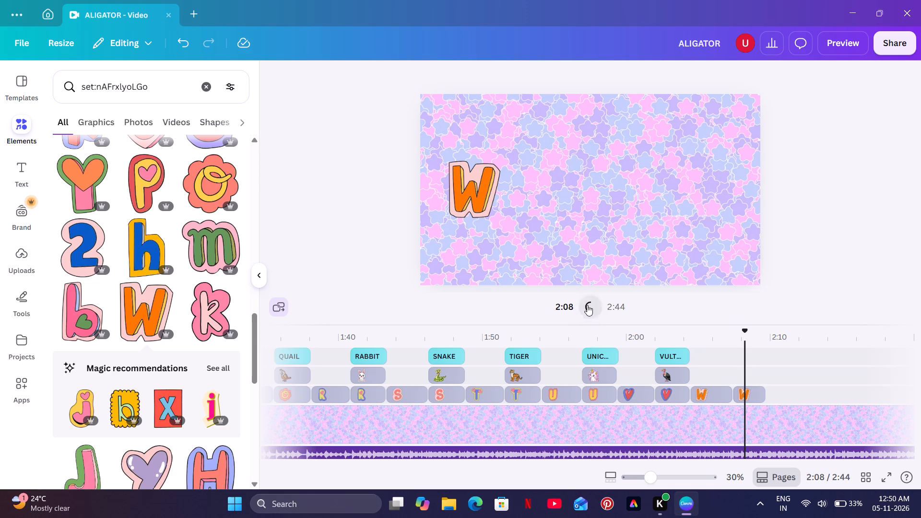
# Play through the second W clip and nudge its W letter slightly to the right on the canvas.
pyautogui.click(587, 305)
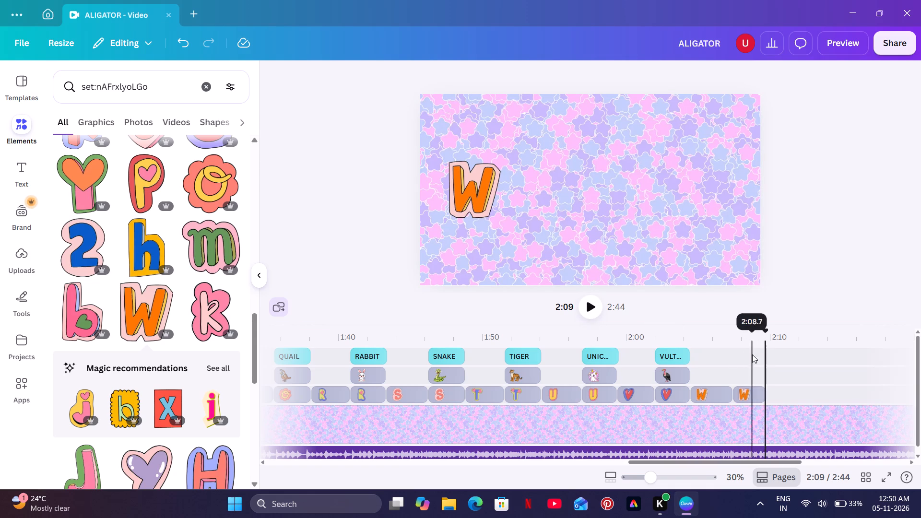
pyautogui.click(702, 341)
pyautogui.click(593, 306)
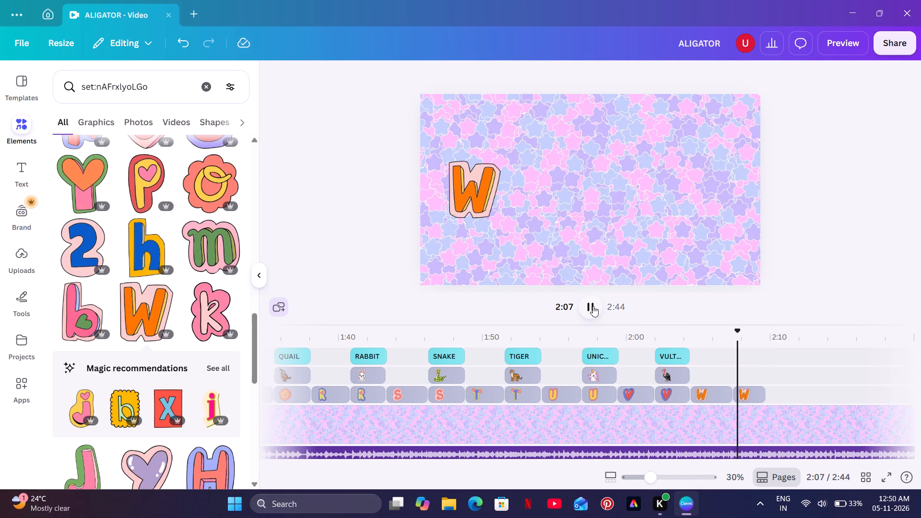
pyautogui.click(469, 196)
pyautogui.moveTo(469, 196); pyautogui.dragTo(470, 196)
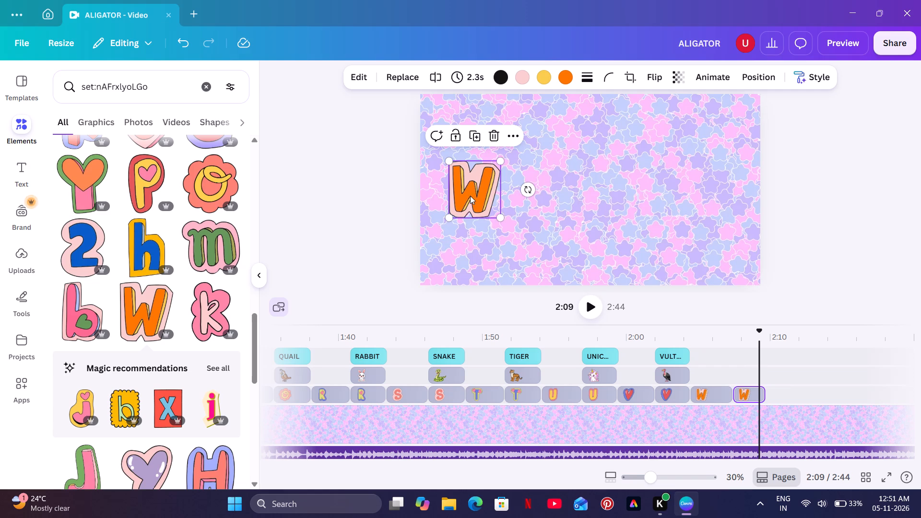
pyautogui.moveTo(470, 196); pyautogui.dragTo(474, 196)
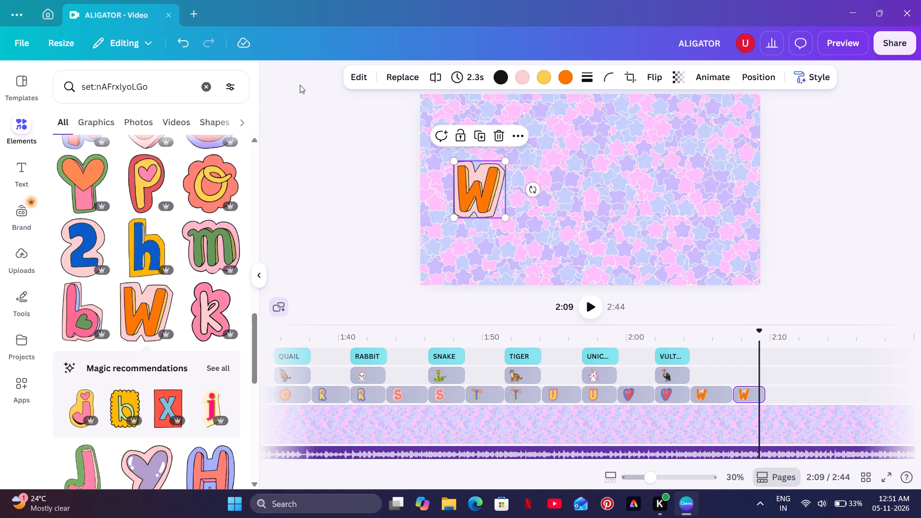
# Search for WHALE, add the blue spouting cartoon whale, shrink it to about a third and place it at the canvas's right side, mid-height.
pyautogui.click(204, 87)
pyautogui.write('WHALE')
pyautogui.press('Return')
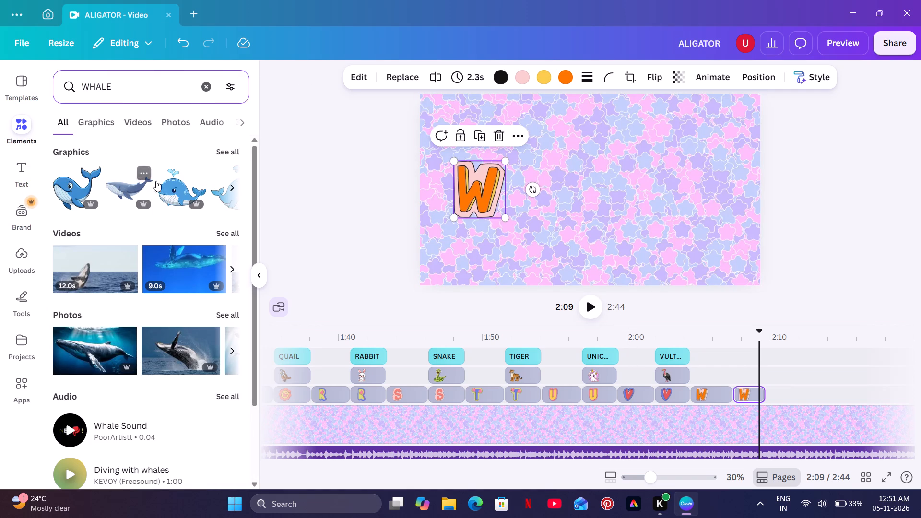
pyautogui.click(164, 178)
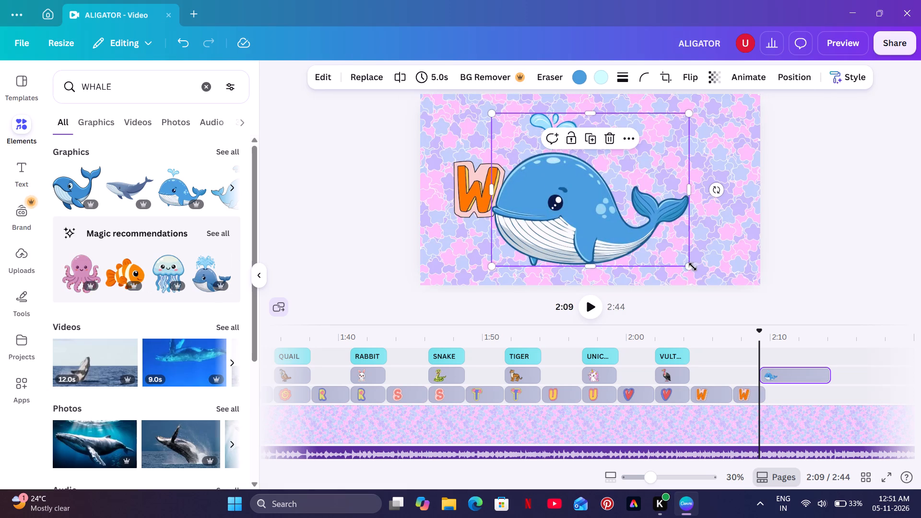
pyautogui.moveTo(692, 267); pyautogui.dragTo(543, 168)
pyautogui.moveTo(548, 154); pyautogui.dragTo(560, 164)
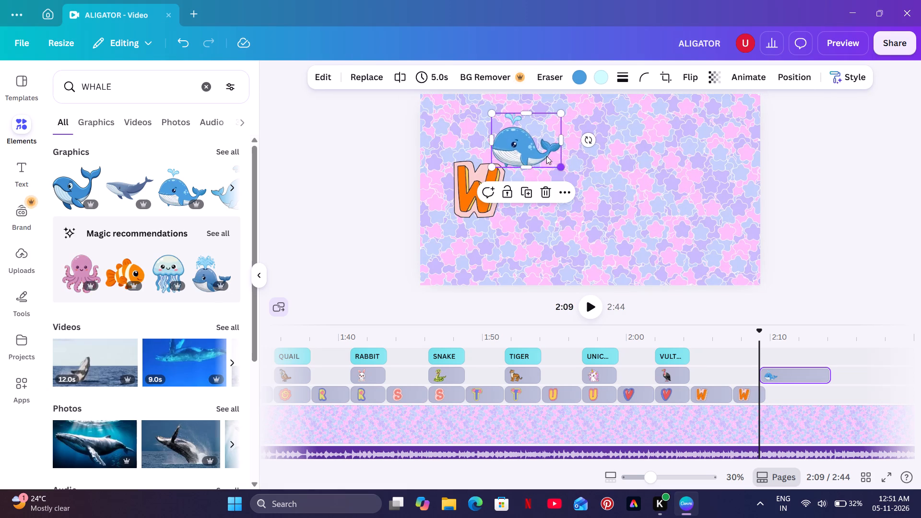
pyautogui.moveTo(527, 136); pyautogui.dragTo(712, 183)
pyautogui.click(625, 186)
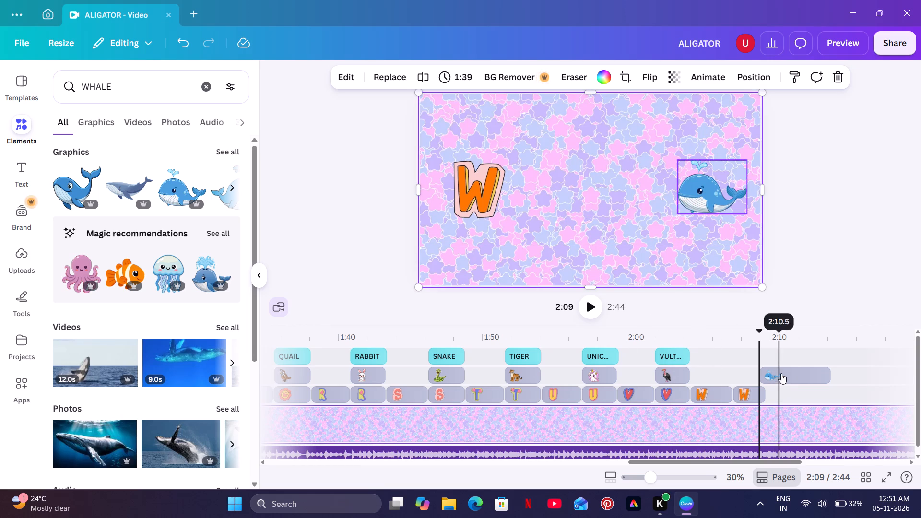
# Align the whale clip's start with the second W clip and trim its end to match that clip's end.
pyautogui.moveTo(781, 373); pyautogui.dragTo(752, 373)
pyautogui.moveTo(803, 375); pyautogui.dragTo(767, 378)
pyautogui.click(741, 359)
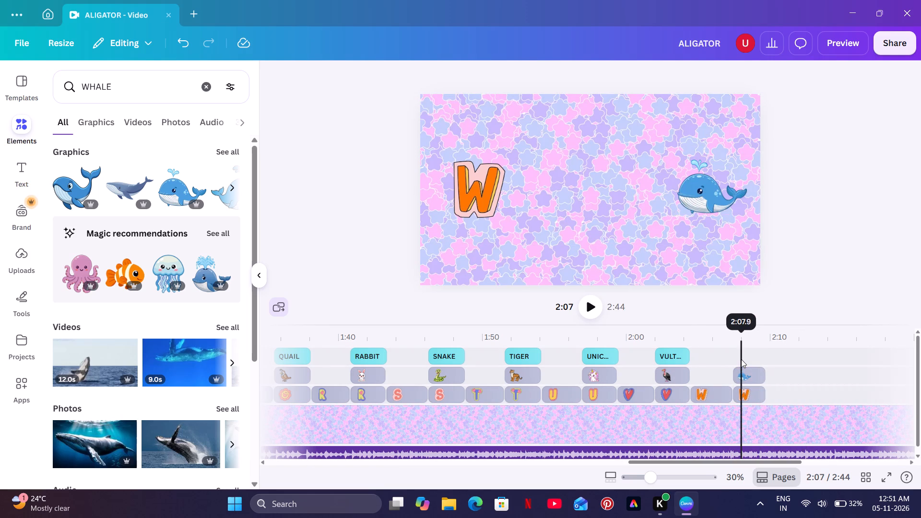
# Duplicate the VULTURE text and move the copy's clip above the whale clip, starting together with it.
pyautogui.click(672, 353)
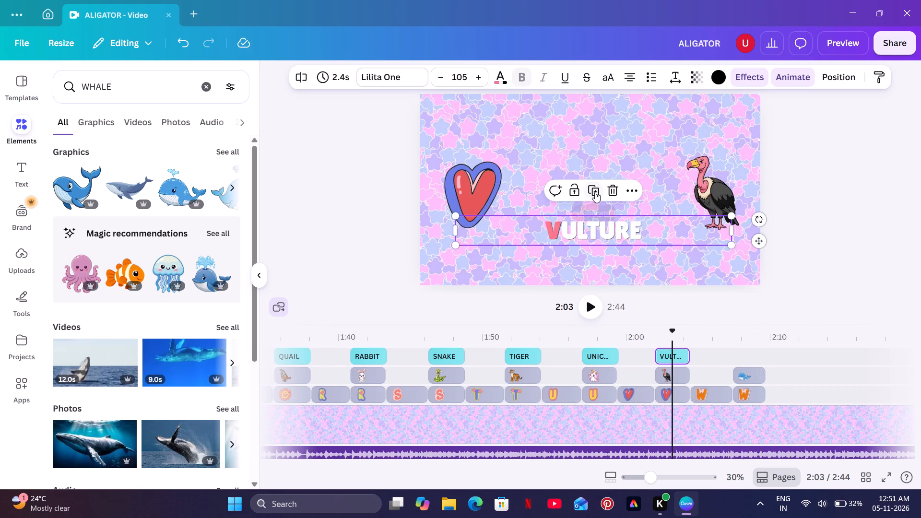
pyautogui.click(595, 192)
pyautogui.moveTo(673, 330); pyautogui.dragTo(770, 343)
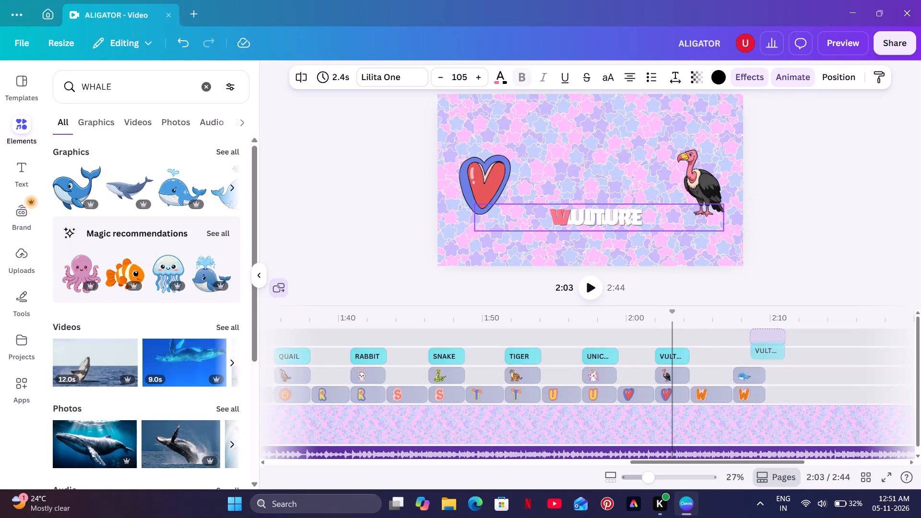
pyautogui.moveTo(770, 343); pyautogui.dragTo(753, 351)
pyautogui.click(748, 348)
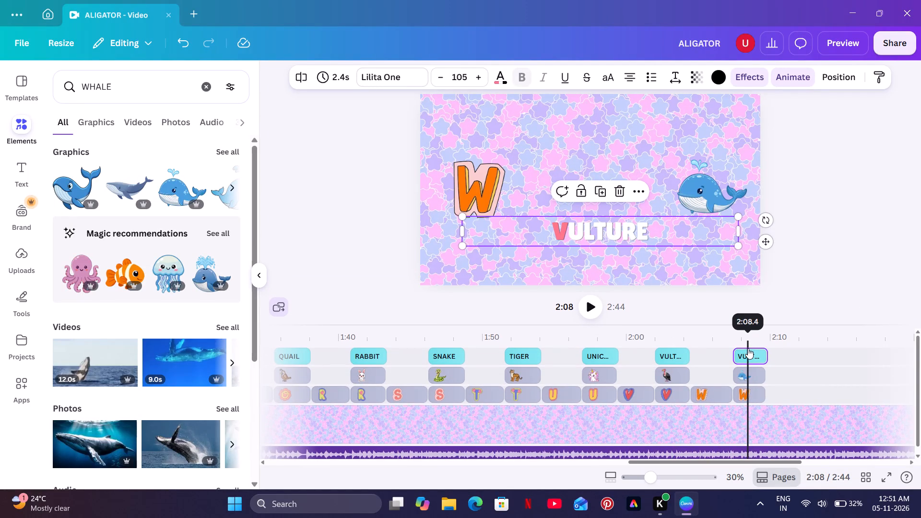
# Replace the copied text with WHALE and centre it horizontally on the canvas, just below the W letter and the whale.
pyautogui.click(626, 231)
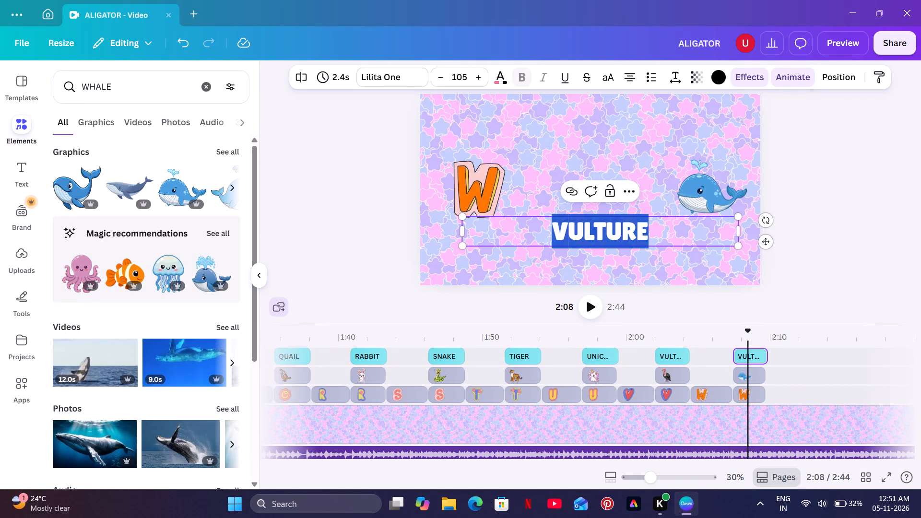
pyautogui.press('BackSpace')
pyautogui.write('WHALE')
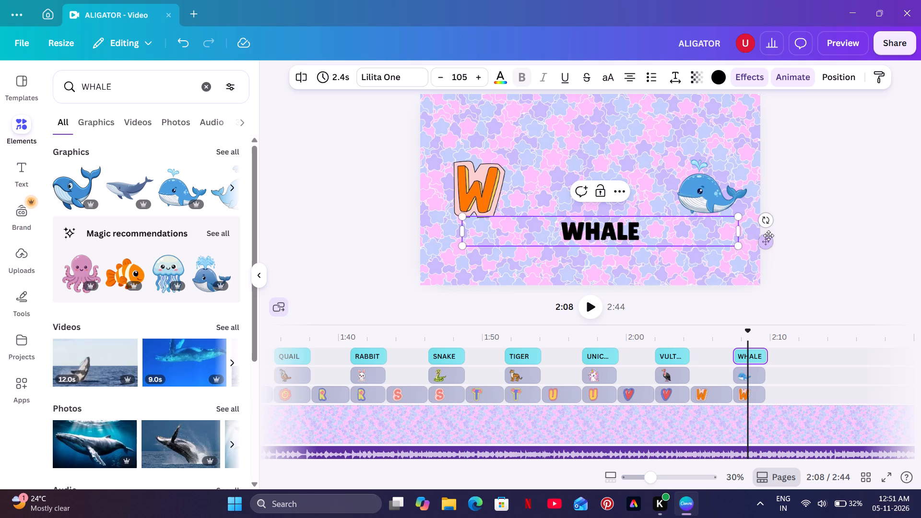
pyautogui.moveTo(767, 241); pyautogui.dragTo(758, 241)
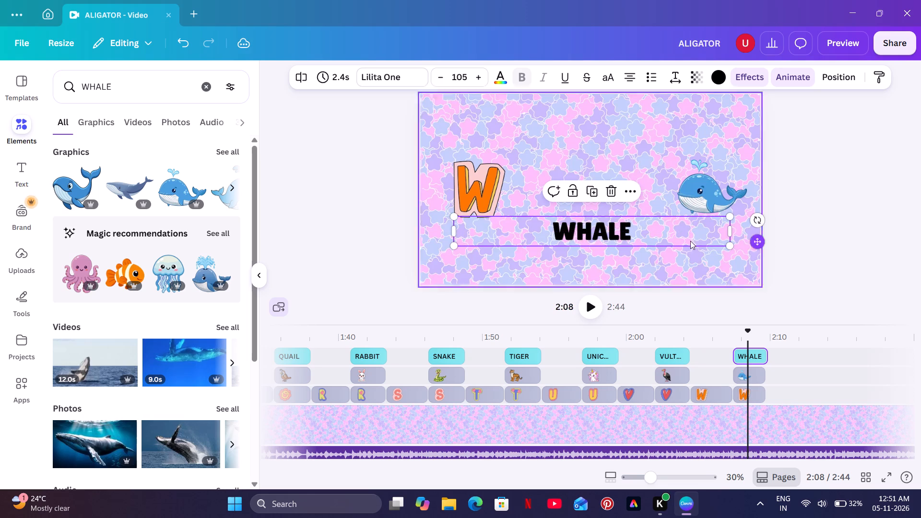
pyautogui.moveTo(642, 227); pyautogui.dragTo(637, 229)
pyautogui.click(638, 229)
pyautogui.moveTo(638, 229); pyautogui.dragTo(659, 229)
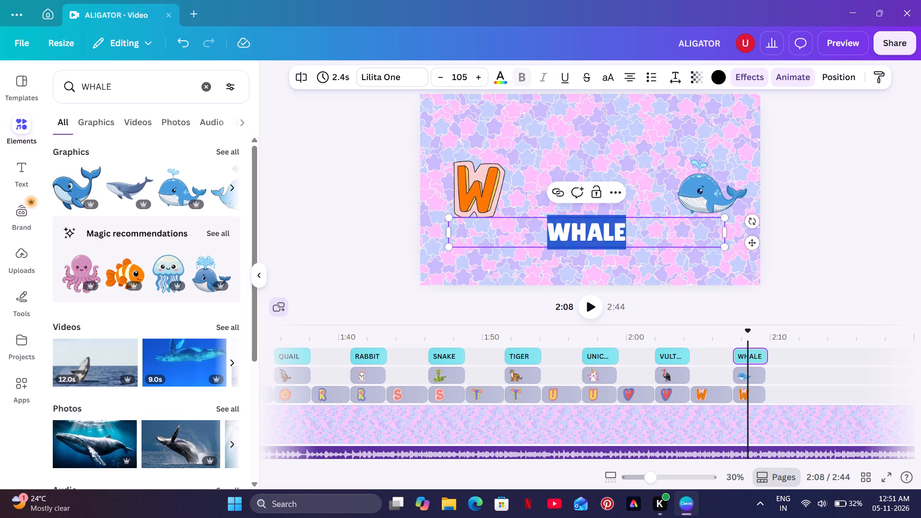
pyautogui.moveTo(751, 247); pyautogui.dragTo(752, 251)
pyautogui.moveTo(752, 251); pyautogui.dragTo(754, 241)
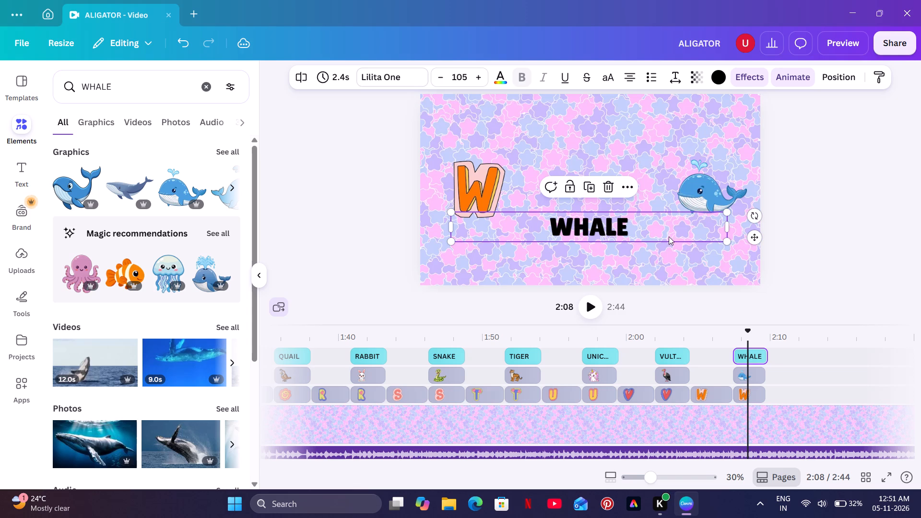
# Colour the letters HALE white and the initial W orange #fd7600 in the WHALE text.
pyautogui.click(631, 222)
pyautogui.moveTo(629, 223); pyautogui.dragTo(566, 230)
pyautogui.click(505, 71)
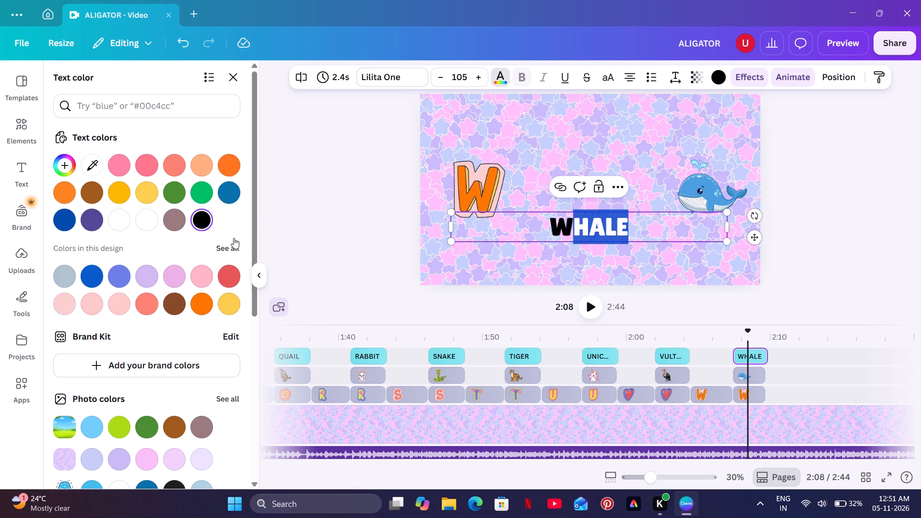
pyautogui.click(138, 218)
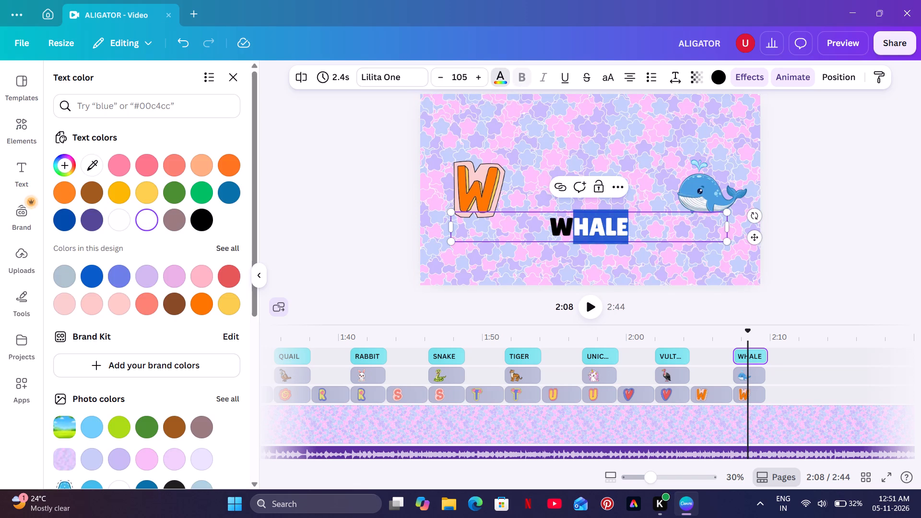
pyautogui.moveTo(570, 224); pyautogui.dragTo(552, 226)
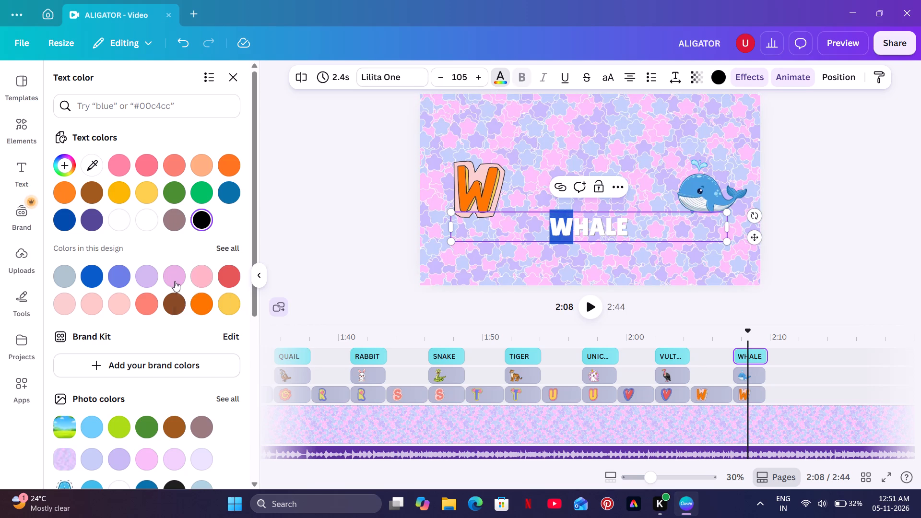
pyautogui.click(210, 301)
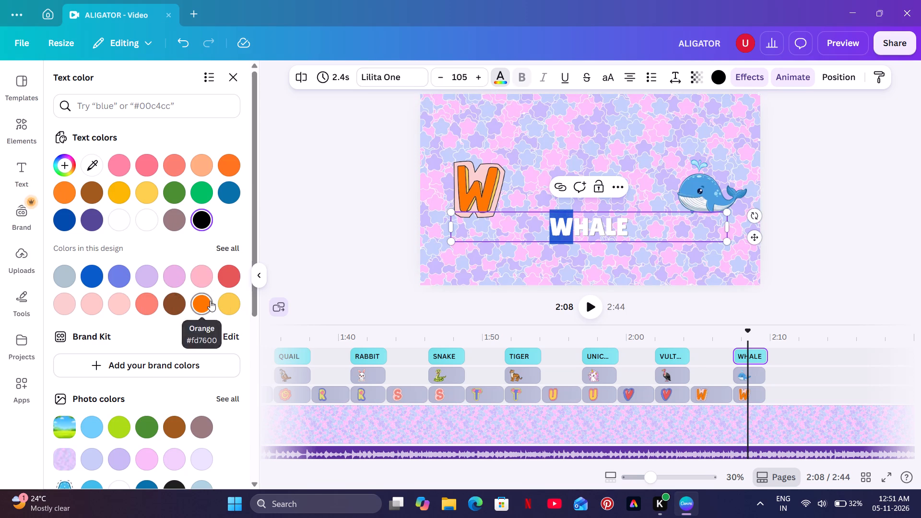
pyautogui.doubleClick(304, 191)
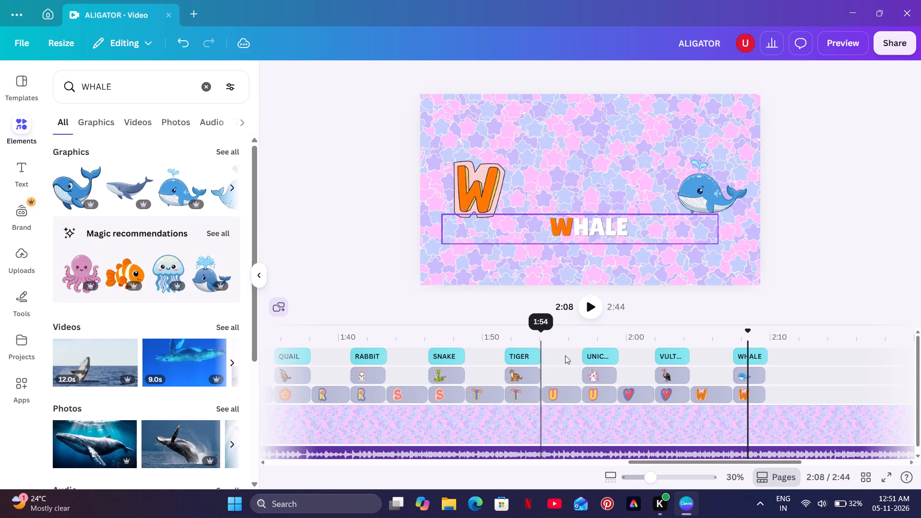
# Extend the ends of the whale clip and the second W clip to 2.4 s, matching the WHALE text clip.
pyautogui.click(760, 380)
pyautogui.moveTo(760, 378); pyautogui.dragTo(765, 376)
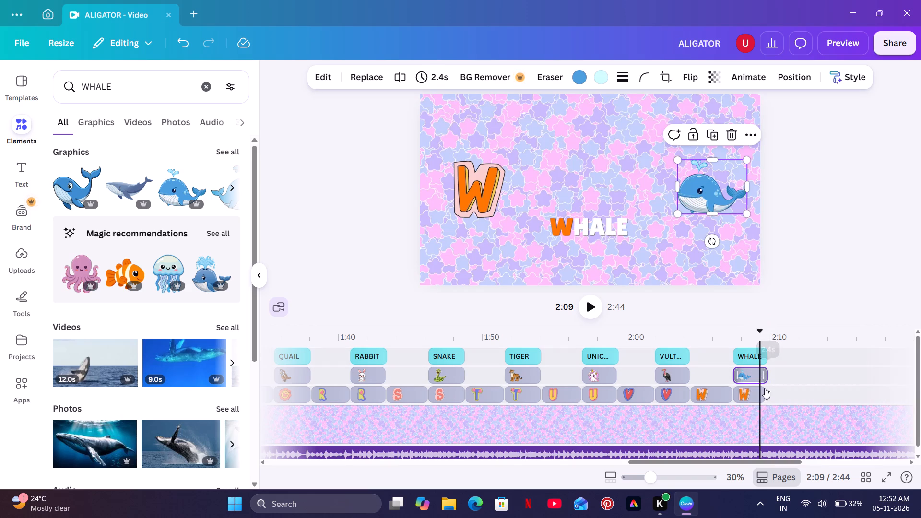
pyautogui.click(765, 394)
pyautogui.click(764, 394)
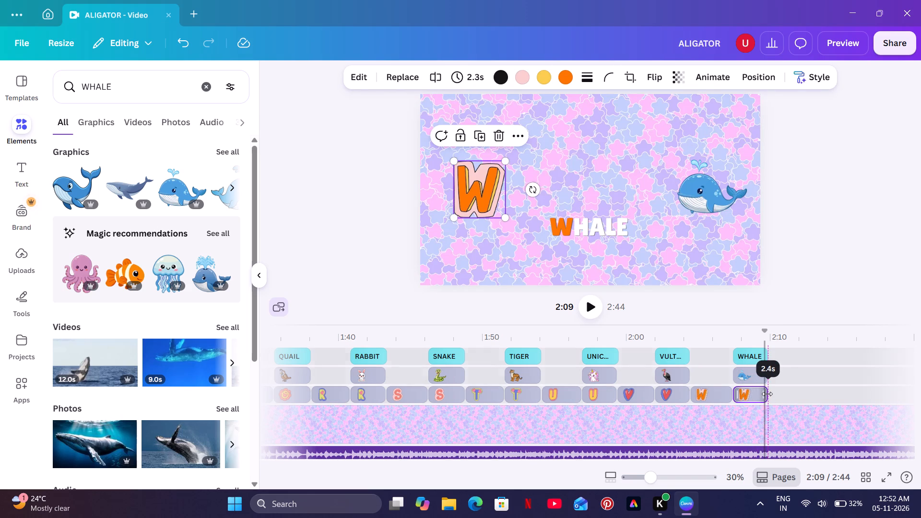
# Play back the W scene, and replay the video from just before the TIGER scene up to 2:14.
pyautogui.click(722, 357)
pyautogui.click(588, 310)
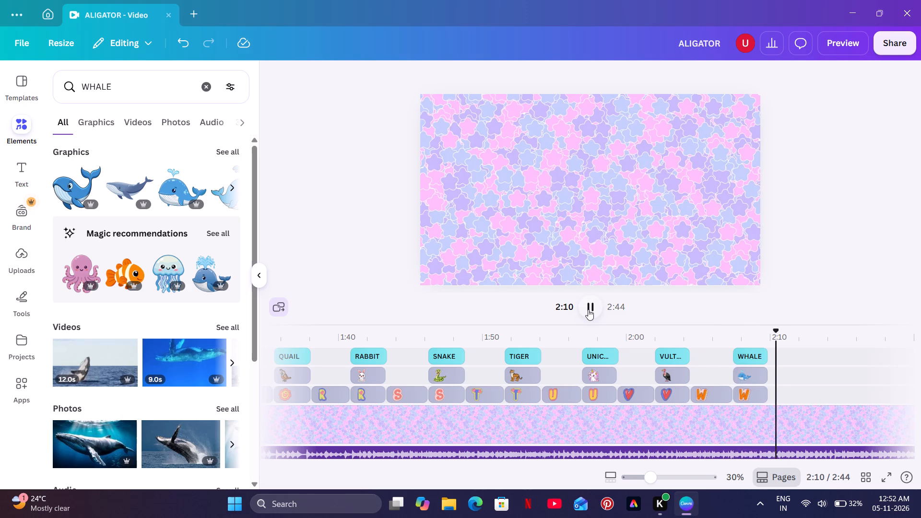
pyautogui.click(588, 309)
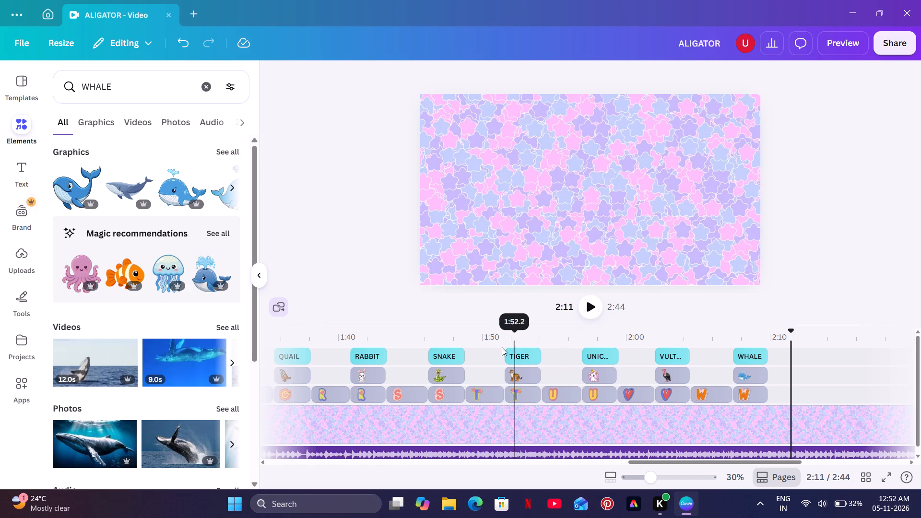
pyautogui.click(501, 345)
pyautogui.click(597, 312)
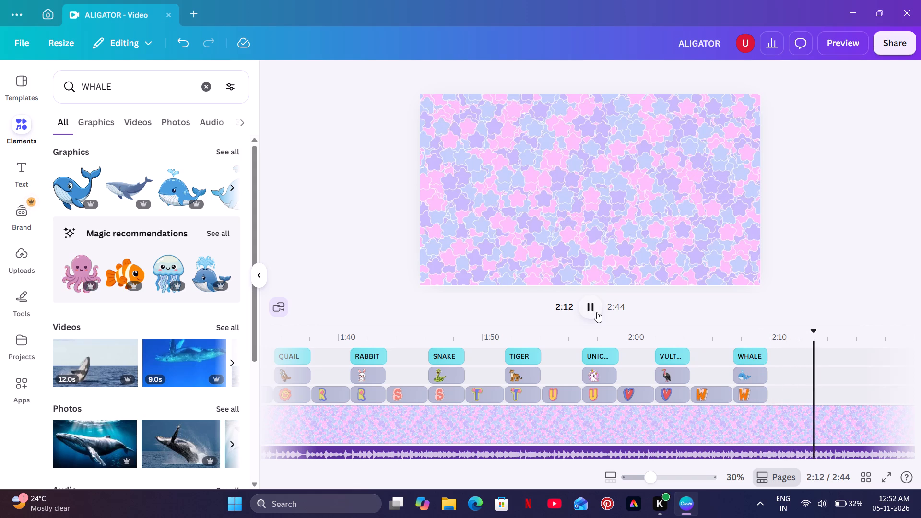
pyautogui.click(597, 312)
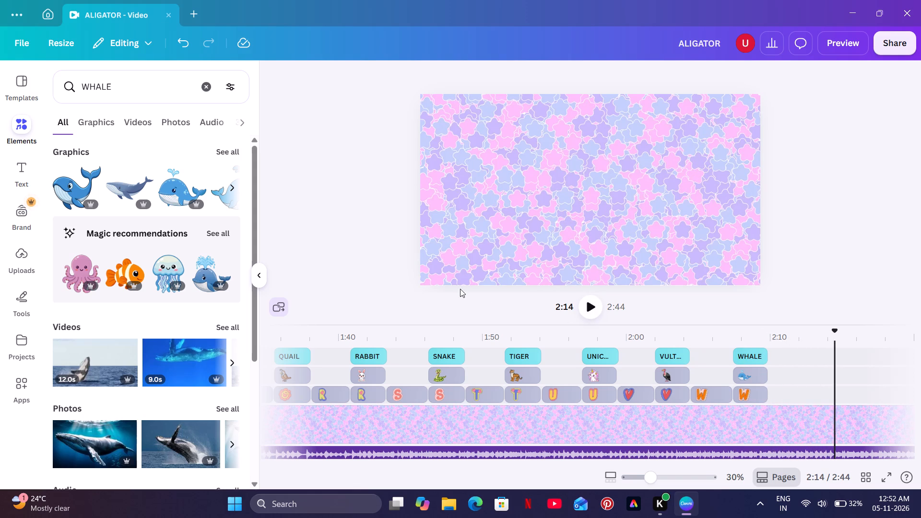
# Add the purple X with pink outline from the recent letter set set:nAFrxlyoLGo and place it slightly left of the canvas centre.
pyautogui.click(208, 90)
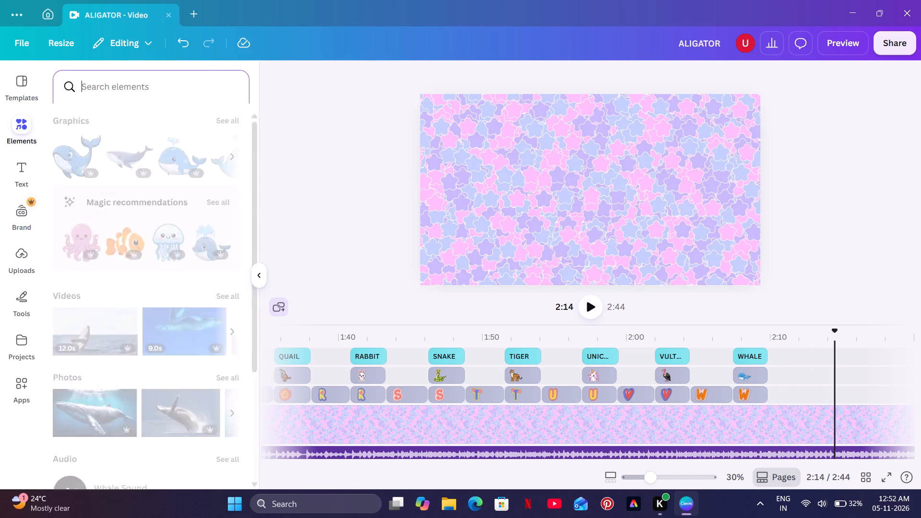
pyautogui.click(161, 176)
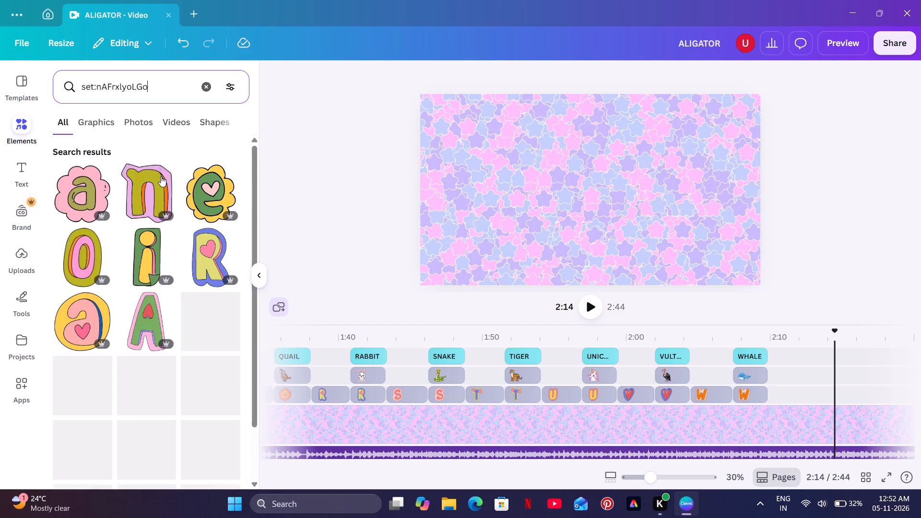
pyautogui.scroll(-9, 161, 176)
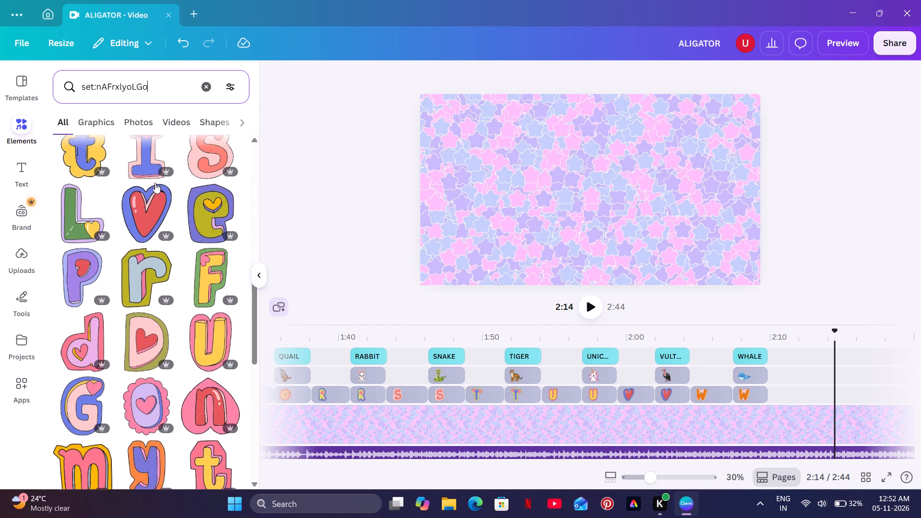
pyautogui.scroll(-6, 155, 183)
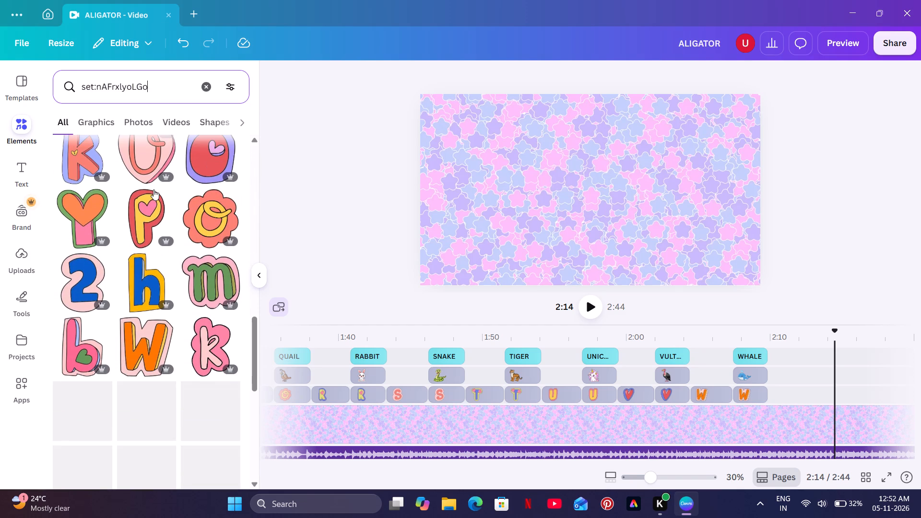
pyautogui.scroll(-4, 153, 189)
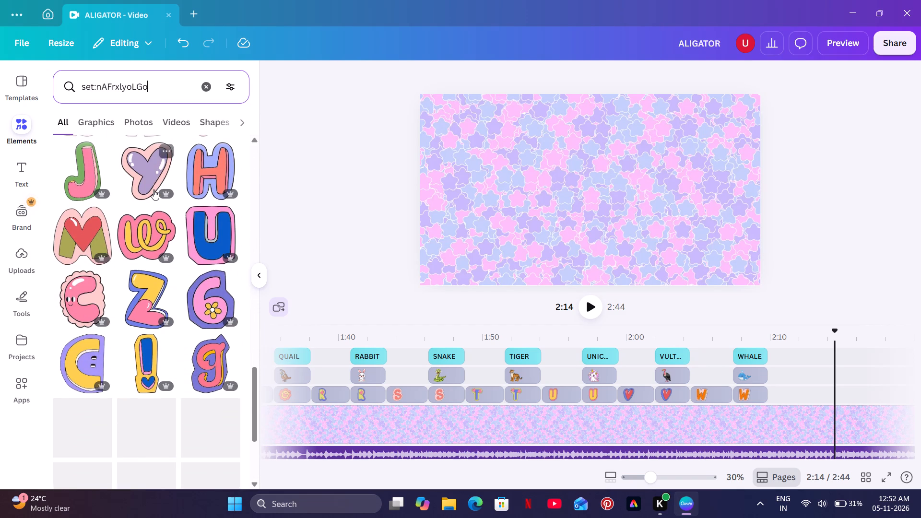
pyautogui.scroll(-5, 153, 189)
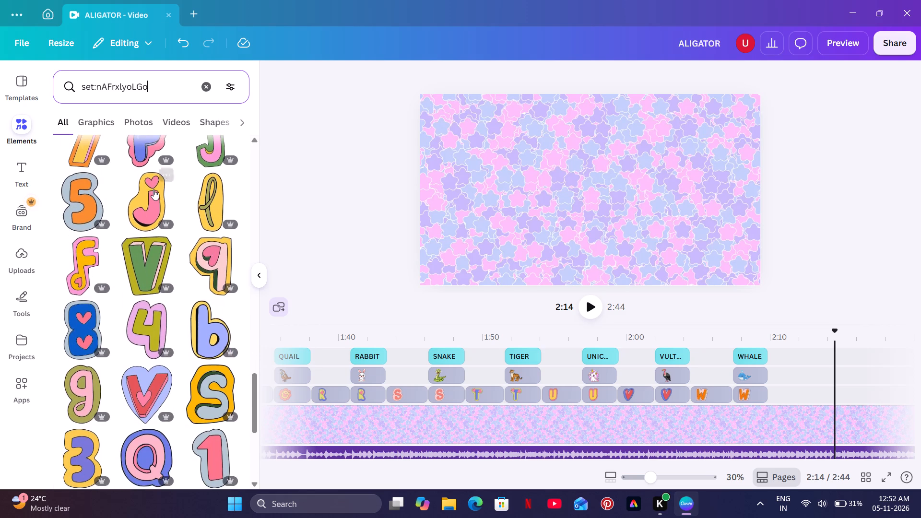
pyautogui.scroll(-3, 153, 189)
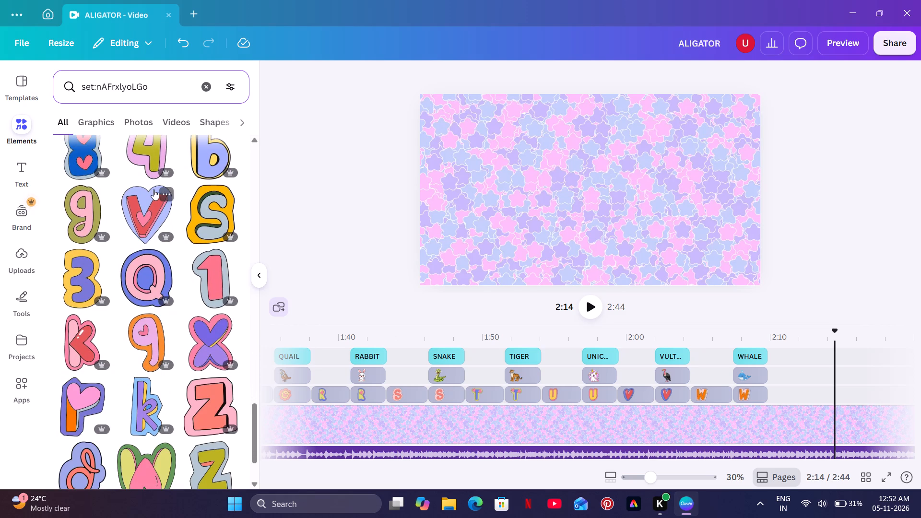
pyautogui.click(215, 347)
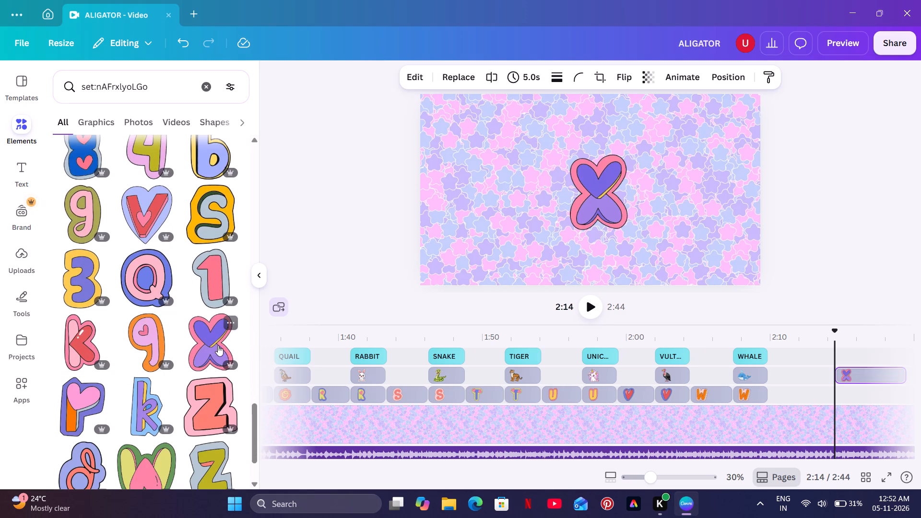
pyautogui.moveTo(603, 190); pyautogui.dragTo(583, 189)
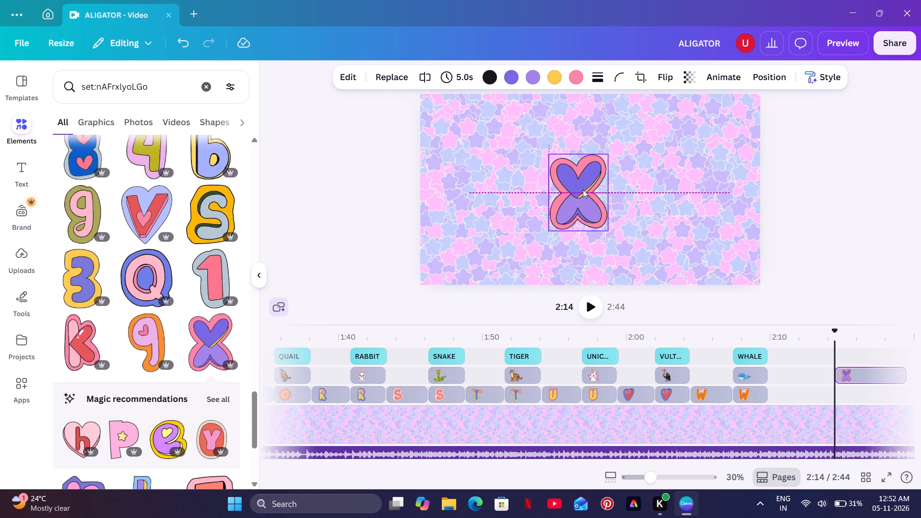
# Move the X clip onto the letter track, directly after the second W clip.
pyautogui.moveTo(862, 367); pyautogui.dragTo(856, 375)
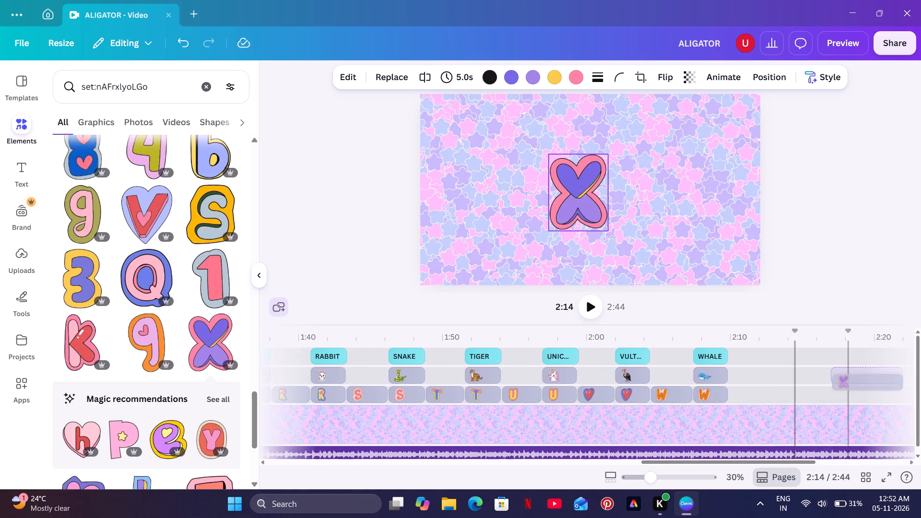
pyautogui.moveTo(856, 375); pyautogui.dragTo(674, 388)
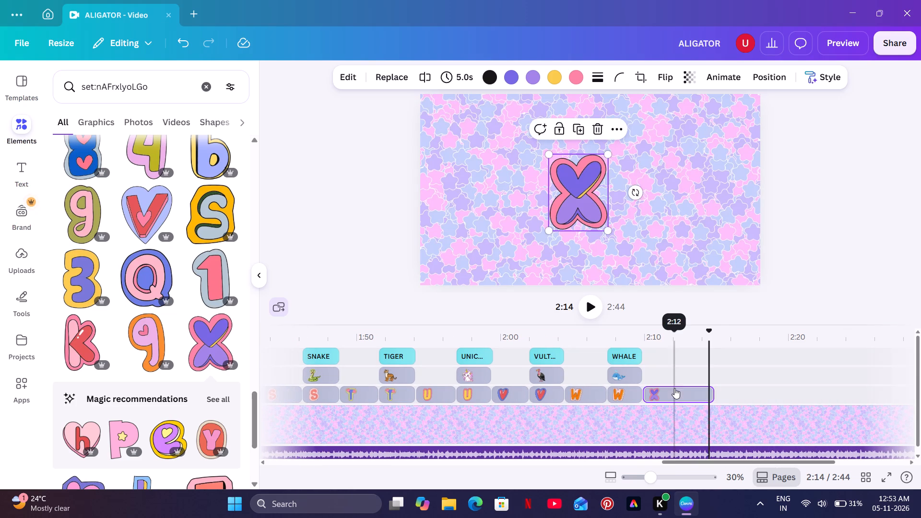
# Play from the WHALE scene to 2:12, split the X clip there and extend its second part to 2.3 s.
pyautogui.click(620, 336)
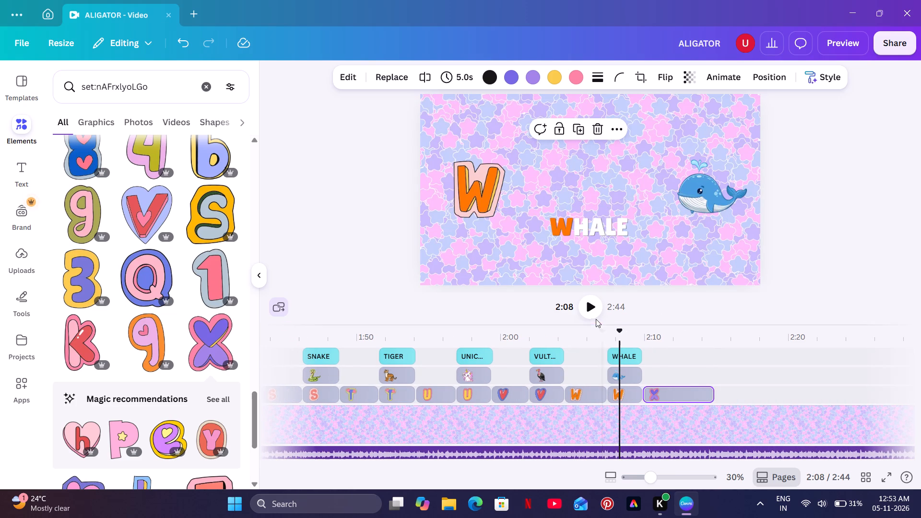
pyautogui.click(594, 312)
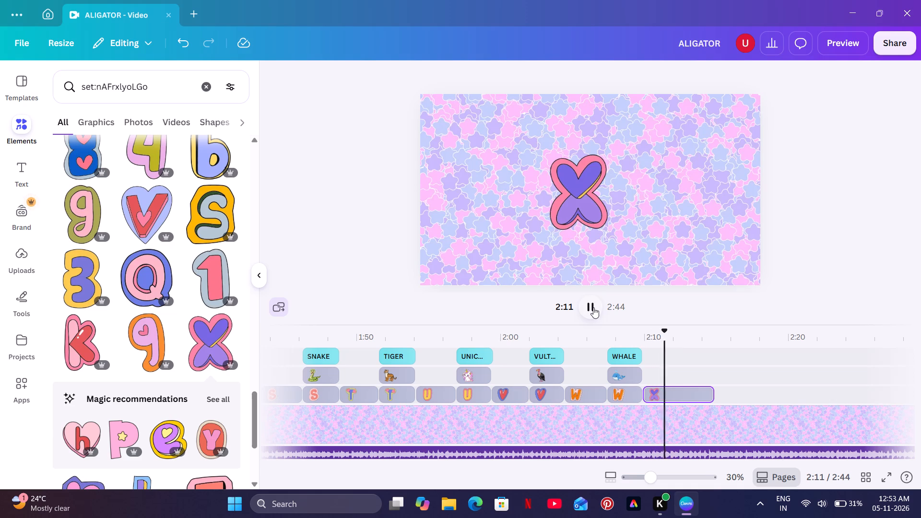
pyautogui.click(593, 307)
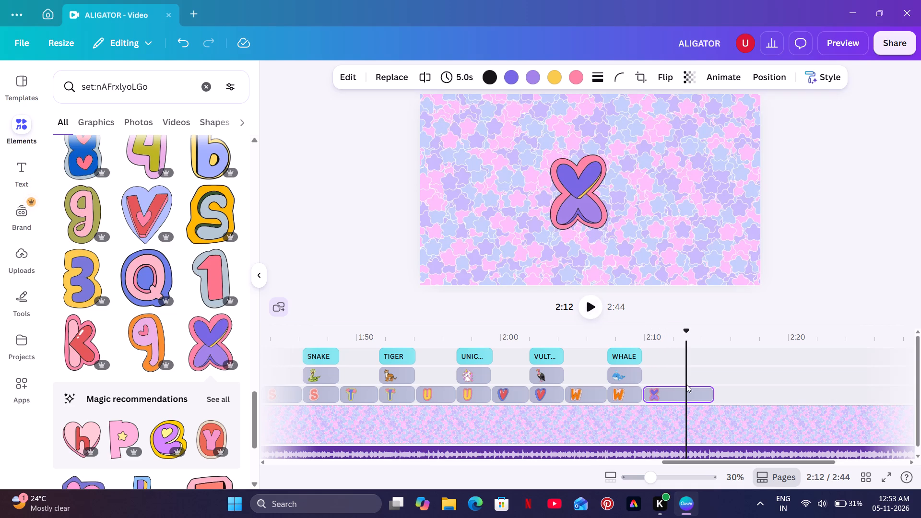
pyautogui.rightClick(685, 393)
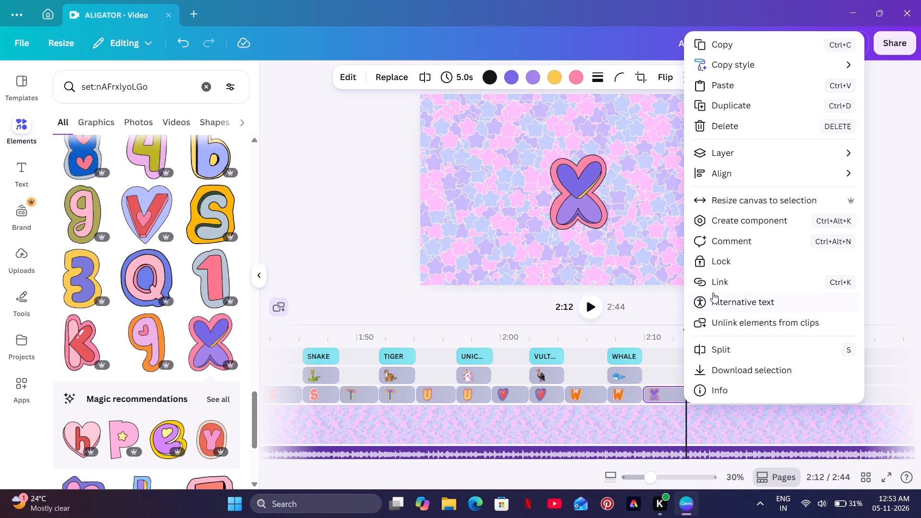
pyautogui.click(716, 351)
pyautogui.moveTo(711, 393); pyautogui.dragTo(716, 390)
# Play back the two X clips from 2:10 to 2:14.
pyautogui.click(655, 376)
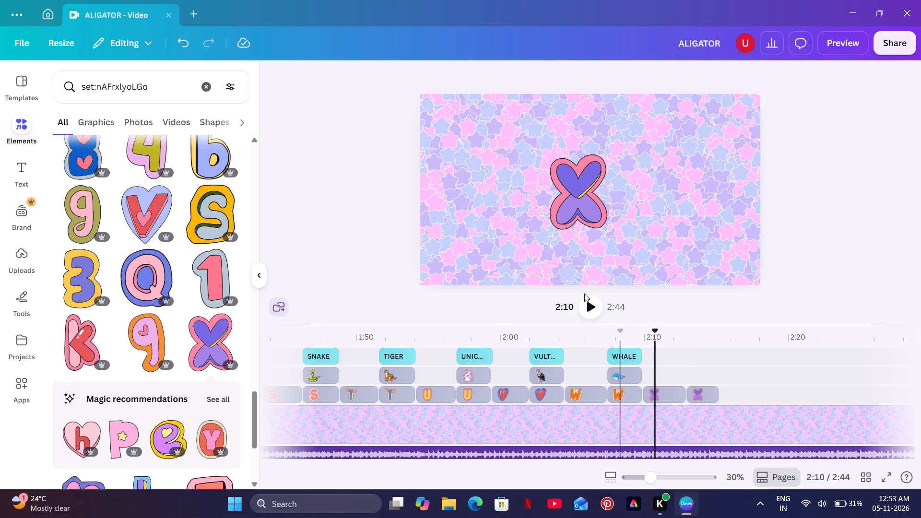
pyautogui.click(591, 308)
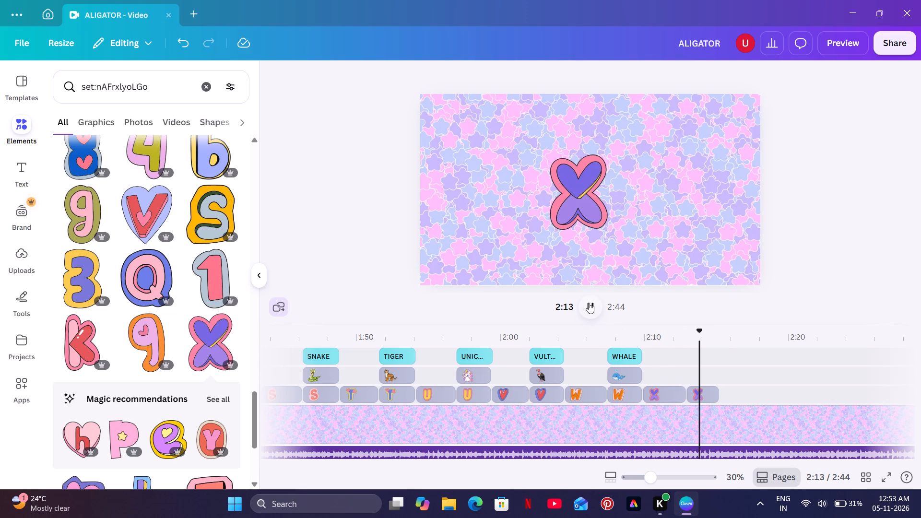
pyautogui.click(589, 303)
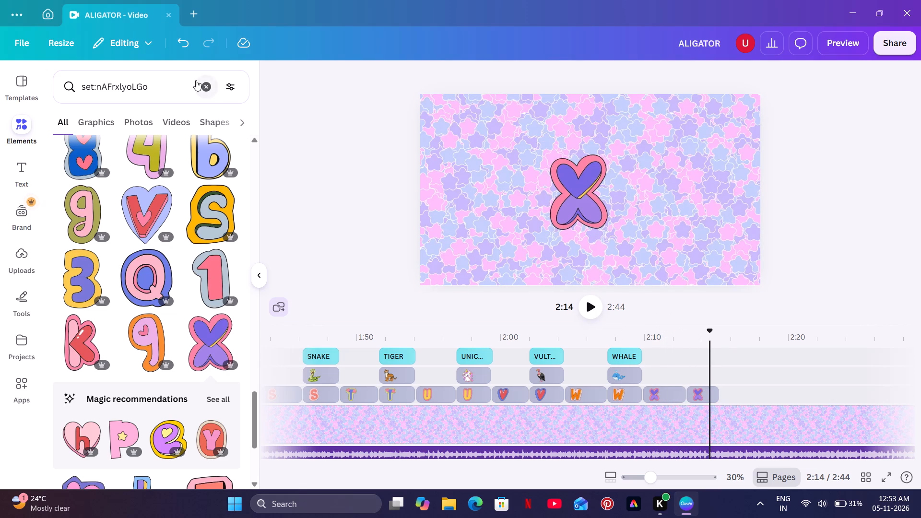
# Search the elements for xray fish and add the bright blue fish graphic with white bones.
pyautogui.click(196, 80)
pyautogui.press('x')
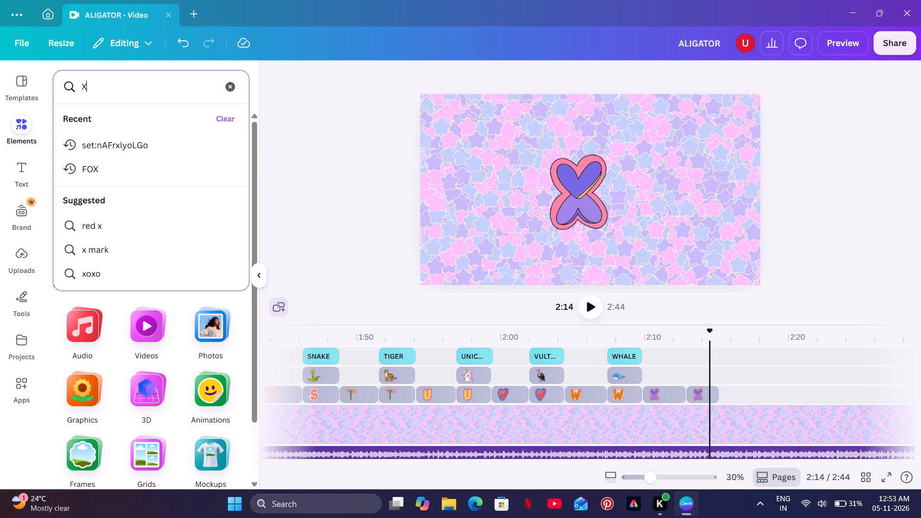
pyautogui.write('RA')
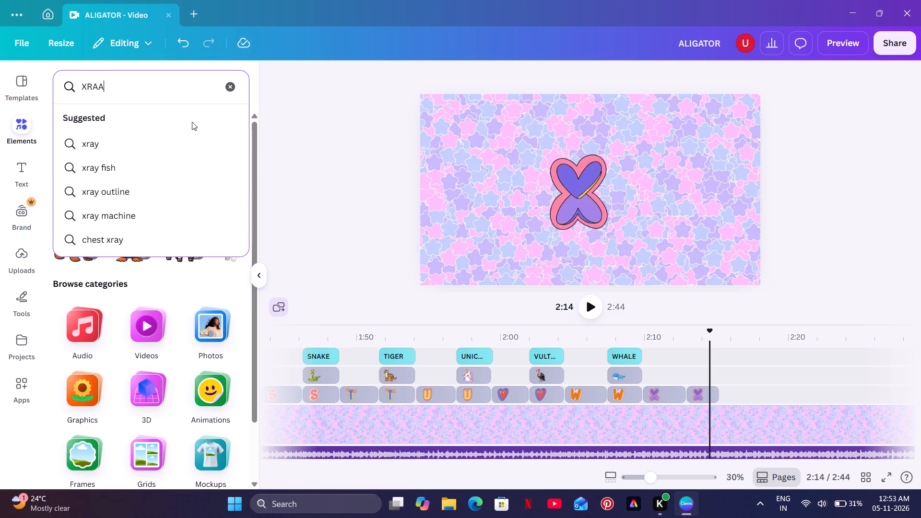
pyautogui.click(191, 166)
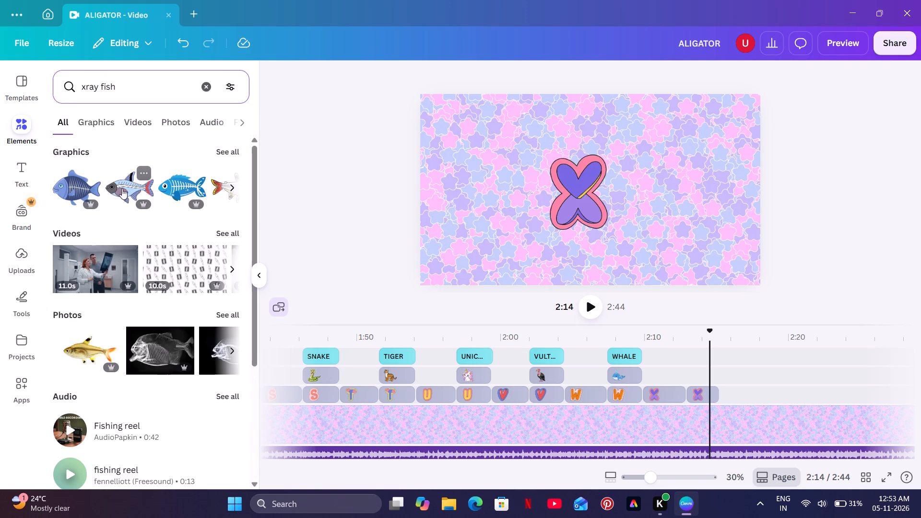
pyautogui.click(185, 189)
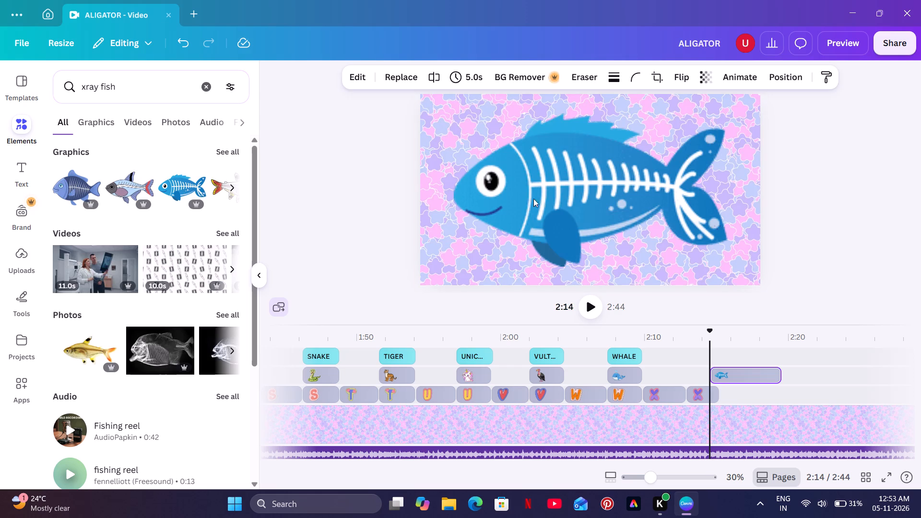
# Move the fish clip along the animal track so it starts together with the second X clip.
pyautogui.moveTo(733, 369); pyautogui.dragTo(727, 373)
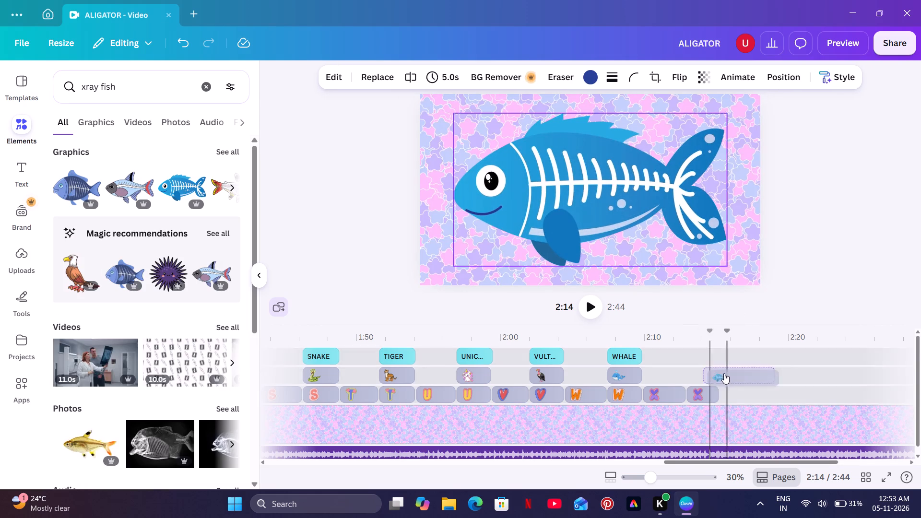
pyautogui.doubleClick(723, 373)
pyautogui.moveTo(721, 373); pyautogui.dragTo(716, 376)
pyautogui.moveTo(721, 372); pyautogui.dragTo(711, 373)
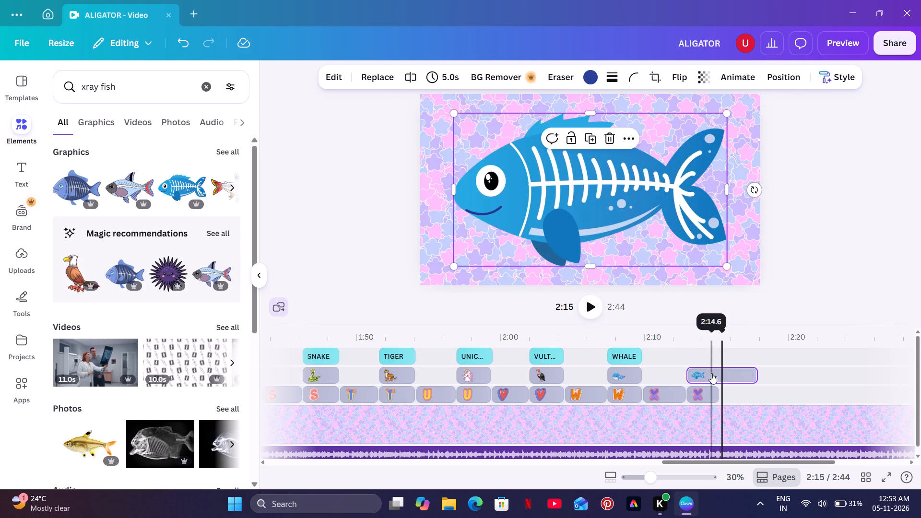
# Shrink the fish to roughly a quarter of the canvas width and place it near the canvas's right edge, at mid-height.
pyautogui.moveTo(593, 205); pyautogui.dragTo(642, 205)
pyautogui.moveTo(701, 227); pyautogui.dragTo(615, 222)
pyautogui.moveTo(692, 262); pyautogui.dragTo(601, 195)
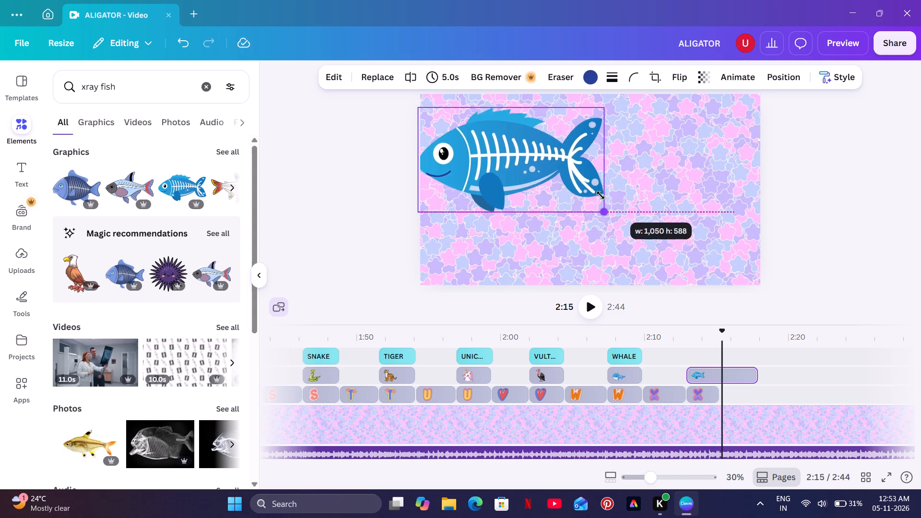
pyautogui.moveTo(601, 195); pyautogui.dragTo(572, 179)
pyautogui.moveTo(522, 158); pyautogui.dragTo(700, 181)
pyautogui.moveTo(707, 182); pyautogui.dragTo(714, 192)
pyautogui.moveTo(601, 139); pyautogui.dragTo(653, 179)
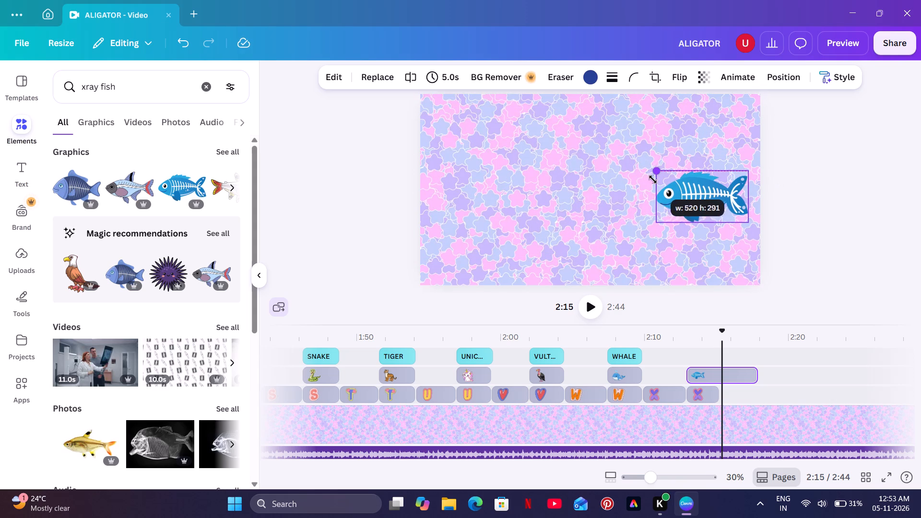
pyautogui.moveTo(653, 179); pyautogui.dragTo(656, 181)
pyautogui.moveTo(698, 198); pyautogui.dragTo(698, 188)
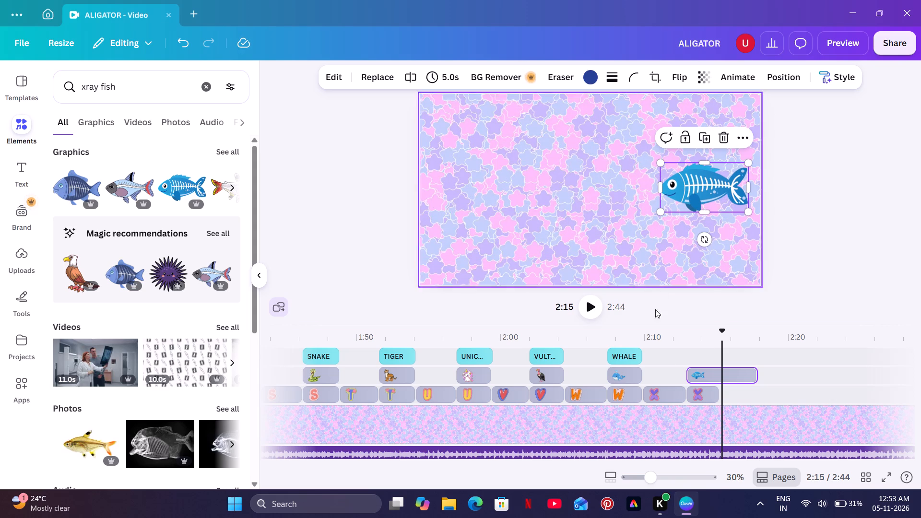
# Shrink the X letter of the second X clip slightly and move it to the left side of the canvas, opposite the fish.
pyautogui.click(697, 396)
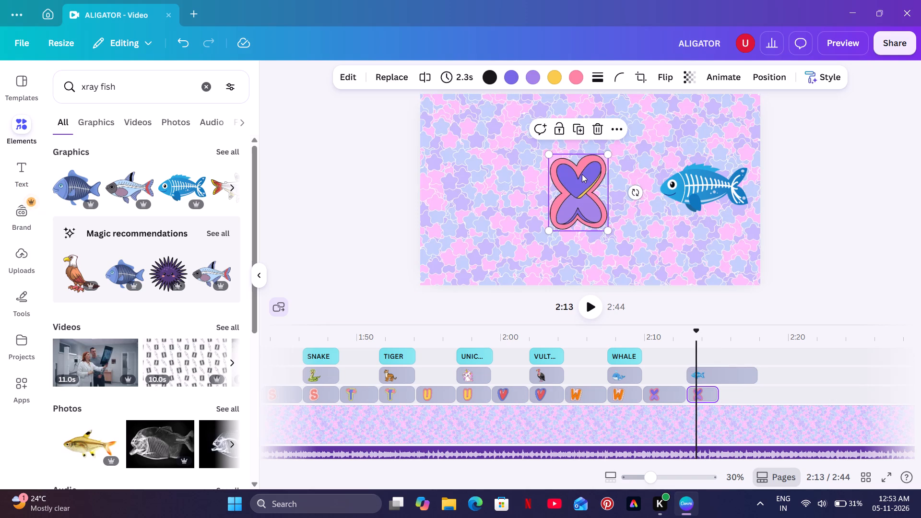
pyautogui.moveTo(549, 154); pyautogui.dragTo(564, 166)
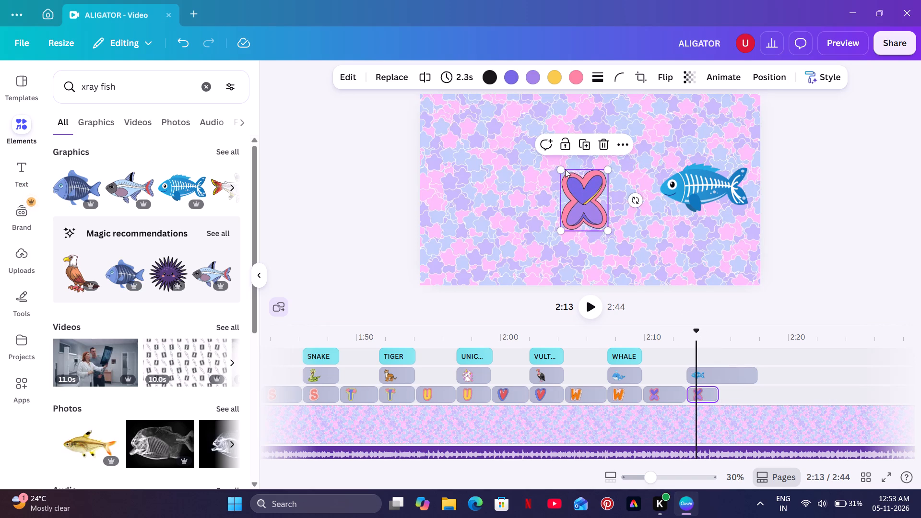
pyautogui.click(562, 169)
pyautogui.moveTo(573, 195); pyautogui.dragTo(527, 189)
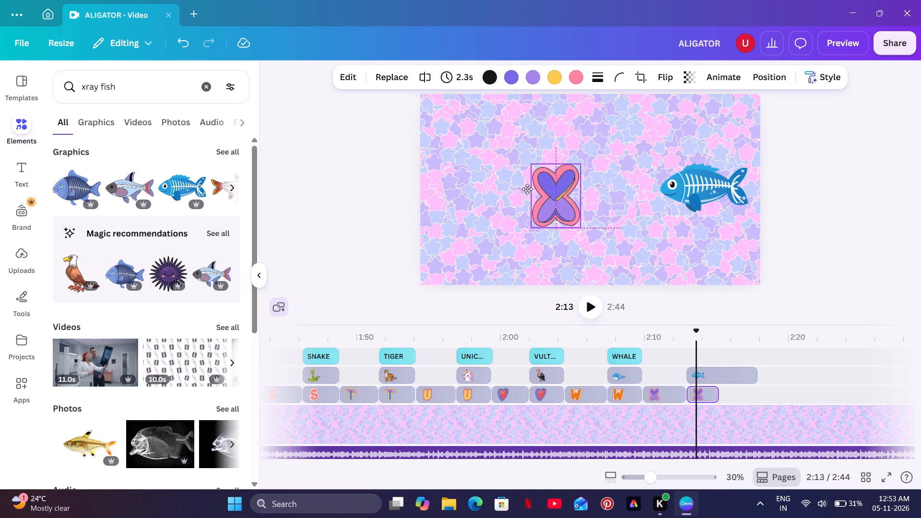
pyautogui.moveTo(527, 189); pyautogui.dragTo(477, 191)
pyautogui.click(505, 203)
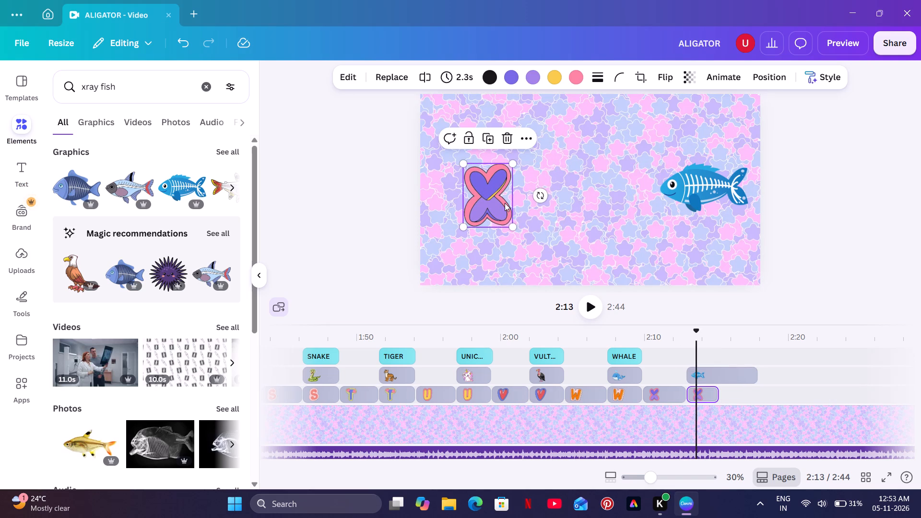
pyautogui.moveTo(500, 203); pyautogui.dragTo(490, 199)
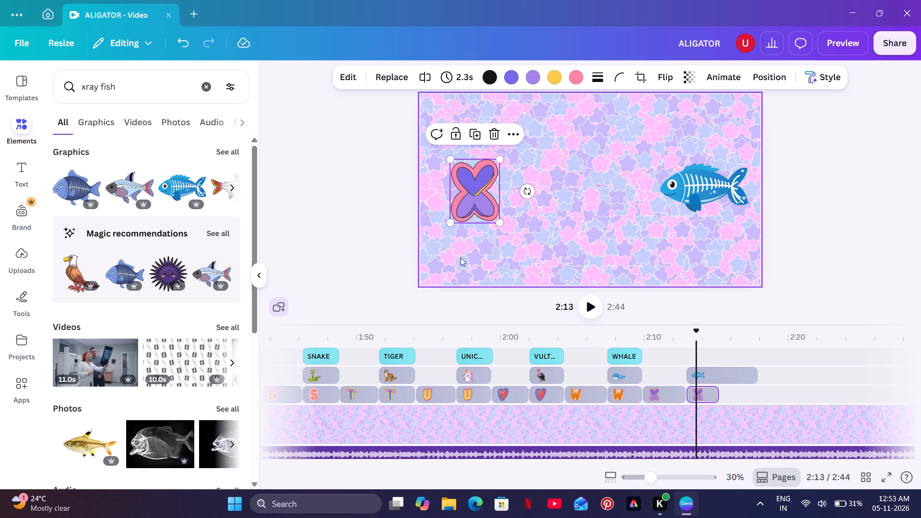
pyautogui.click(349, 179)
# Lower the fish slightly to line up with the X letter, reduce its size a little and nudge it into place.
pyautogui.click(726, 181)
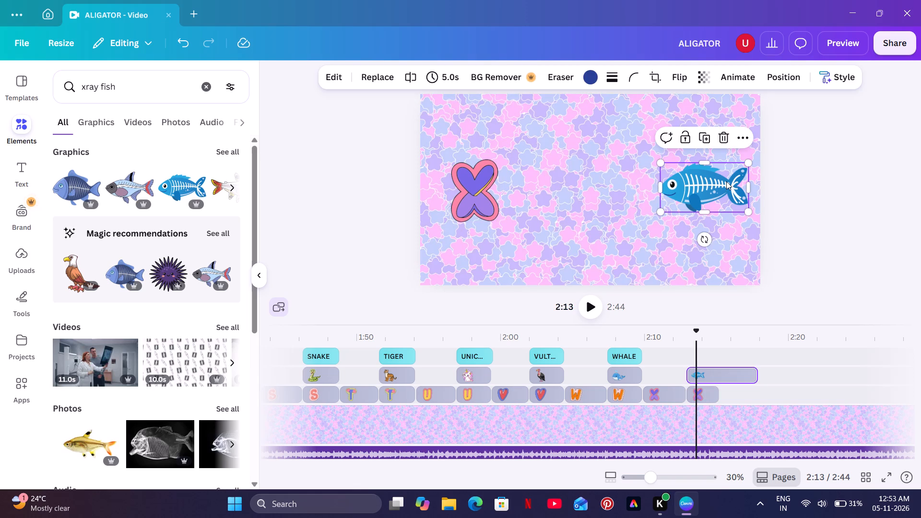
pyautogui.moveTo(725, 181); pyautogui.dragTo(725, 189)
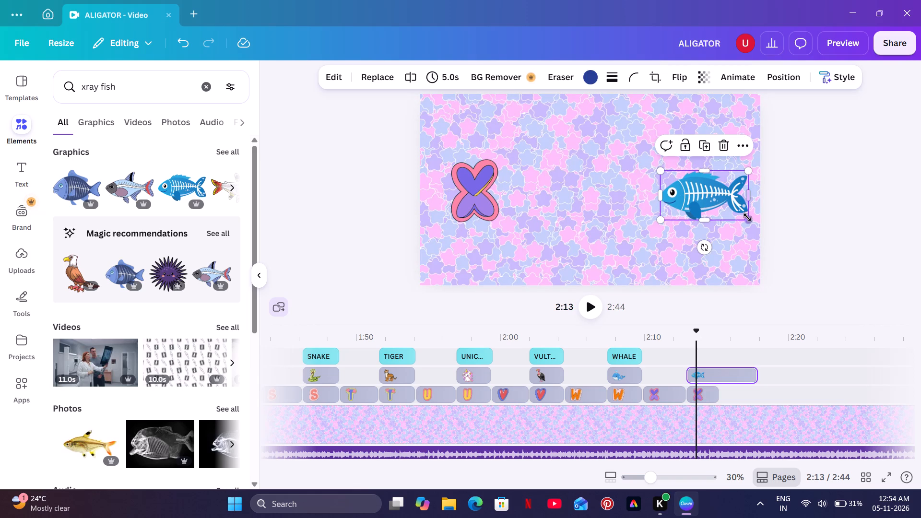
pyautogui.moveTo(747, 217); pyautogui.dragTo(743, 212)
pyautogui.click(743, 212)
pyautogui.moveTo(722, 195); pyautogui.dragTo(727, 197)
pyautogui.click(868, 148)
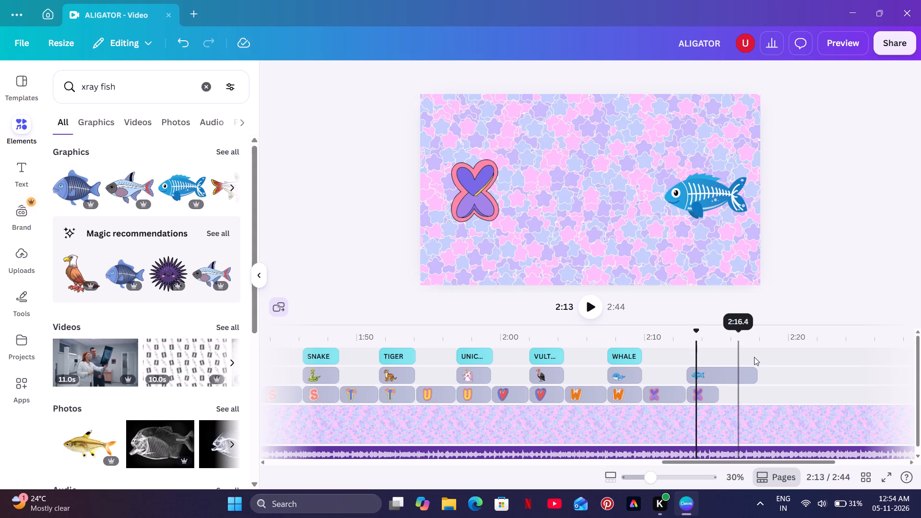
# Trim the fish clip to 2.3 s so it ends together with the second X clip.
pyautogui.moveTo(753, 370); pyautogui.dragTo(715, 379)
pyautogui.click(715, 376)
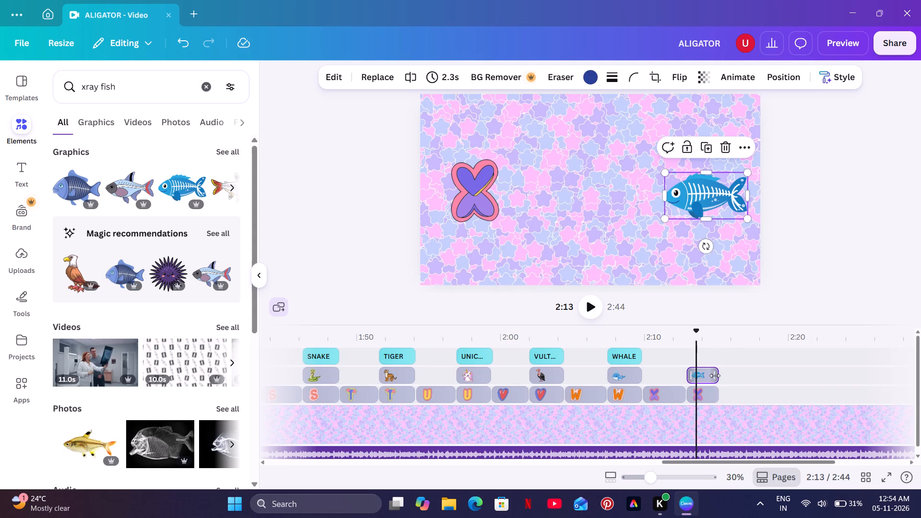
pyautogui.click(693, 361)
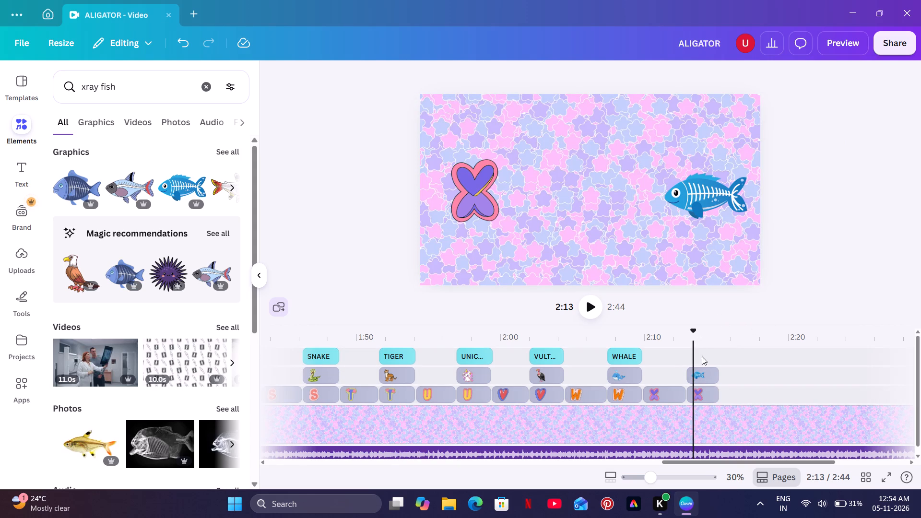
pyautogui.click(702, 356)
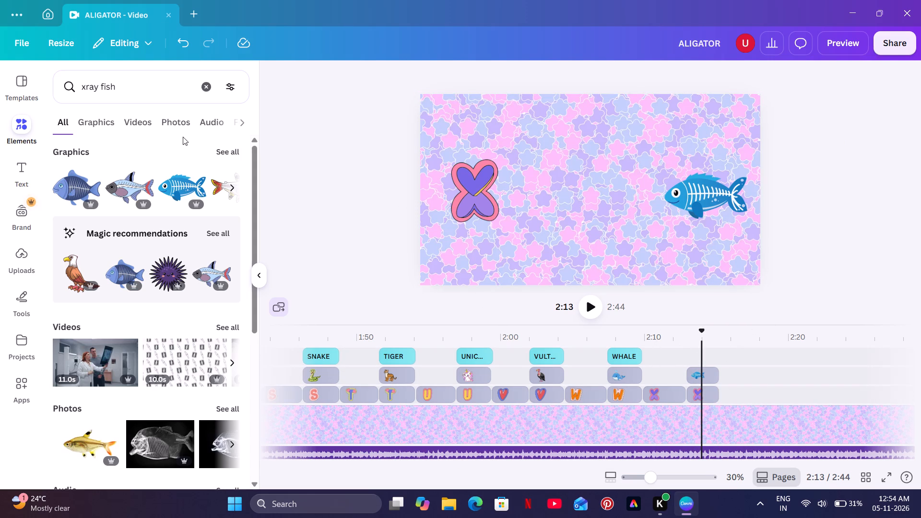
# Duplicate the WHALE title clip and place the copy on the title track directly above the fish clip.
pyautogui.click(617, 355)
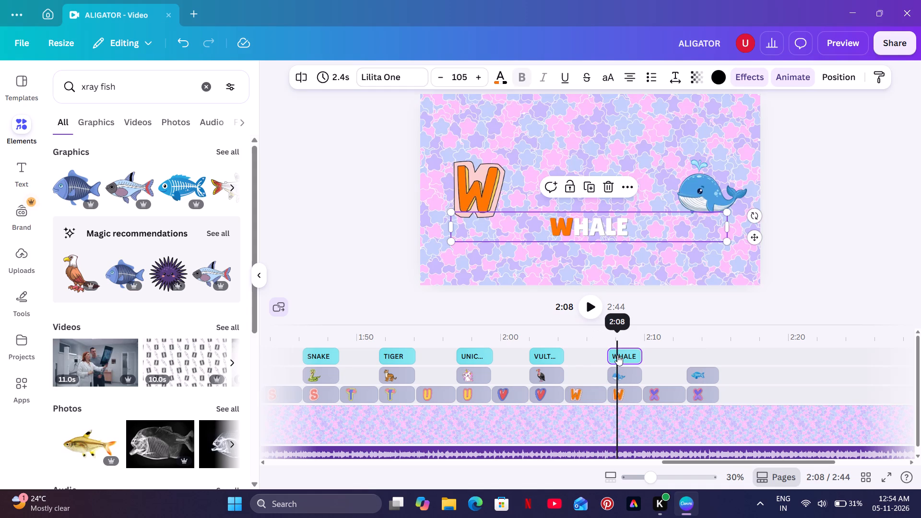
pyautogui.click(584, 186)
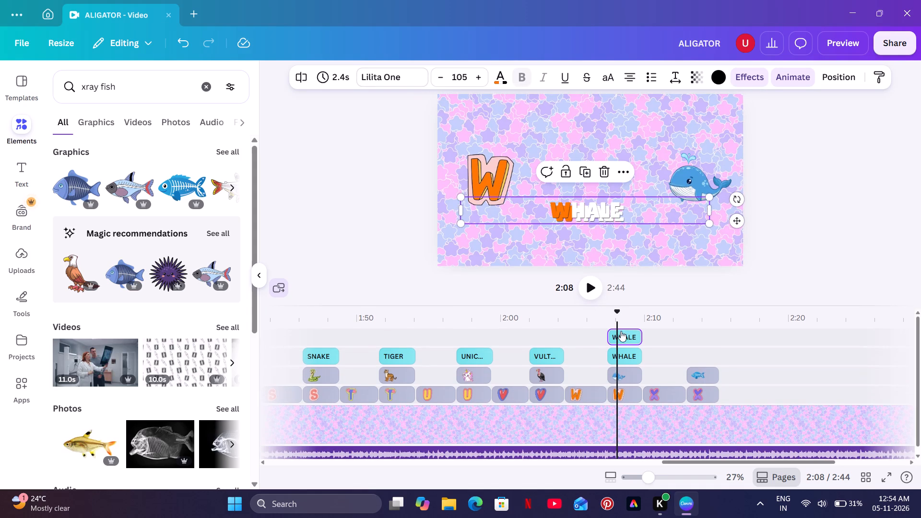
pyautogui.moveTo(621, 336); pyautogui.dragTo(704, 350)
pyautogui.click(697, 342)
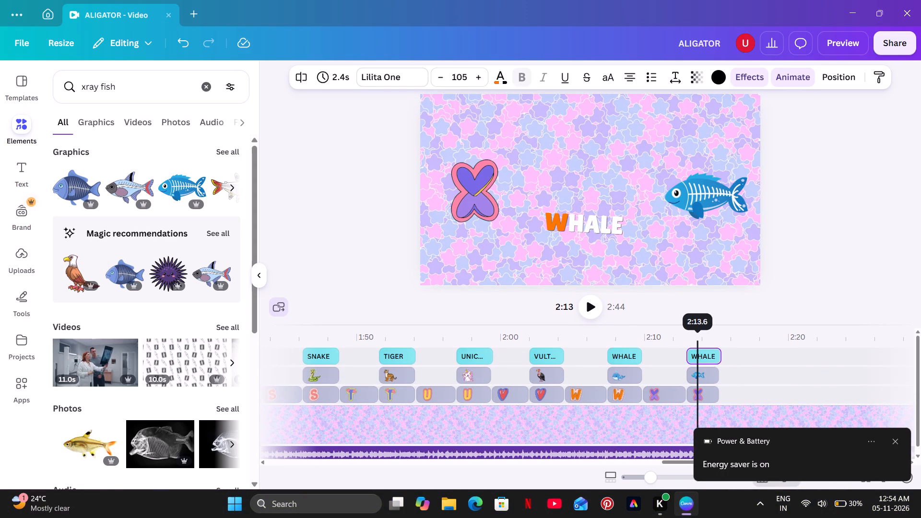
pyautogui.click(892, 438)
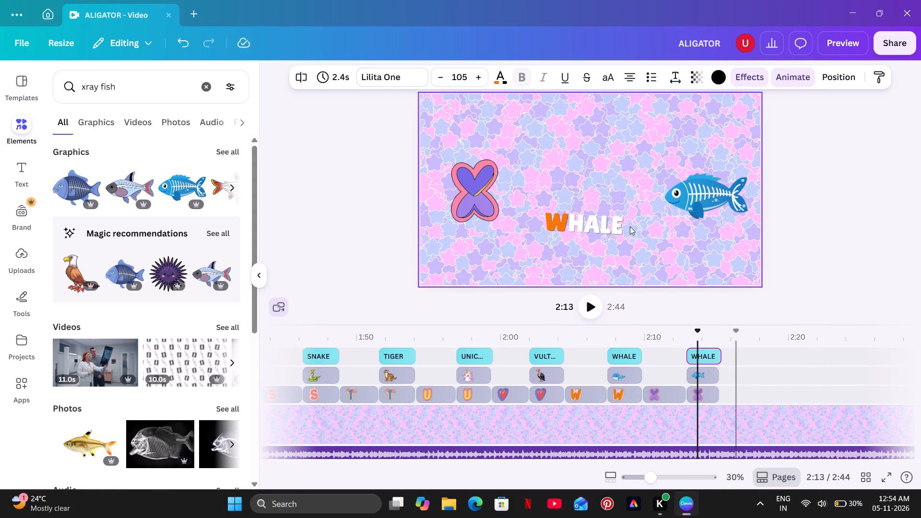
# Replace the text of the copied title in the fish scene with XRAY FISH.
pyautogui.click(601, 229)
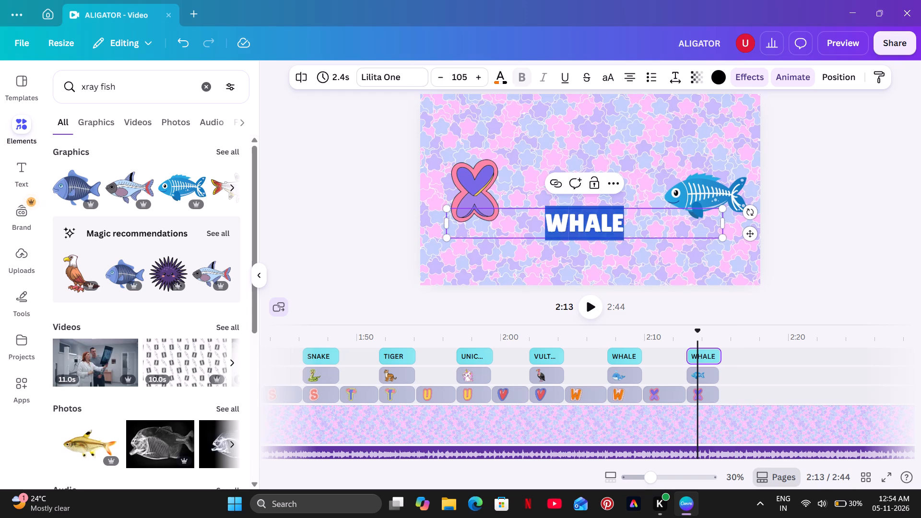
pyautogui.press('BackSpace')
pyautogui.press('x')
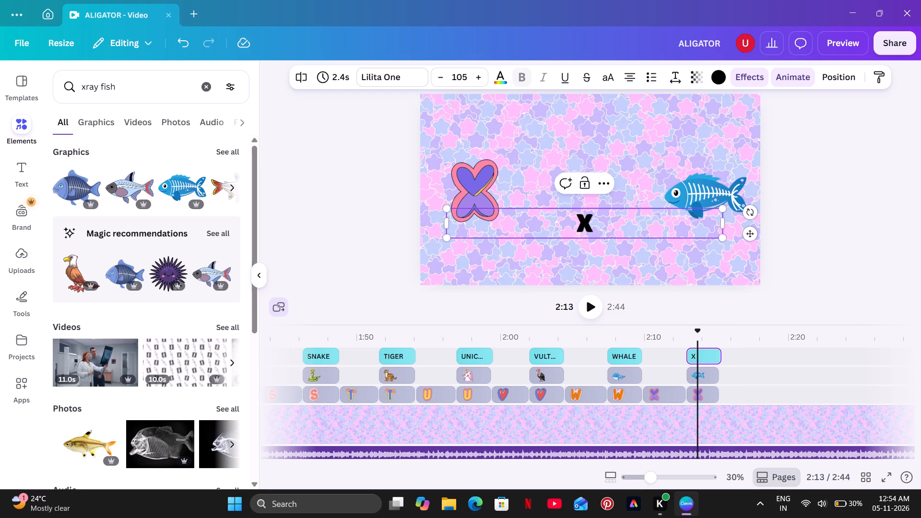
pyautogui.write('RA')
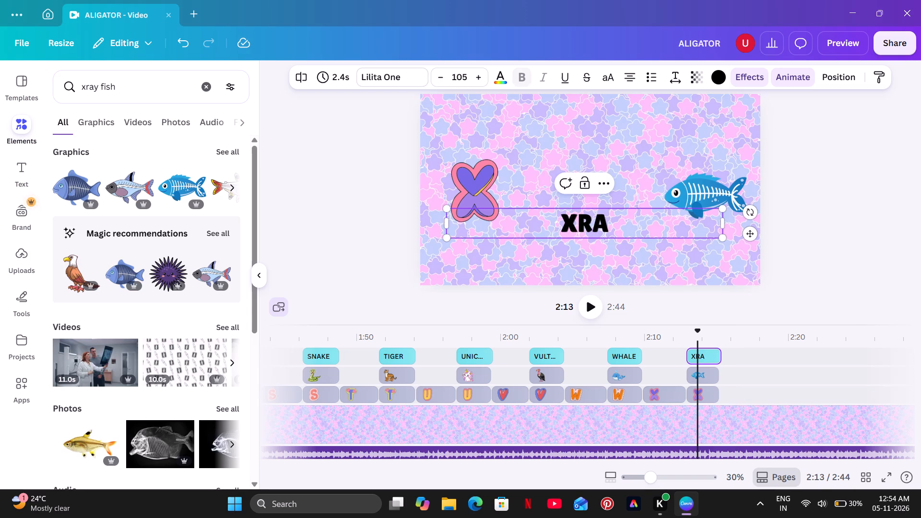
pyautogui.press('y')
pyautogui.press('space')
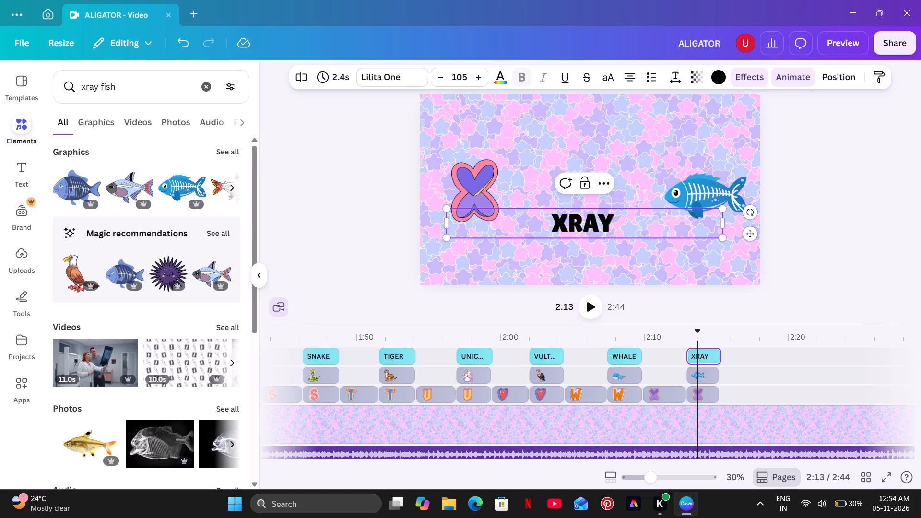
pyautogui.write('FISH')
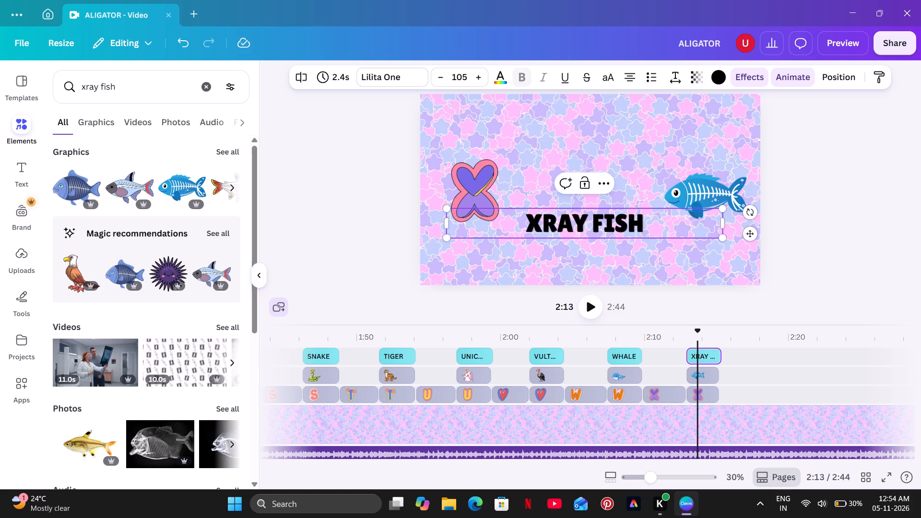
pyautogui.click(841, 174)
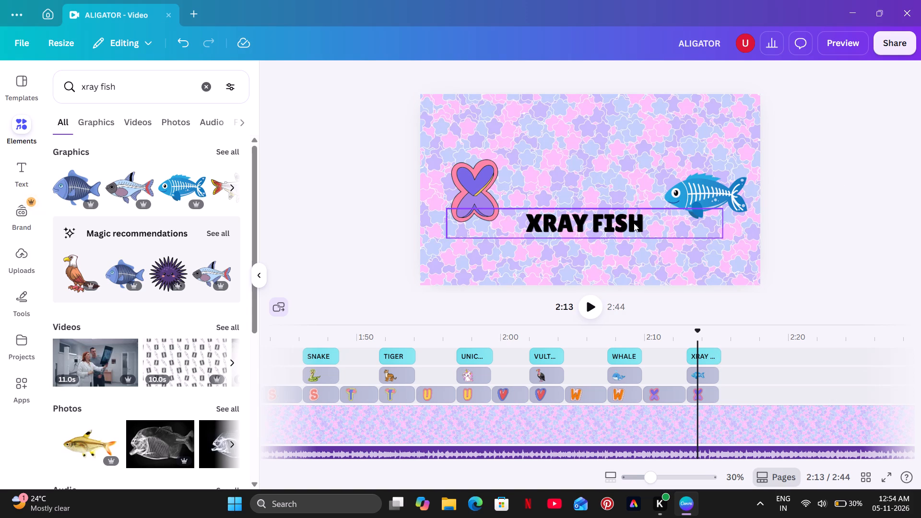
# Colour the letters ISH and RAY of the XRAY FISH title white, leaving out both initials.
pyautogui.click(638, 223)
pyautogui.click(641, 223)
pyautogui.moveTo(642, 223); pyautogui.dragTo(630, 224)
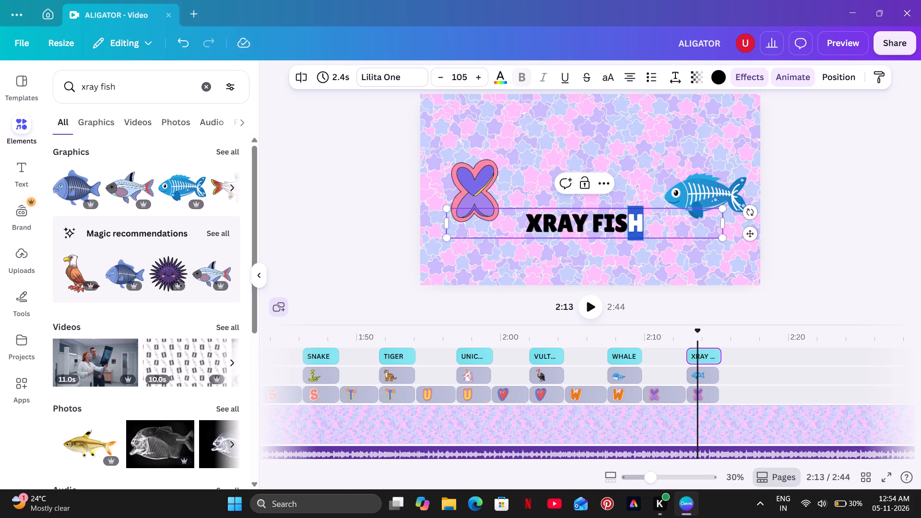
pyautogui.moveTo(630, 224); pyautogui.dragTo(608, 230)
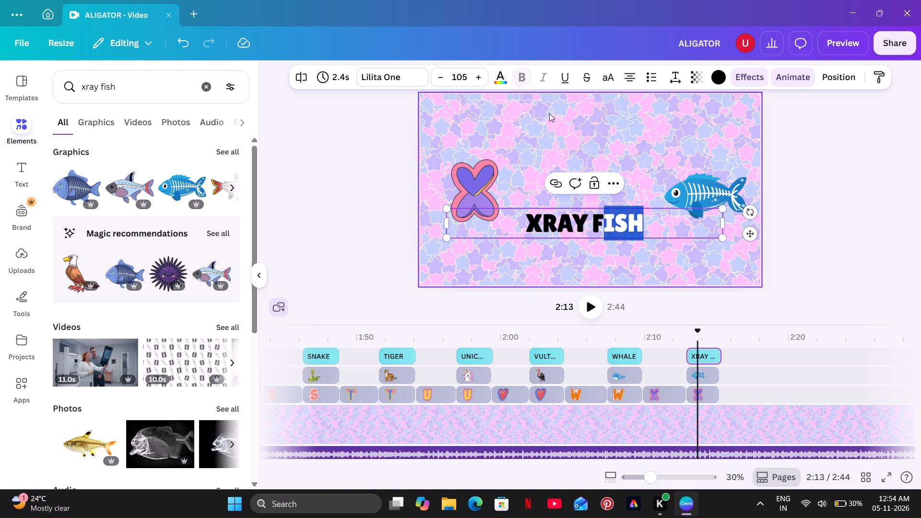
pyautogui.click(497, 80)
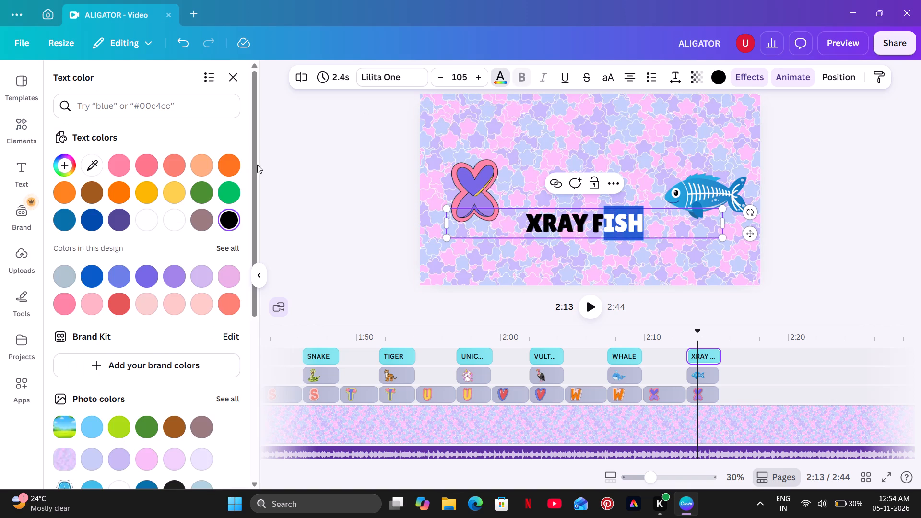
pyautogui.click(165, 220)
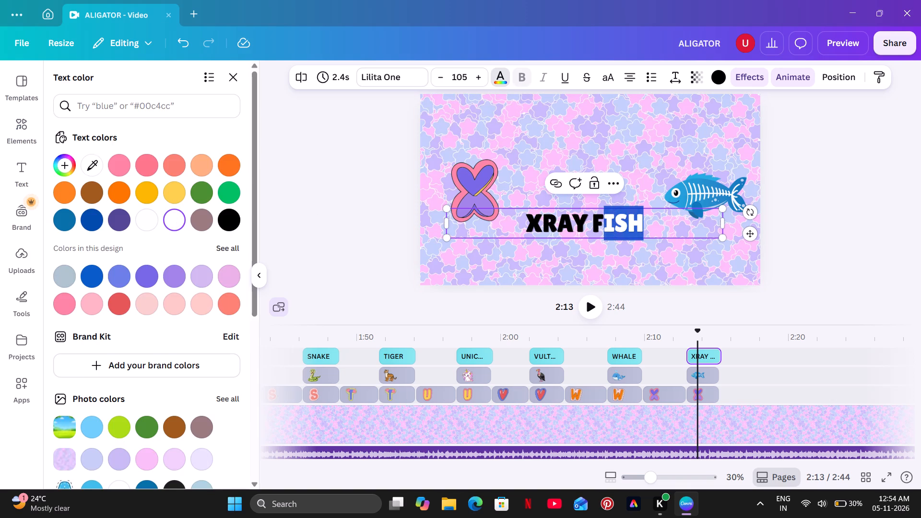
pyautogui.moveTo(583, 223); pyautogui.dragTo(539, 227)
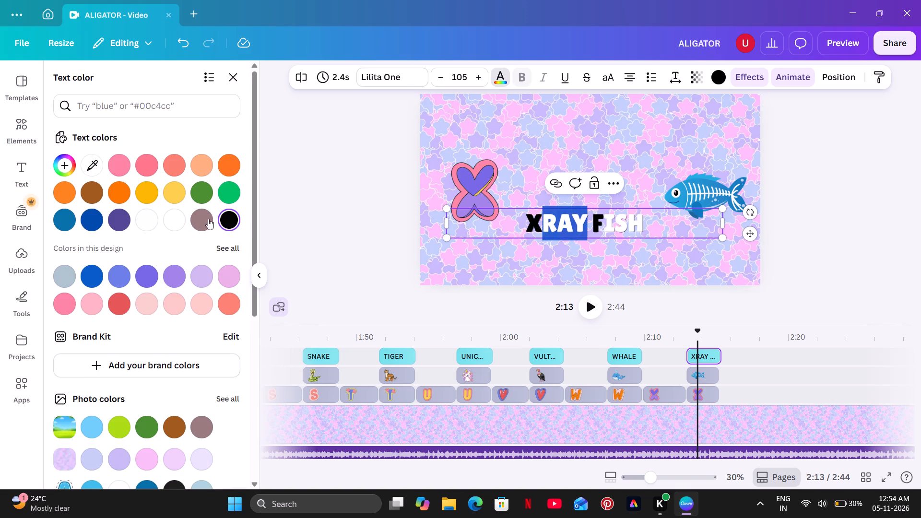
pyautogui.click(176, 217)
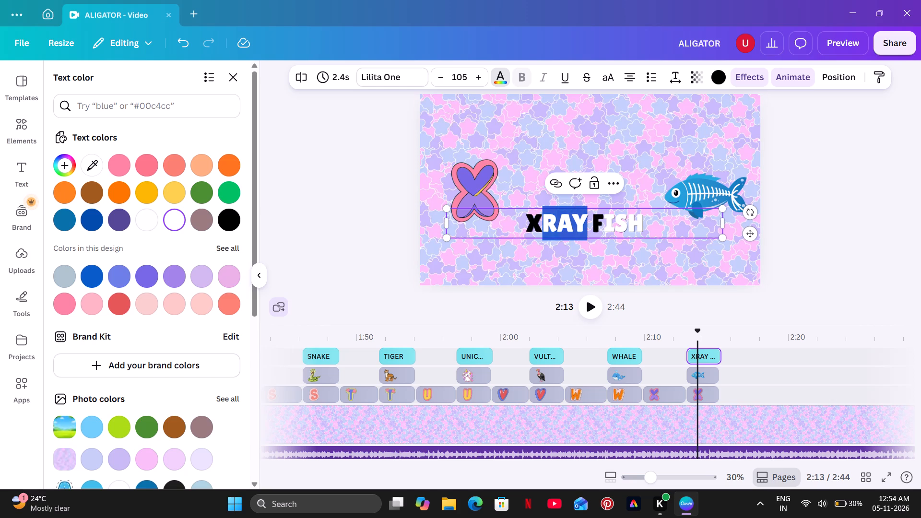
# Colour the title's initial F yellow and its initial X orange (#fd7600), and briefly play back the scene.
pyautogui.moveTo(600, 217); pyautogui.dragTo(592, 224)
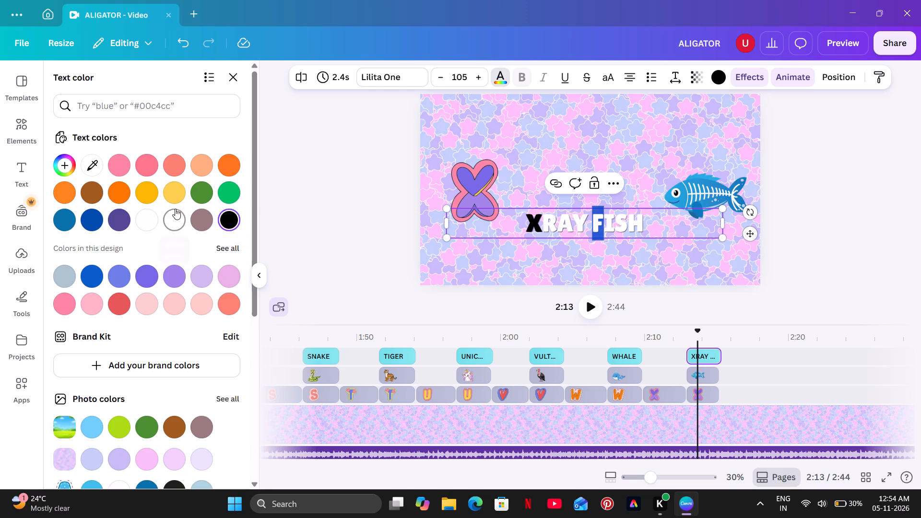
pyautogui.click(173, 196)
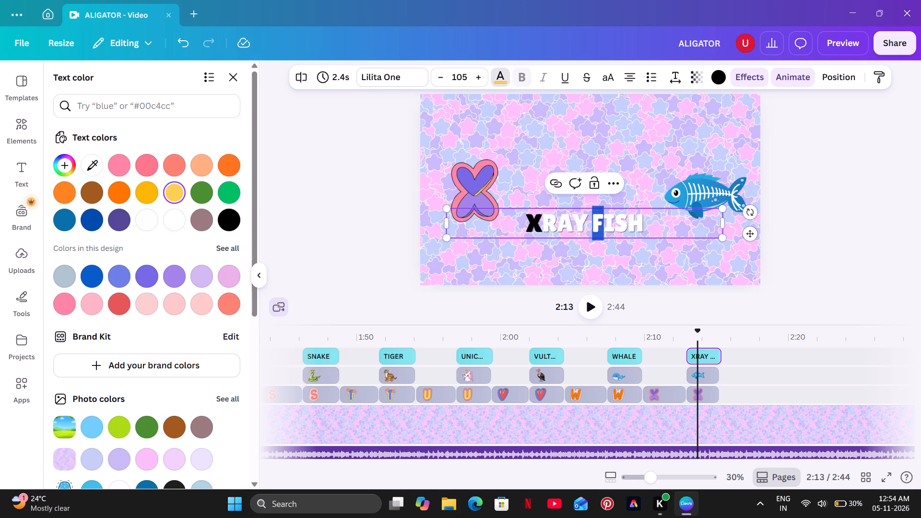
pyautogui.moveTo(543, 218); pyautogui.dragTo(530, 222)
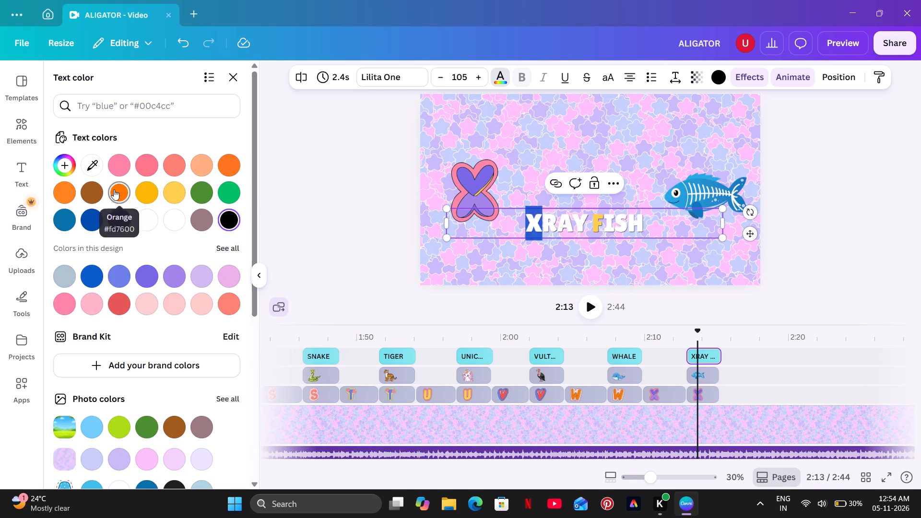
pyautogui.click(114, 189)
pyautogui.doubleClick(406, 129)
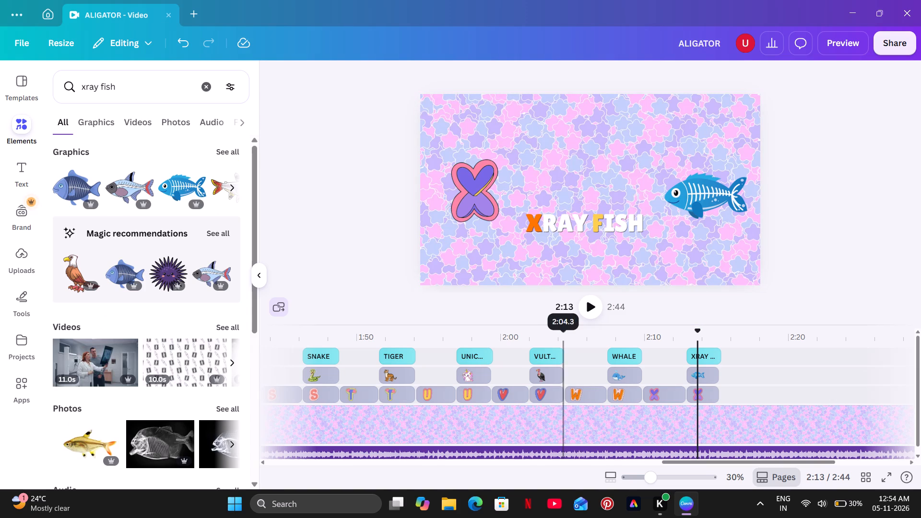
pyautogui.click(591, 303)
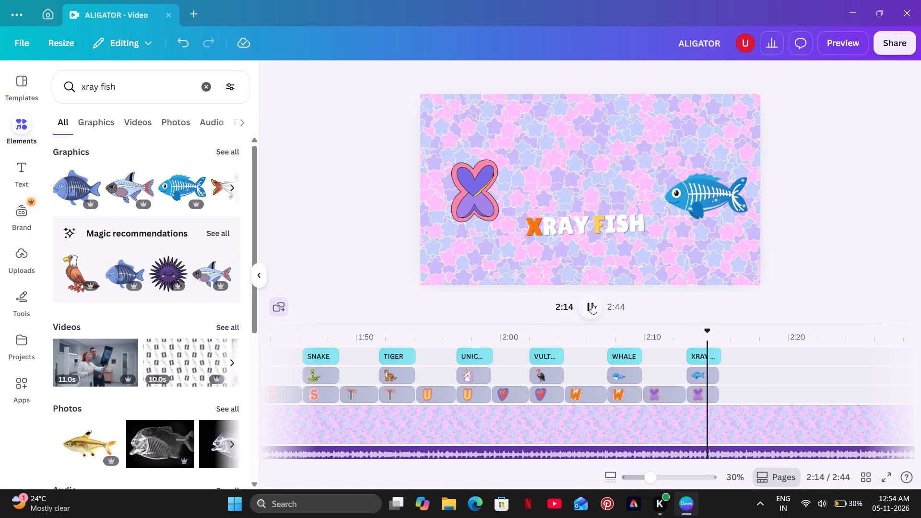
pyautogui.click(595, 306)
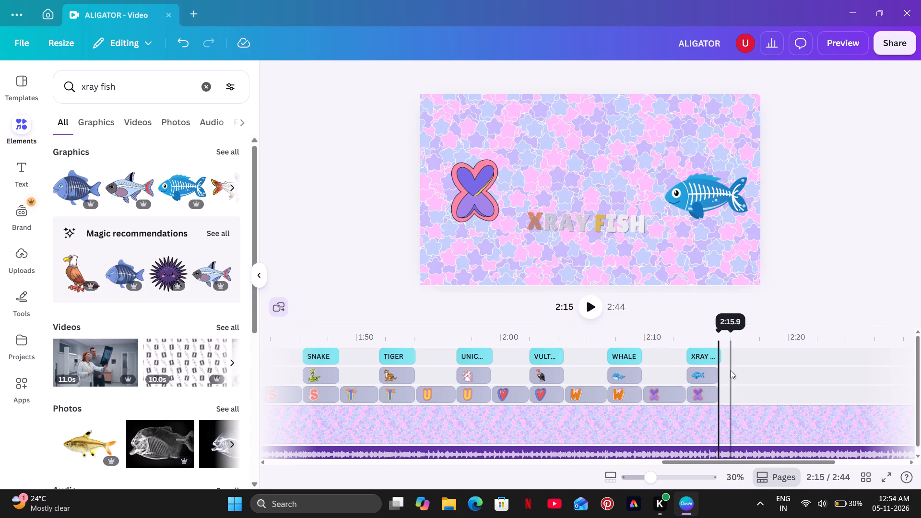
# Apply the Tumble animation to all V, W and X letter clips together with the vulture, whale and fish clips.
pyautogui.moveTo(731, 370); pyautogui.dragTo(532, 399)
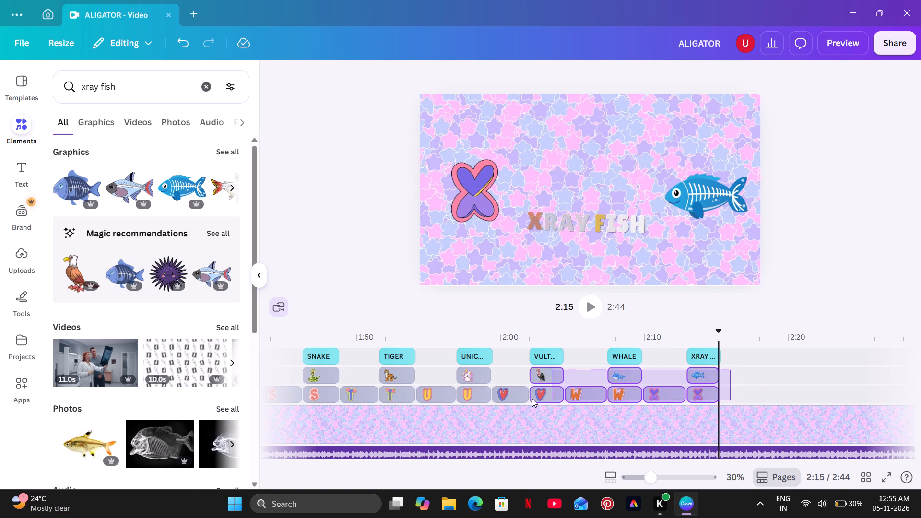
pyautogui.moveTo(532, 399); pyautogui.dragTo(514, 398)
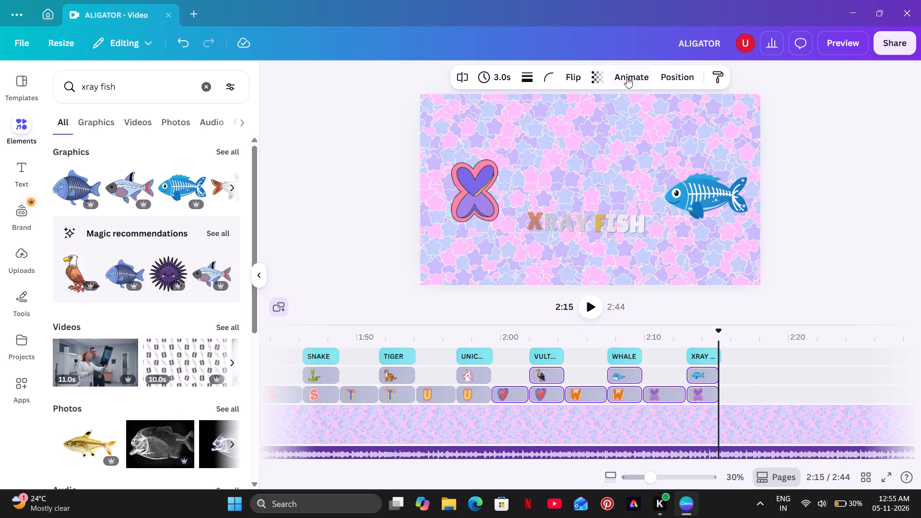
pyautogui.click(627, 77)
pyautogui.scroll(-6, 102, 345)
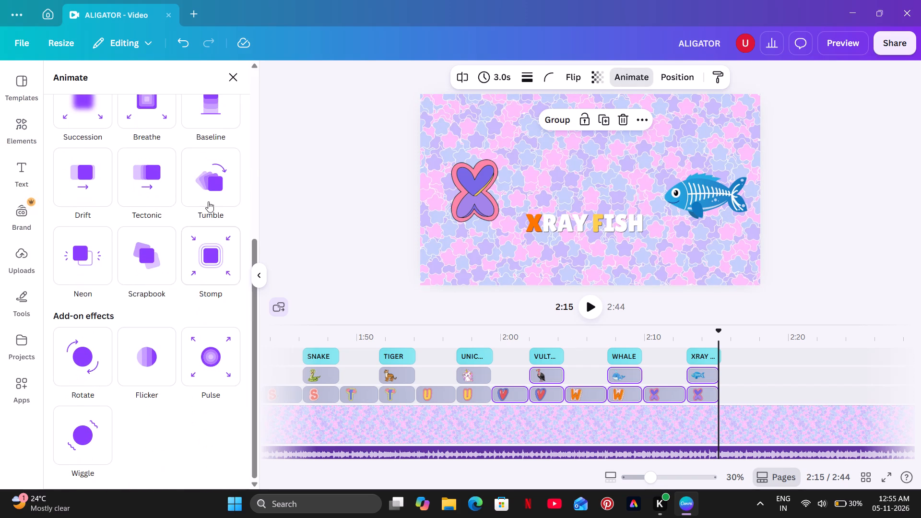
pyautogui.click(213, 180)
# Add the Pulse effect to the selected letter and animal clips with its intensity near the minimum, and play back briefly.
pyautogui.scroll(-7, 213, 180)
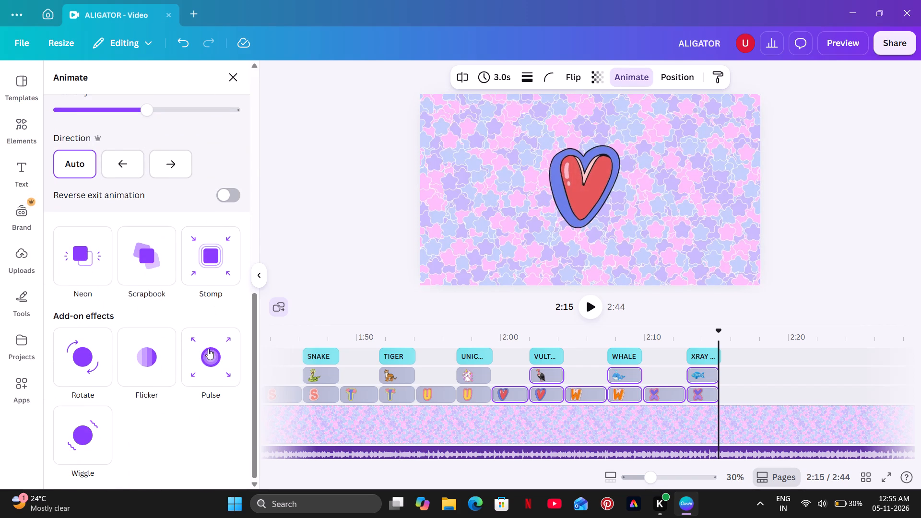
pyautogui.click(208, 349)
pyautogui.scroll(-4, 208, 349)
pyautogui.scroll(-3, 160, 428)
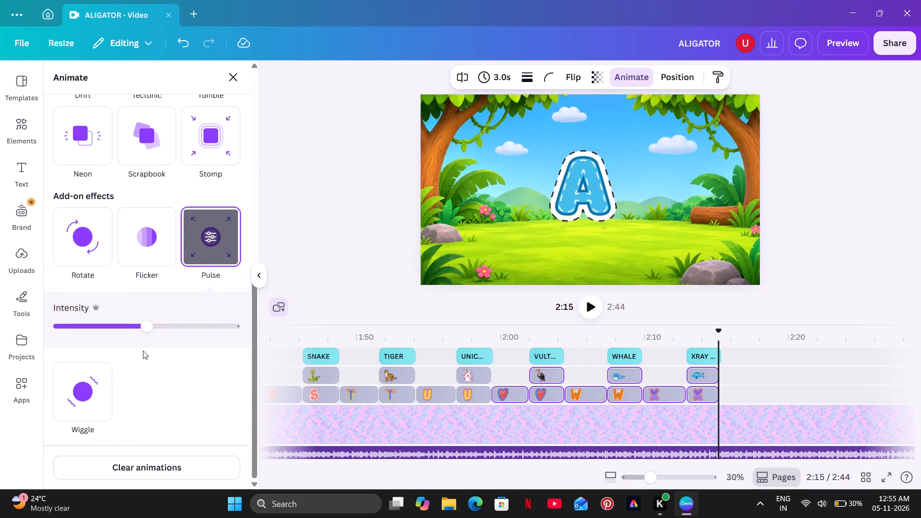
pyautogui.moveTo(146, 328); pyautogui.dragTo(140, 328)
pyautogui.moveTo(134, 329); pyautogui.dragTo(64, 332)
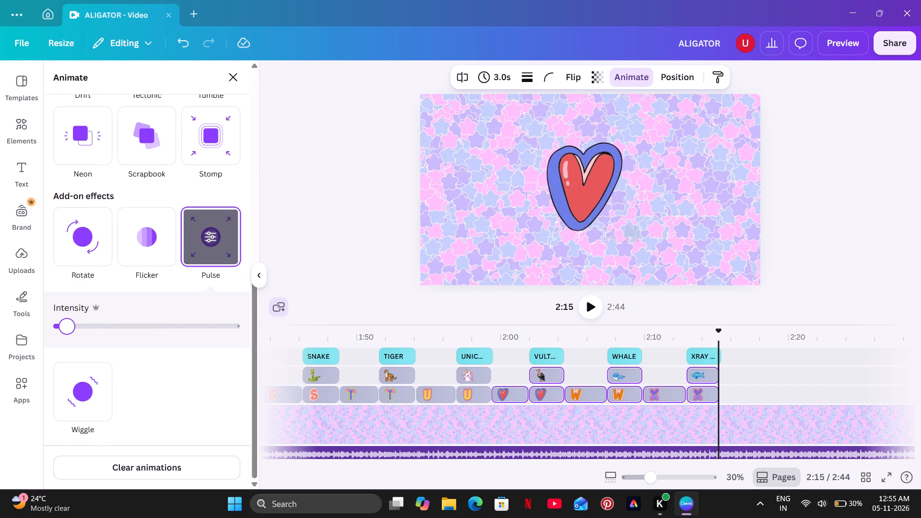
pyautogui.moveTo(64, 332); pyautogui.dragTo(60, 332)
pyautogui.click(287, 177)
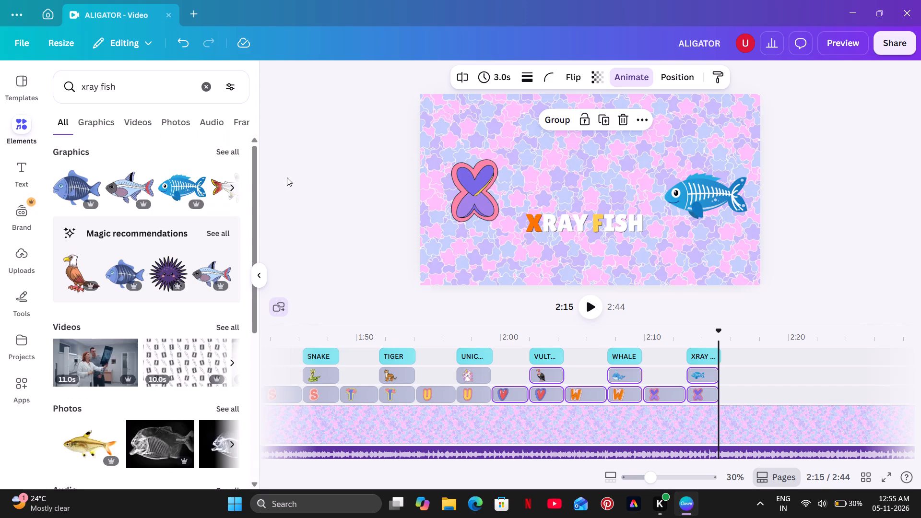
pyautogui.click(583, 300)
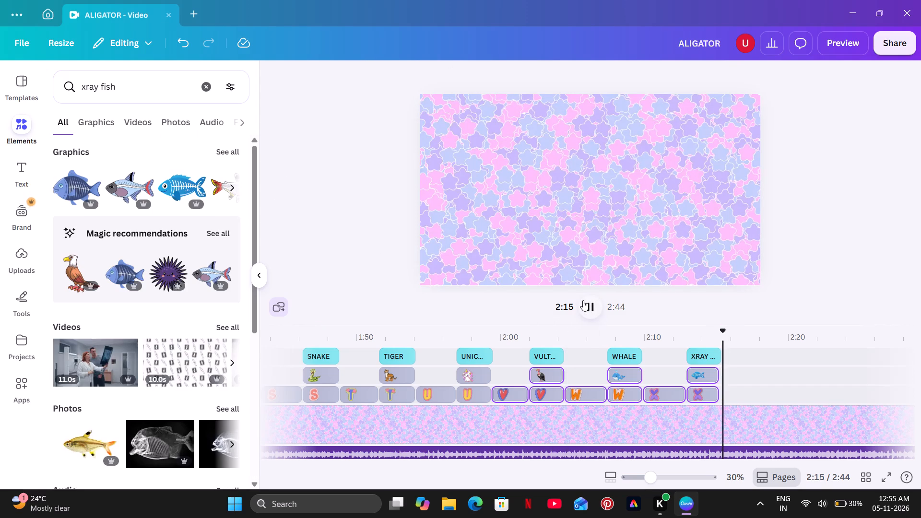
pyautogui.click(583, 300)
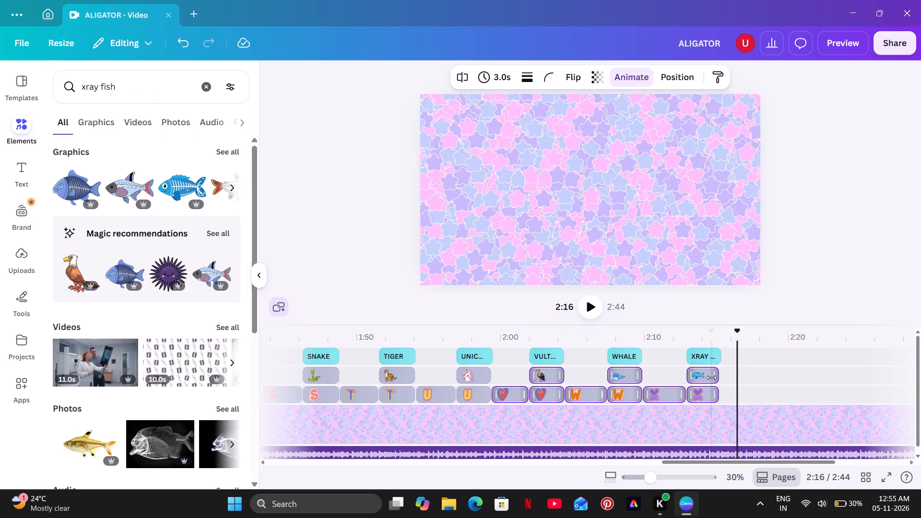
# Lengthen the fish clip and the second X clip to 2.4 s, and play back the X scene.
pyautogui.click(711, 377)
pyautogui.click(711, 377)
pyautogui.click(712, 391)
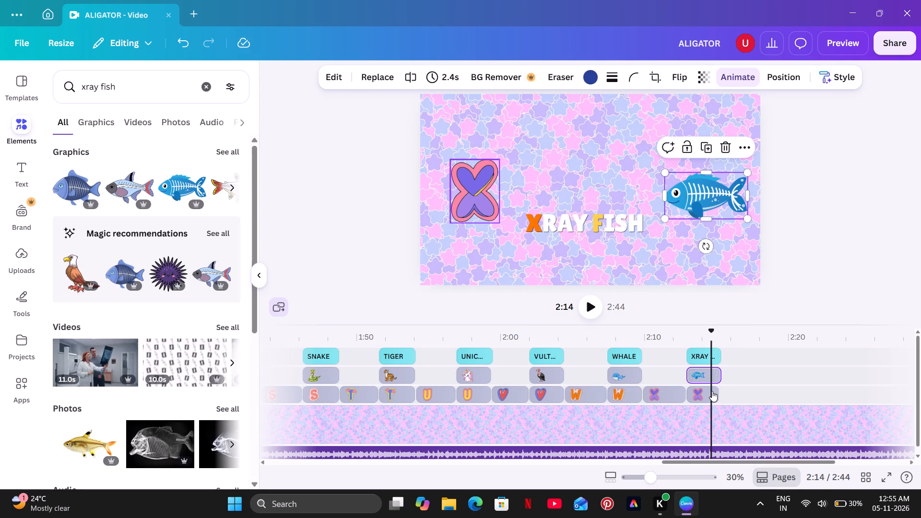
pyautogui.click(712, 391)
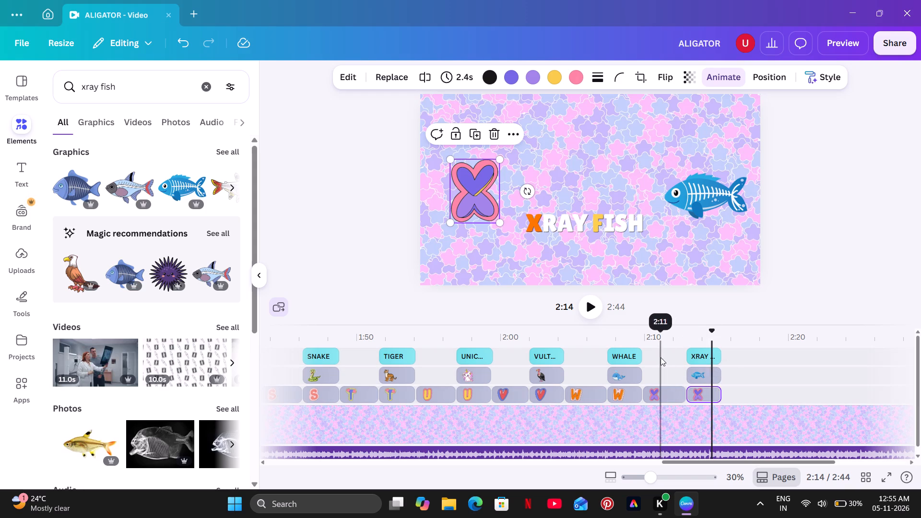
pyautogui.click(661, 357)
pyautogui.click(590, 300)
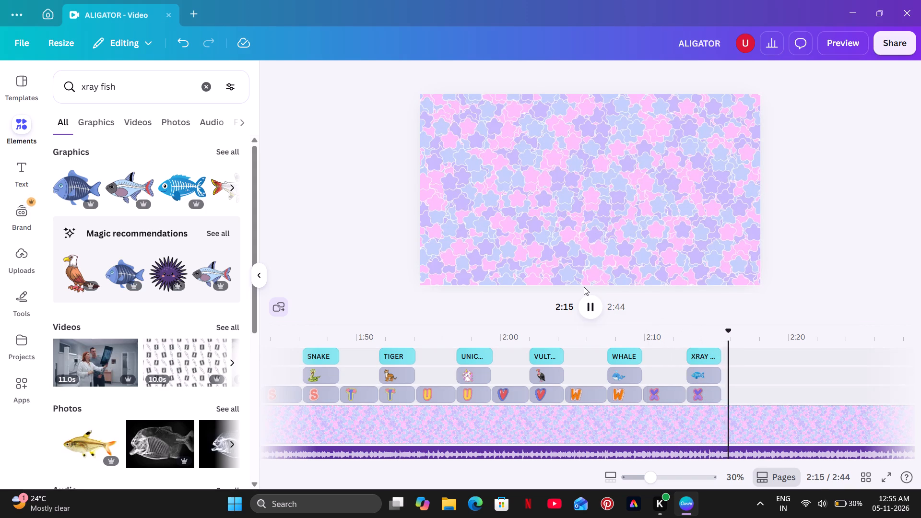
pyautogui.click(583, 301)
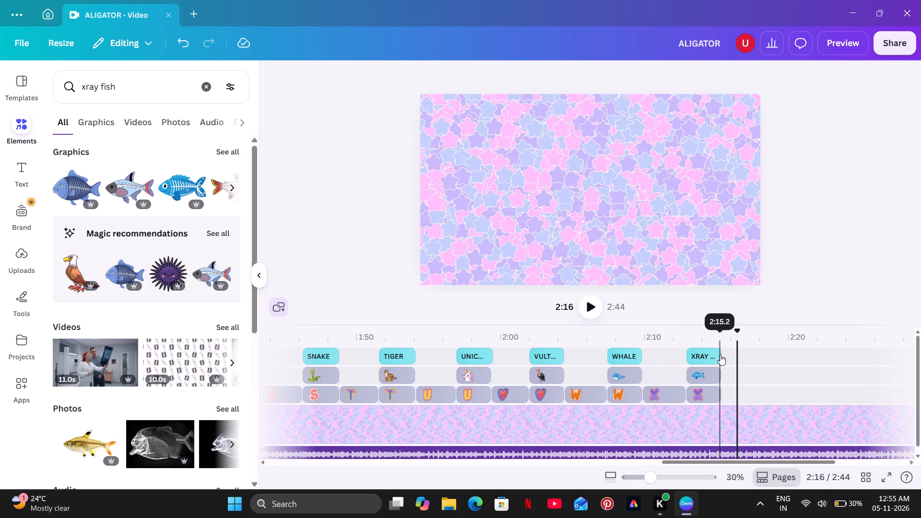
# Extend the XRAY FISH title clip to 3.1 s, match the fish and second X clips to its end, and play back the scene.
pyautogui.click(720, 354)
pyautogui.moveTo(720, 355); pyautogui.dragTo(730, 351)
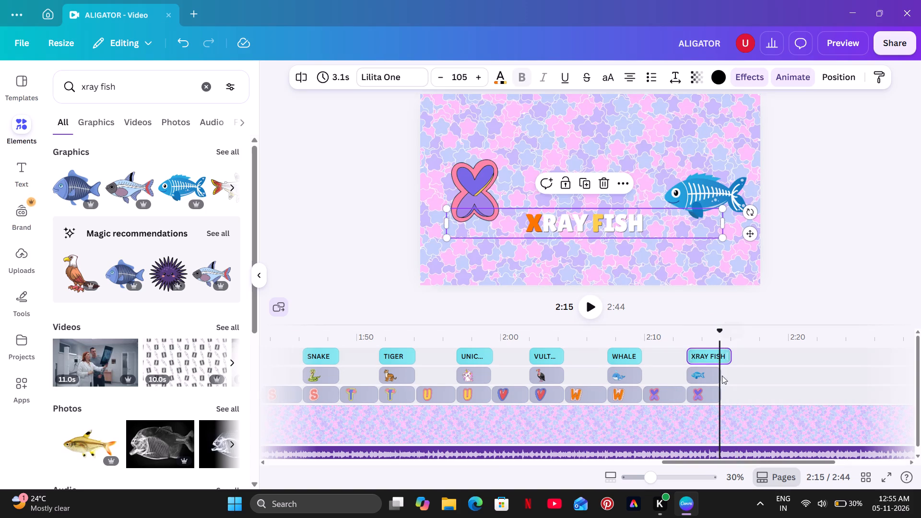
pyautogui.click(711, 377)
pyautogui.moveTo(720, 375); pyautogui.dragTo(727, 372)
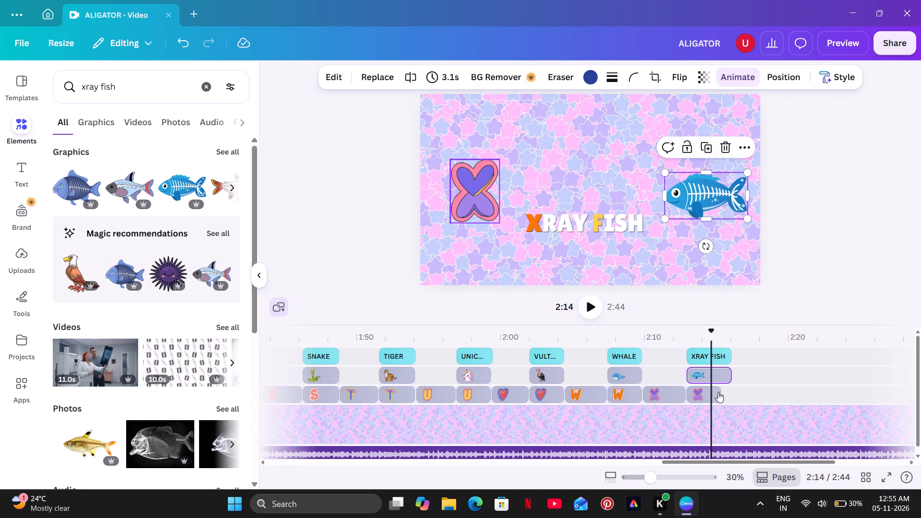
pyautogui.click(718, 392)
pyautogui.moveTo(718, 393); pyautogui.dragTo(729, 390)
pyautogui.click(657, 360)
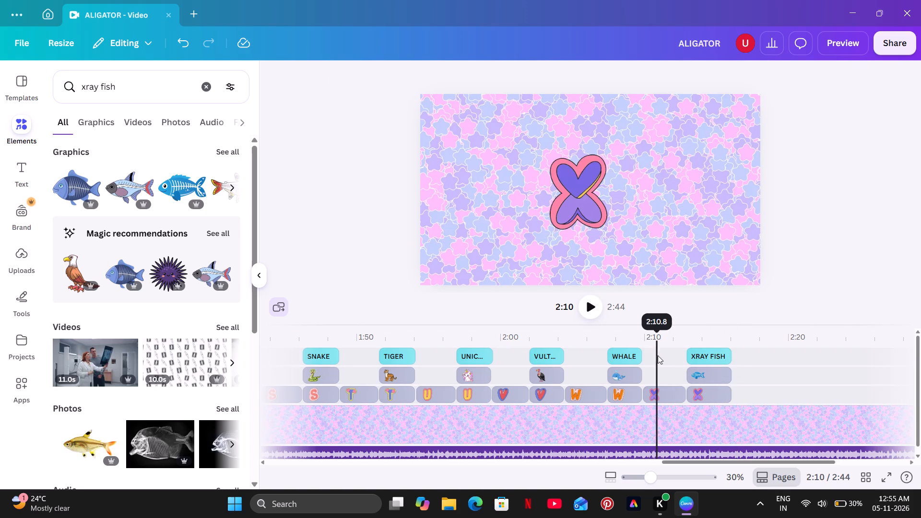
pyautogui.click(588, 307)
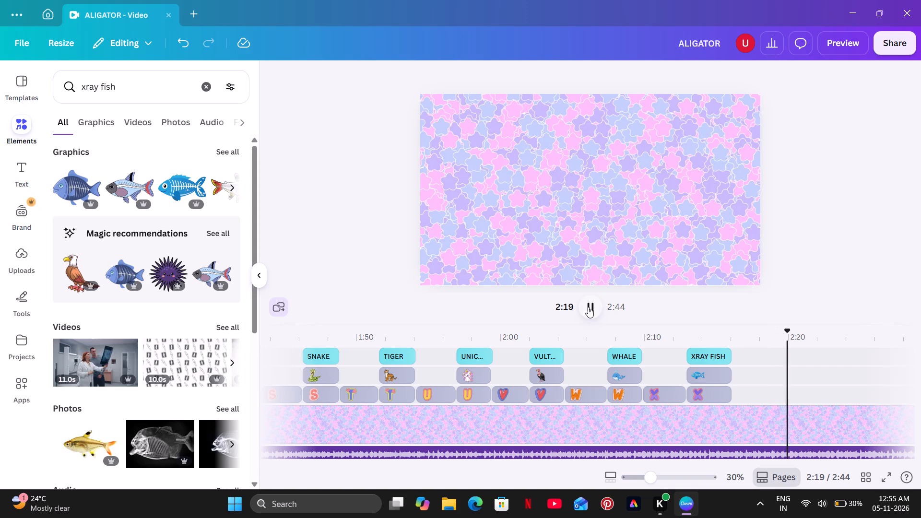
pyautogui.click(588, 307)
# Add the orange and purple letter y from the set:nAFrxlyoLGo collection near the canvas centre, with its clip directly after the second X clip.
pyautogui.click(198, 86)
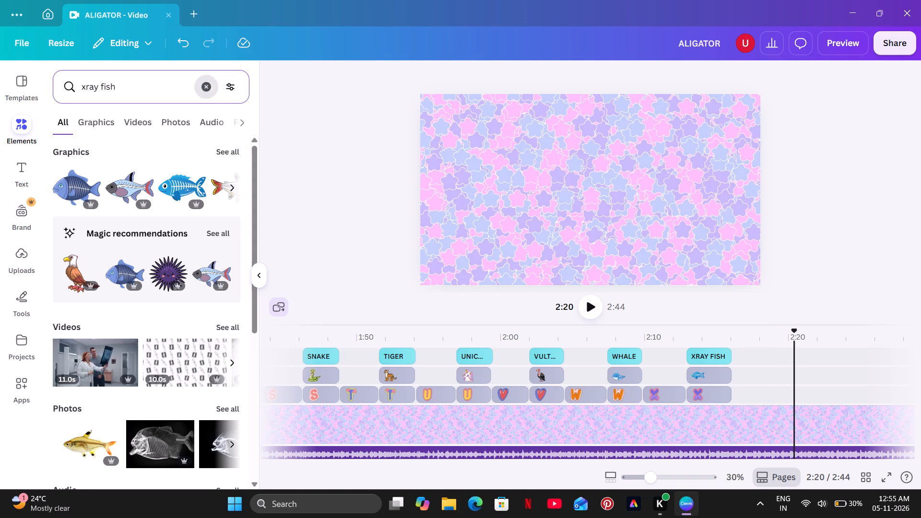
pyautogui.click(151, 172)
pyautogui.scroll(-3, 157, 186)
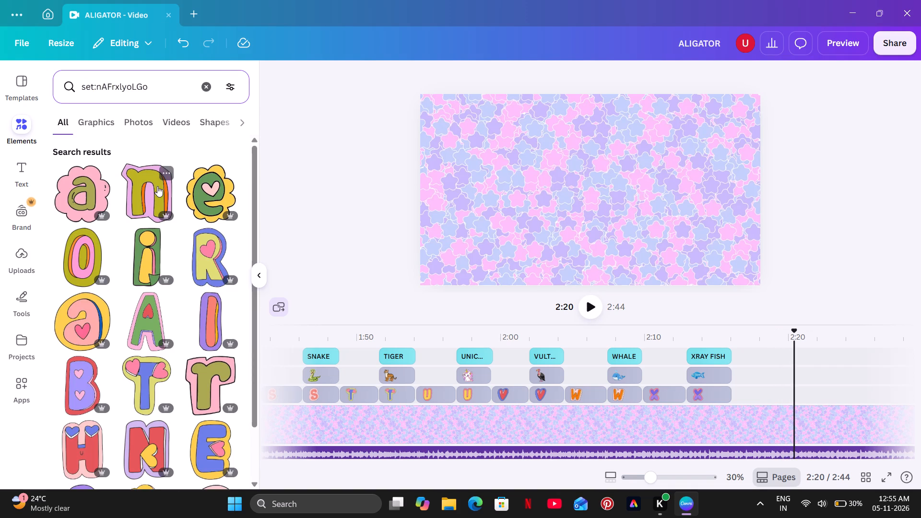
pyautogui.scroll(-8, 159, 200)
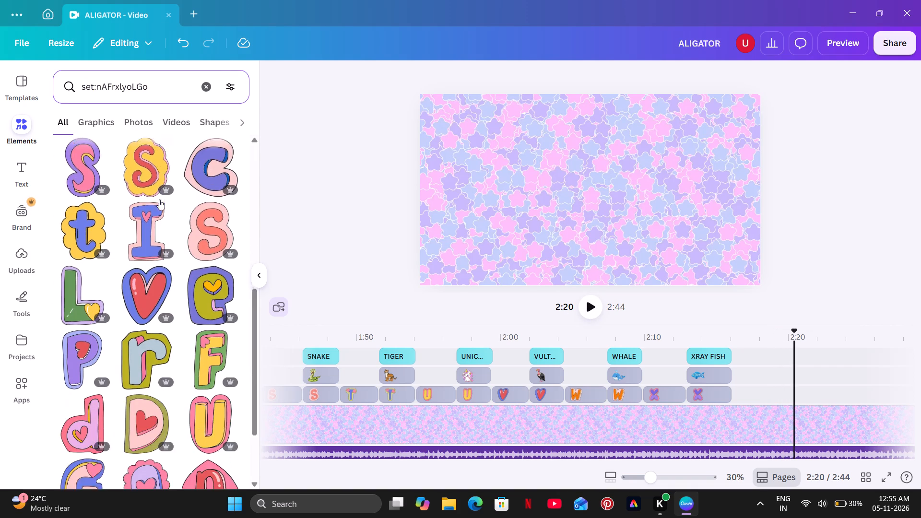
pyautogui.scroll(-3, 159, 200)
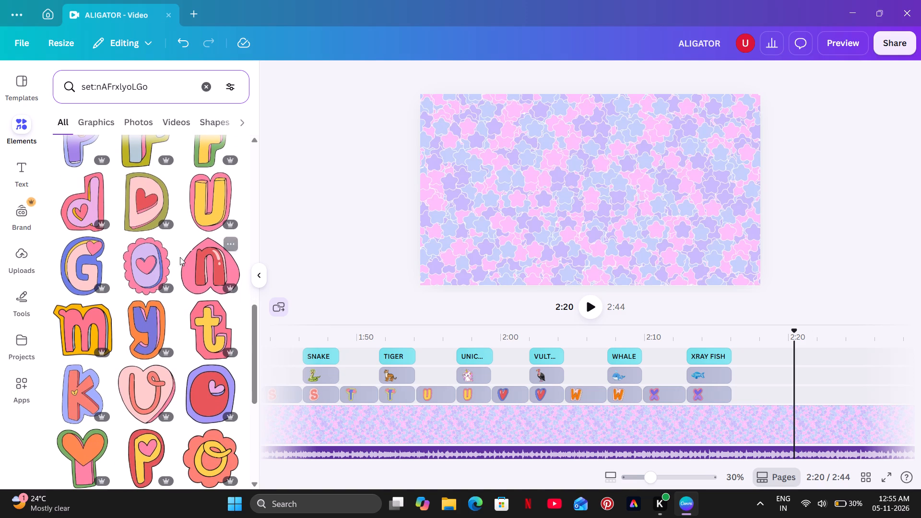
pyautogui.click(152, 324)
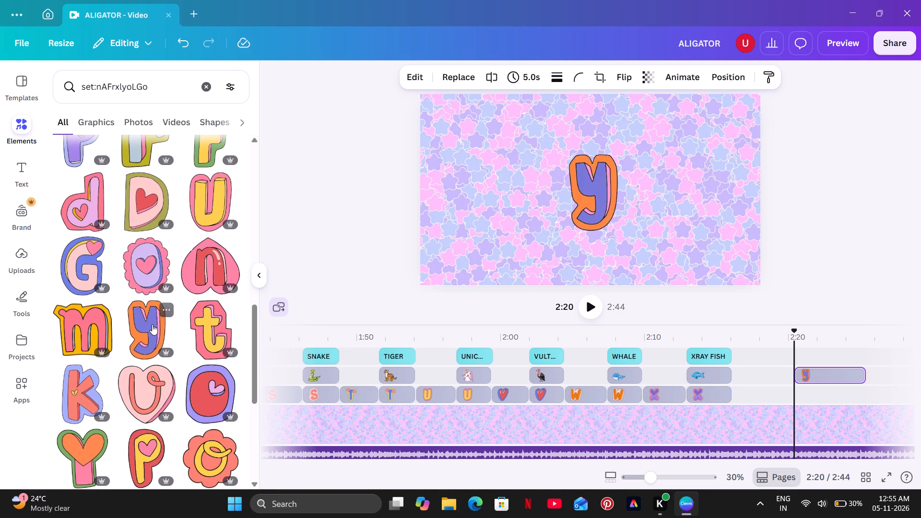
pyautogui.moveTo(602, 197); pyautogui.dragTo(583, 195)
pyautogui.moveTo(819, 371); pyautogui.dragTo(803, 379)
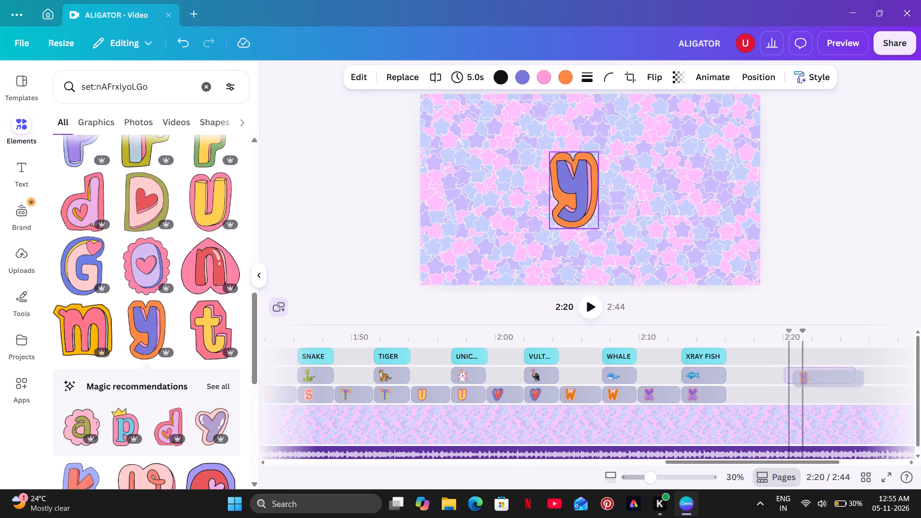
pyautogui.moveTo(803, 379); pyautogui.dragTo(754, 388)
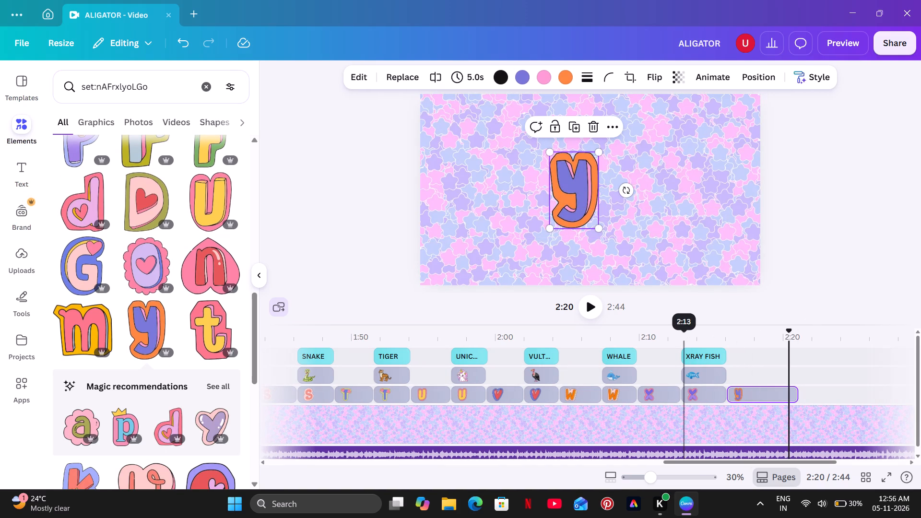
# Play back to find the cut point, split the y clip at about 2:18, and extend its second part to 2.4 s.
pyautogui.click(684, 334)
pyautogui.click(713, 336)
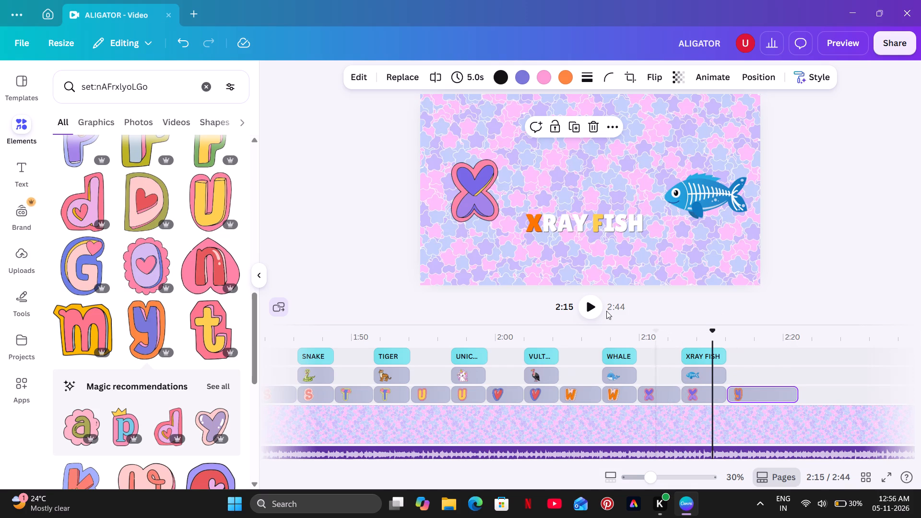
pyautogui.click(586, 310)
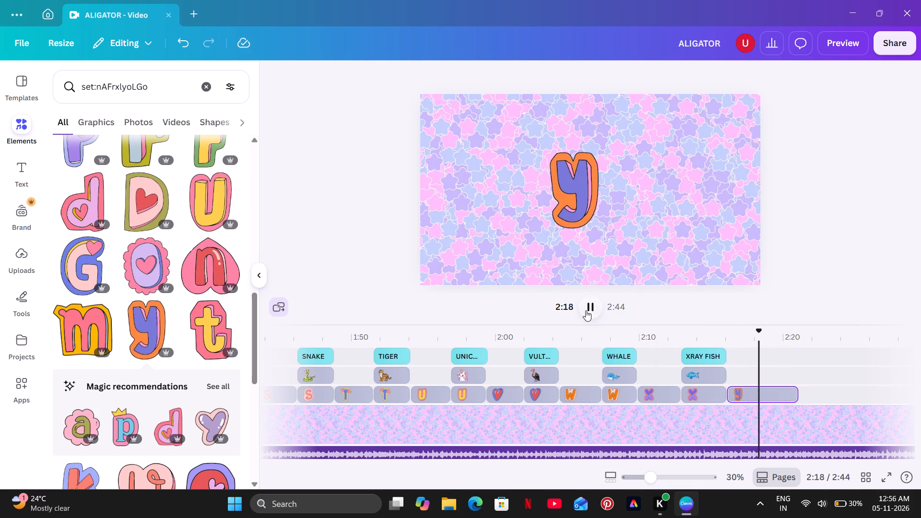
pyautogui.click(586, 310)
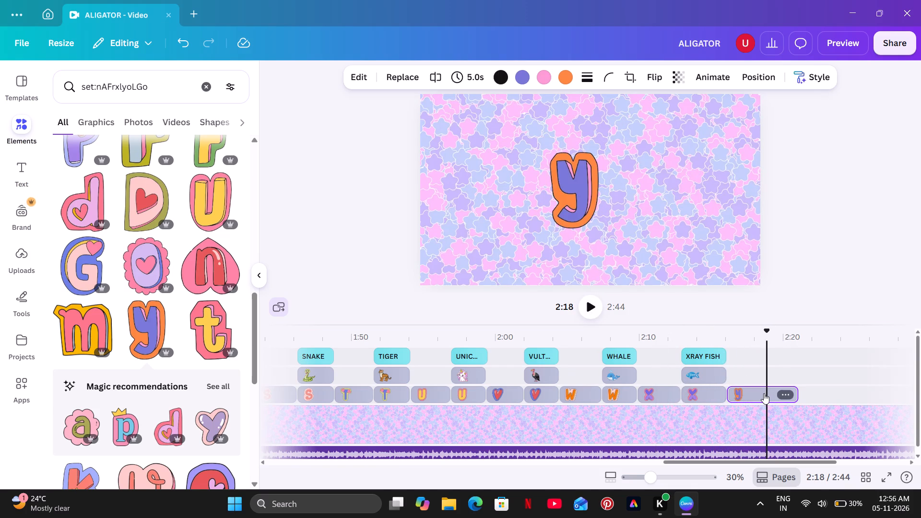
pyautogui.rightClick(764, 393)
pyautogui.click(772, 350)
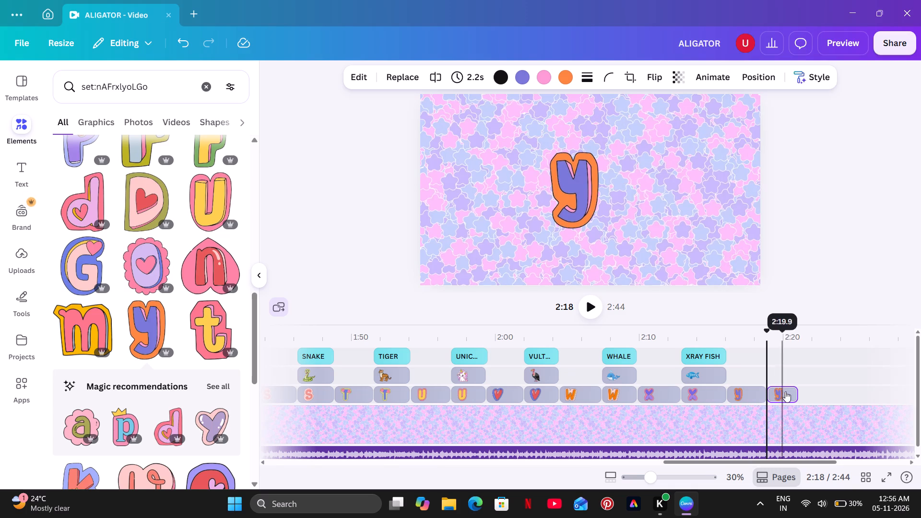
pyautogui.click(796, 392)
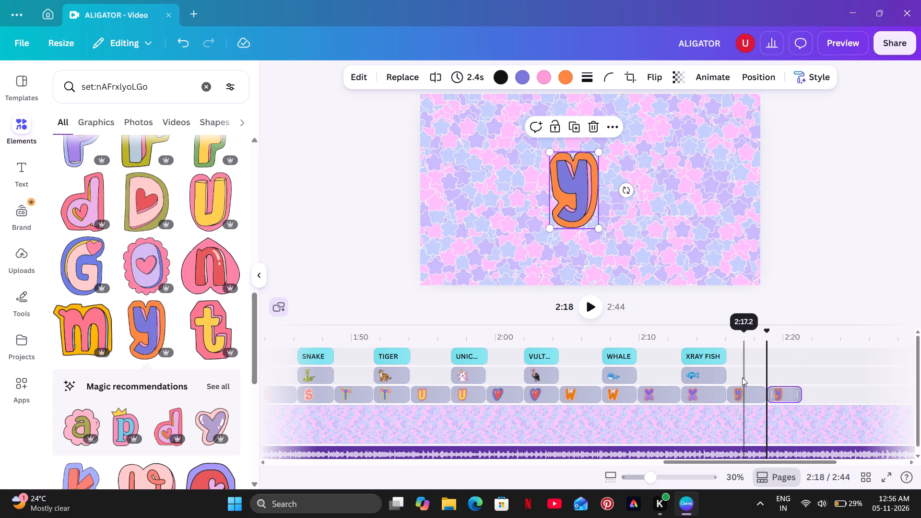
# Play back the two y clips to check their timing against the audio.
pyautogui.click(740, 376)
pyautogui.click(586, 307)
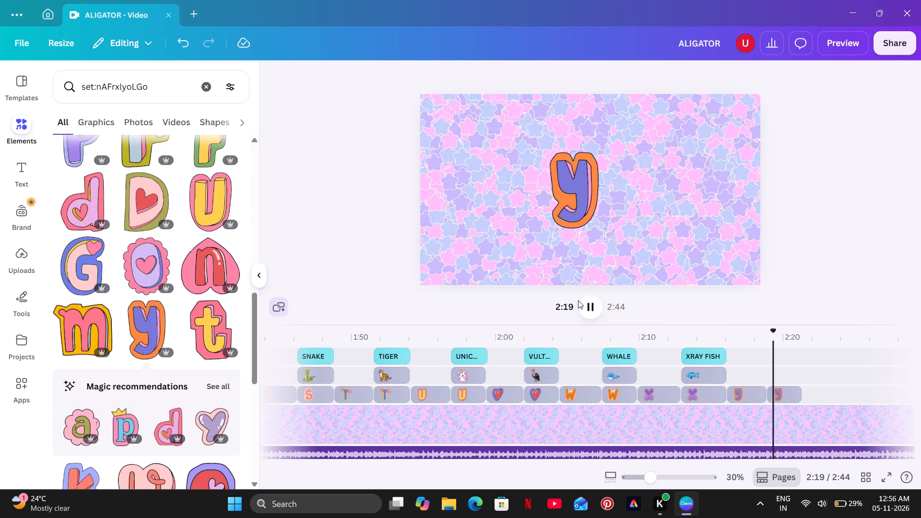
pyautogui.click(578, 300)
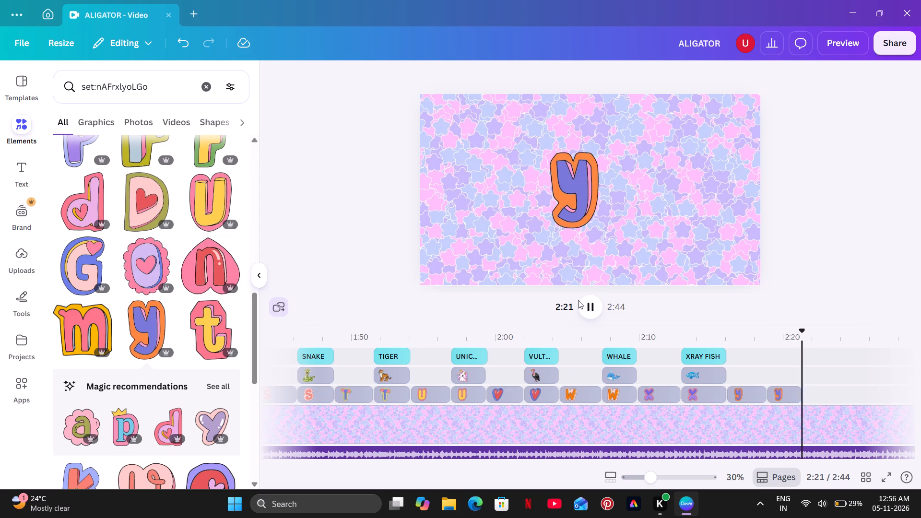
pyautogui.click(578, 301)
pyautogui.click(581, 306)
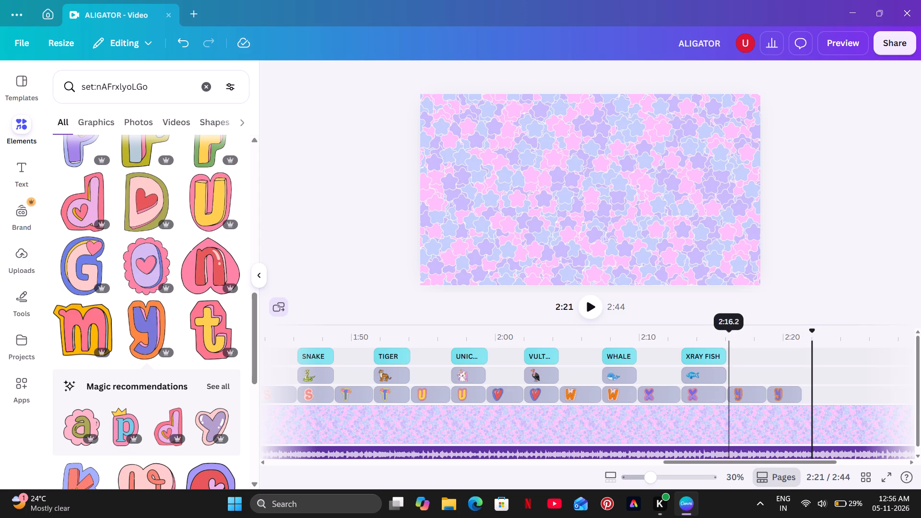
pyautogui.click(781, 368)
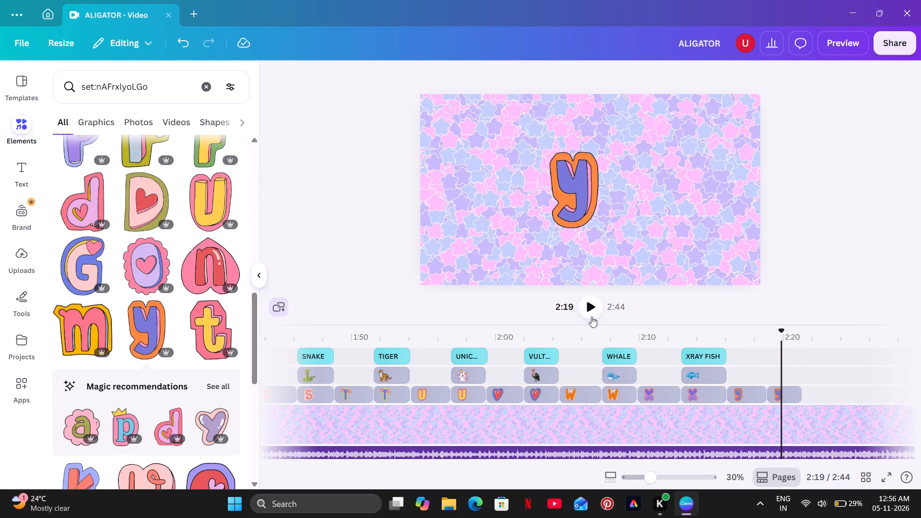
pyautogui.click(591, 310)
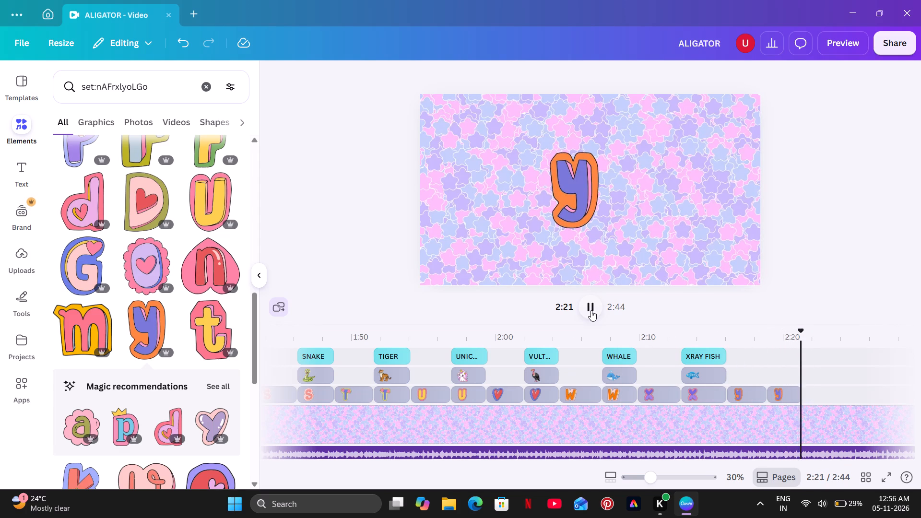
pyautogui.click(591, 310)
# Search the elements for YAK, add the brown cartoon yak over the second y clip, and move it to the right side of the canvas.
pyautogui.click(777, 364)
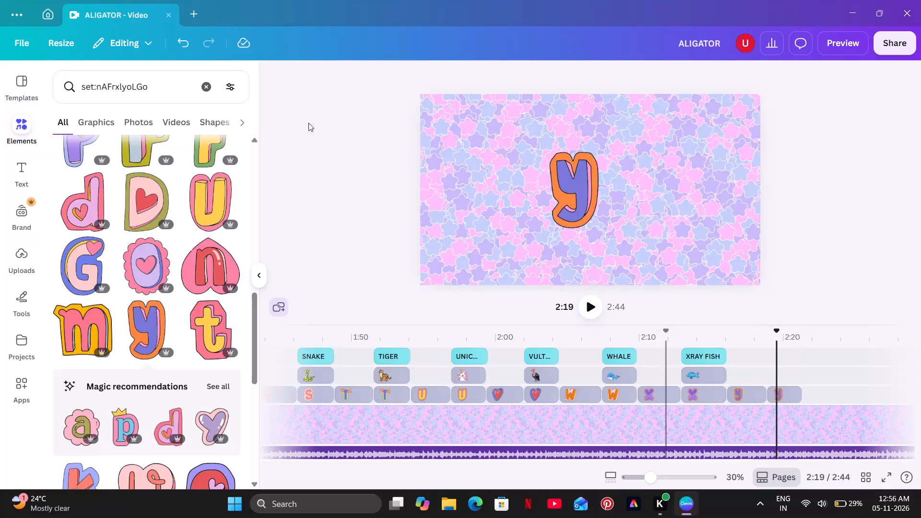
pyautogui.click(215, 95)
pyautogui.click(208, 95)
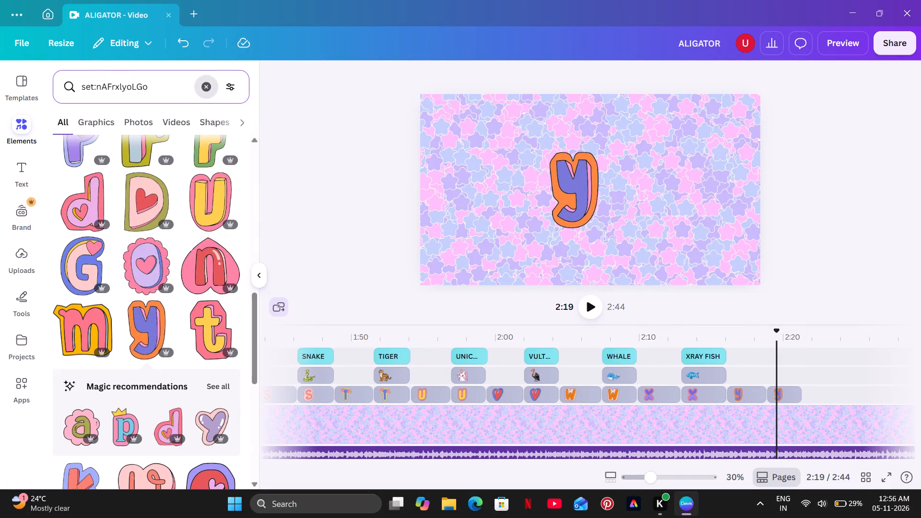
pyautogui.write('YAK')
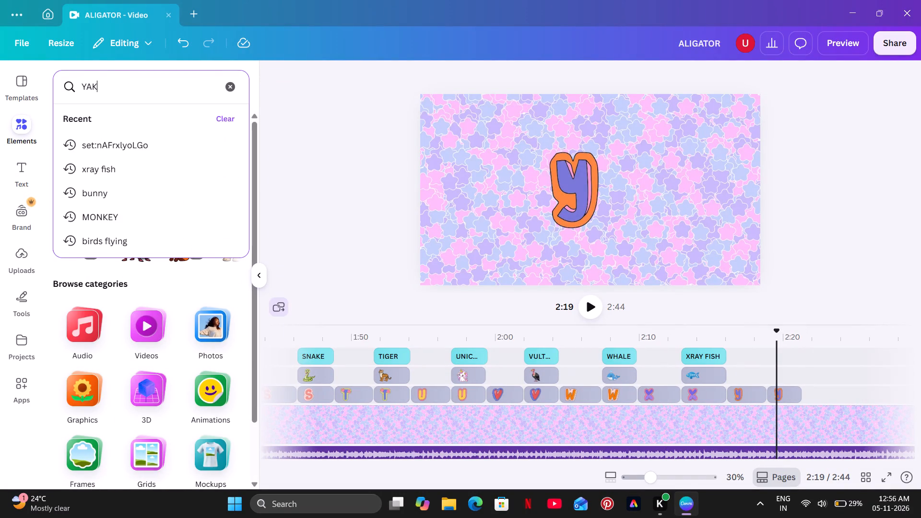
pyautogui.press('Return')
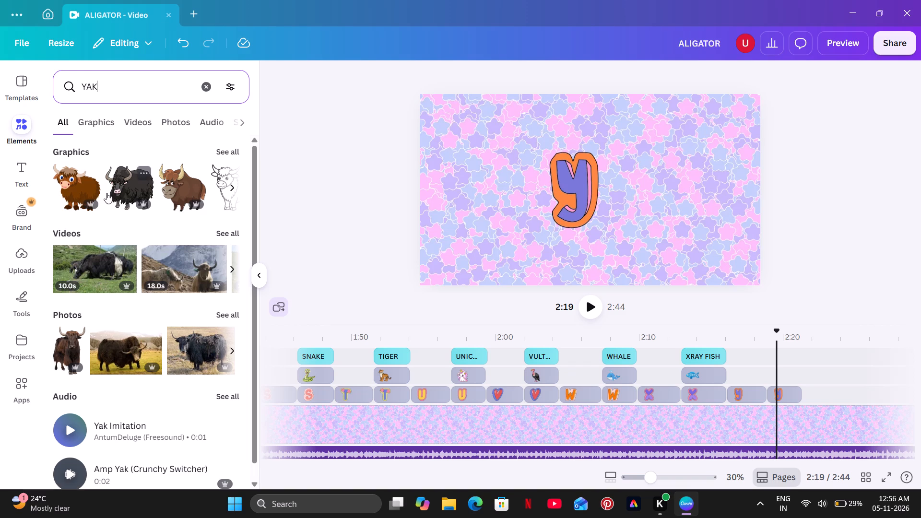
pyautogui.click(86, 192)
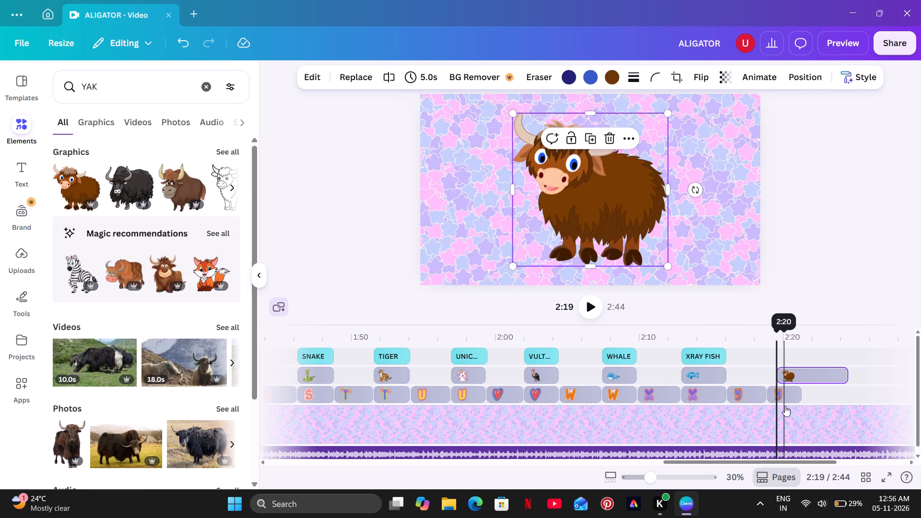
pyautogui.click(791, 400)
pyautogui.moveTo(610, 216); pyautogui.dragTo(621, 217)
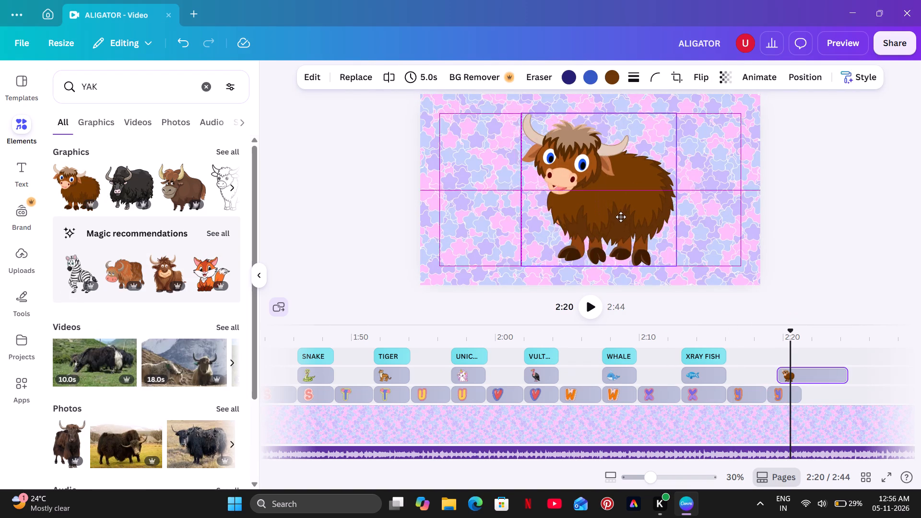
pyautogui.moveTo(621, 217); pyautogui.dragTo(697, 221)
# Shrink the letter y in the yak scene and move it to the left side of the canvas.
pyautogui.click(571, 195)
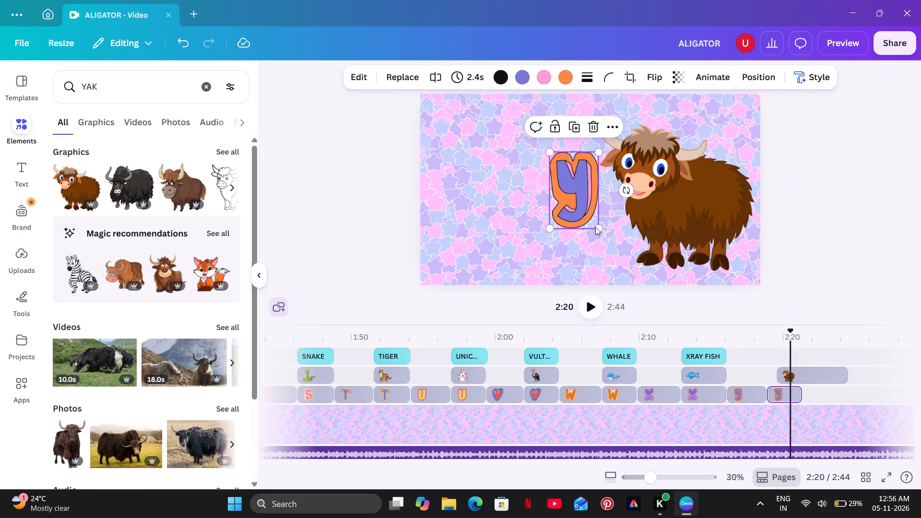
pyautogui.moveTo(596, 227); pyautogui.dragTo(584, 221)
pyautogui.moveTo(576, 198); pyautogui.dragTo(571, 200)
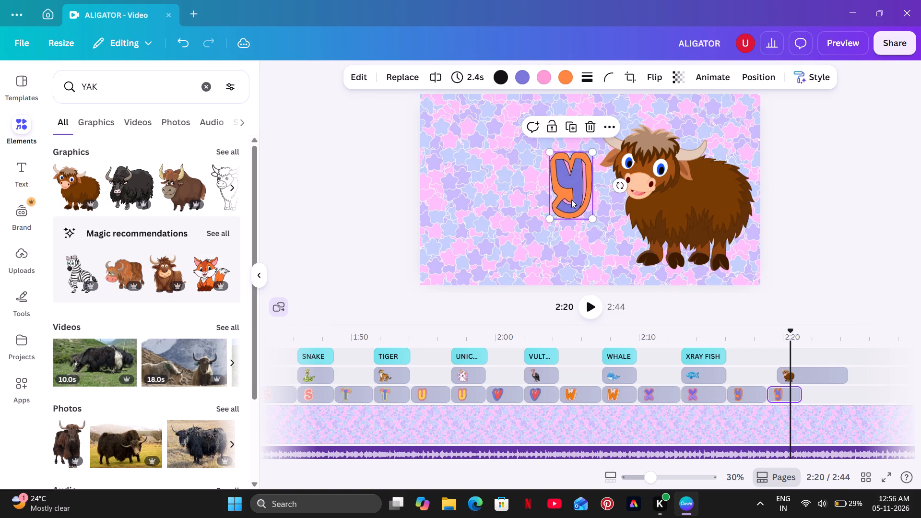
pyautogui.moveTo(571, 200); pyautogui.dragTo(470, 202)
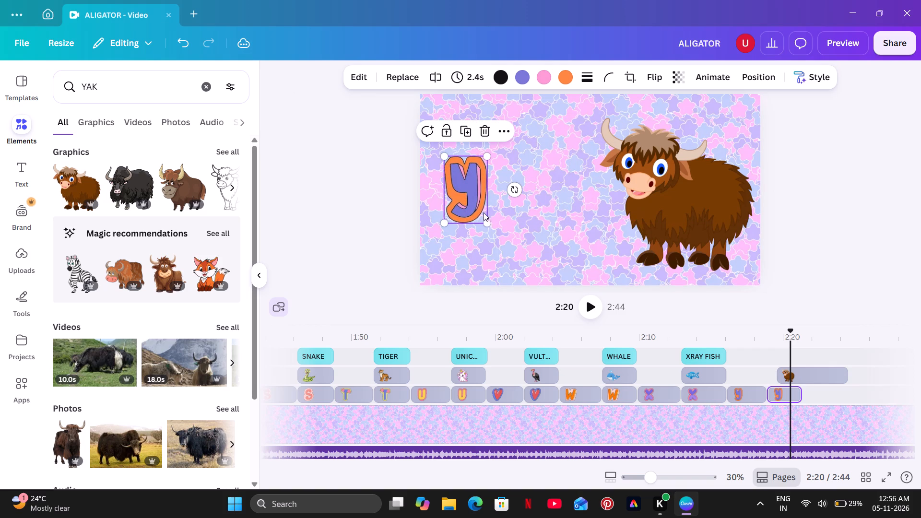
pyautogui.moveTo(486, 224); pyautogui.dragTo(484, 216)
# Shrink the yak to about half its size, raise it to mid-height on the right of the canvas, and nudge the letter y slightly inward.
pyautogui.click(681, 198)
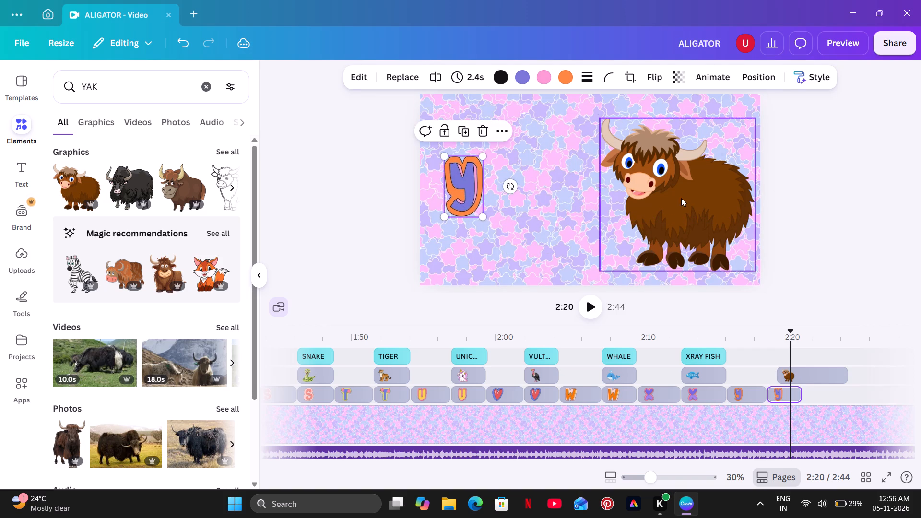
pyautogui.moveTo(601, 121); pyautogui.dragTo(656, 205)
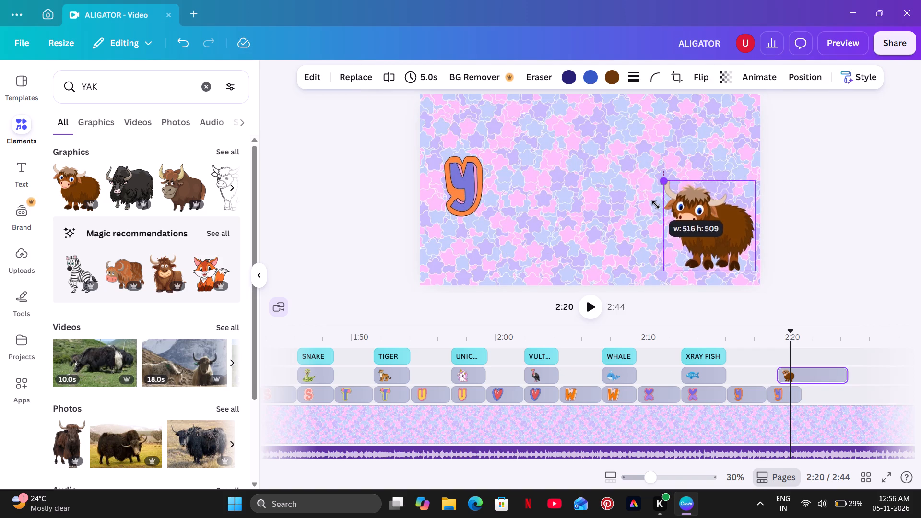
pyautogui.moveTo(656, 205); pyautogui.dragTo(668, 216)
pyautogui.moveTo(713, 240); pyautogui.dragTo(696, 197)
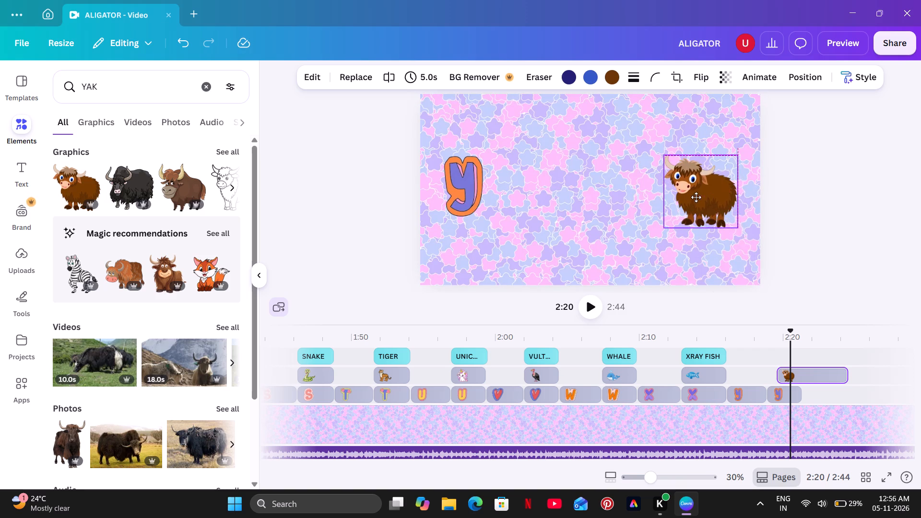
pyautogui.moveTo(696, 197); pyautogui.dragTo(701, 190)
pyautogui.moveTo(460, 176); pyautogui.dragTo(462, 174)
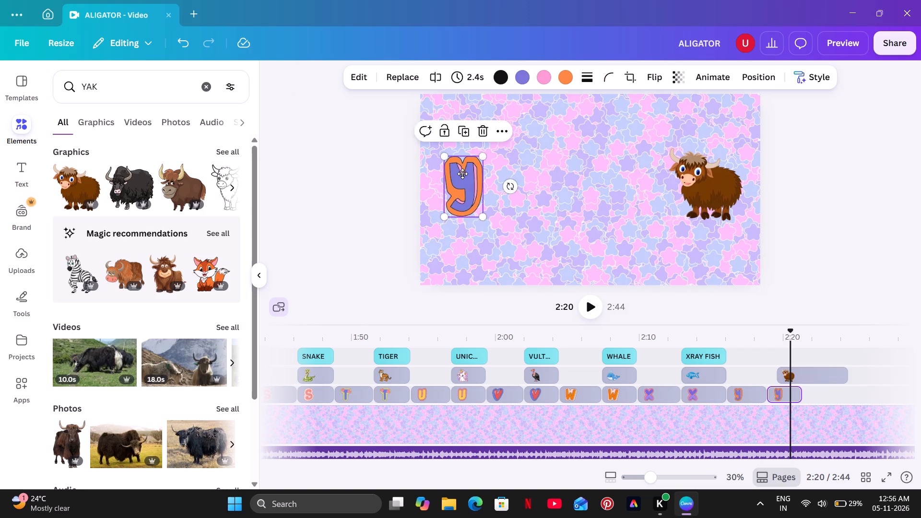
pyautogui.moveTo(462, 174); pyautogui.dragTo(470, 173)
pyautogui.click(555, 178)
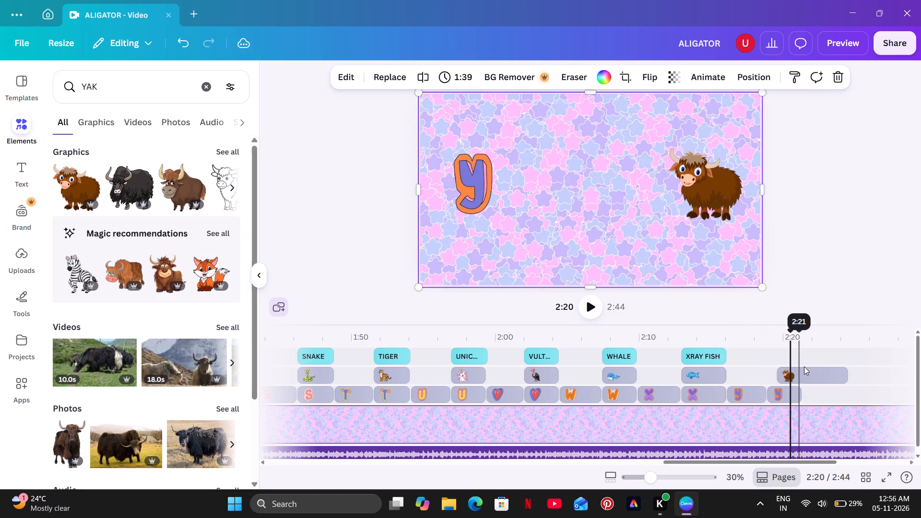
# Align the start of the yak clip with the second y clip and trim it to 2.4 s.
pyautogui.moveTo(804, 371); pyautogui.dragTo(799, 373)
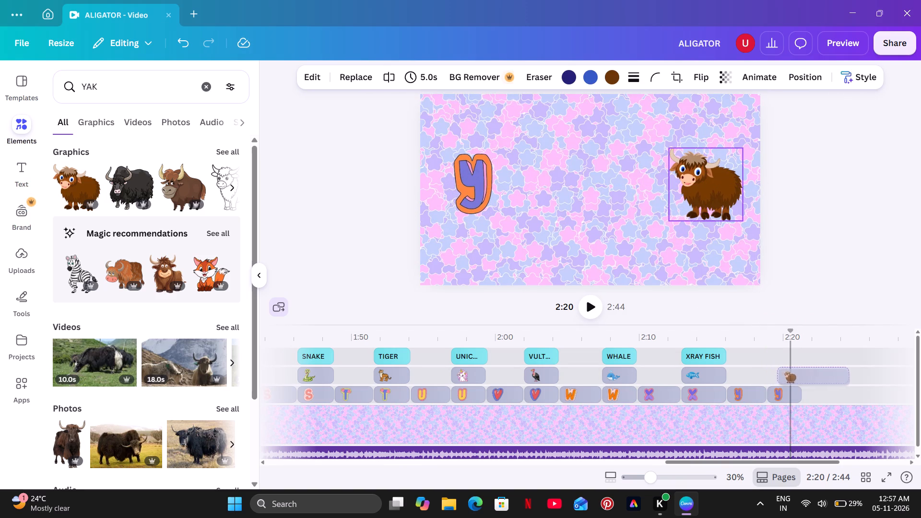
pyautogui.moveTo(799, 373); pyautogui.dragTo(796, 374)
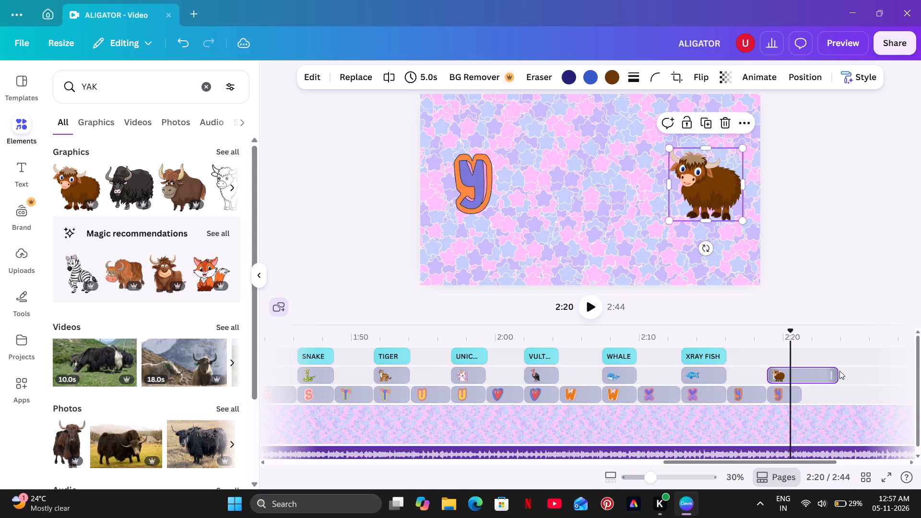
pyautogui.moveTo(834, 375); pyautogui.dragTo(747, 387)
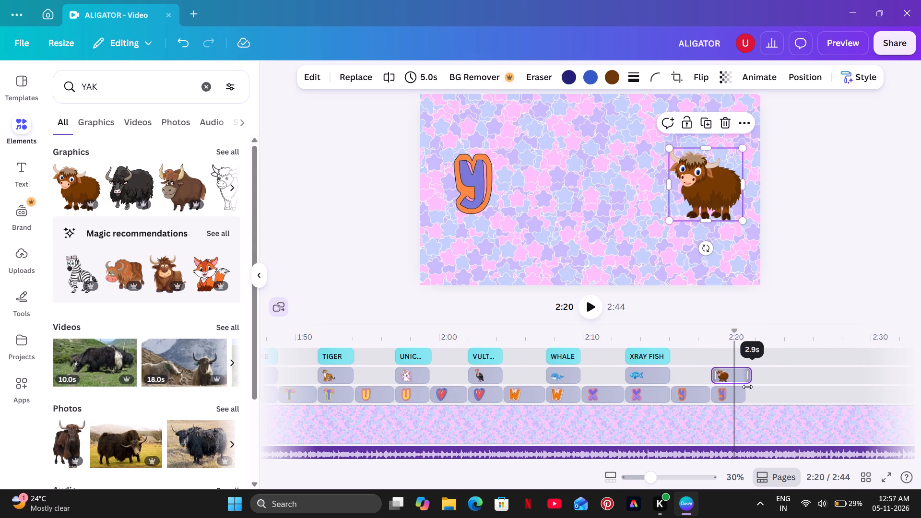
pyautogui.moveTo(747, 387); pyautogui.dragTo(745, 387)
# Duplicate the XRAY FISH title, place the copy above the yak clip, and trim it to 2.4 s.
pyautogui.click(726, 353)
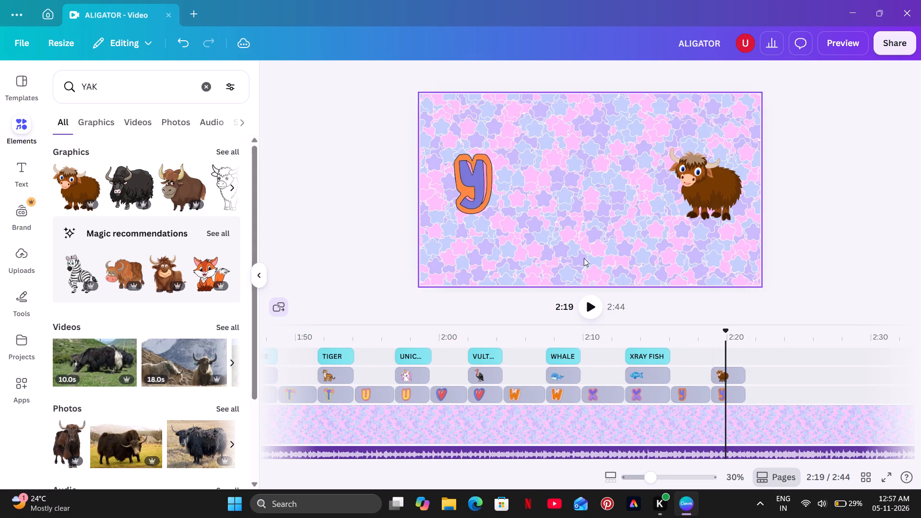
pyautogui.click(636, 356)
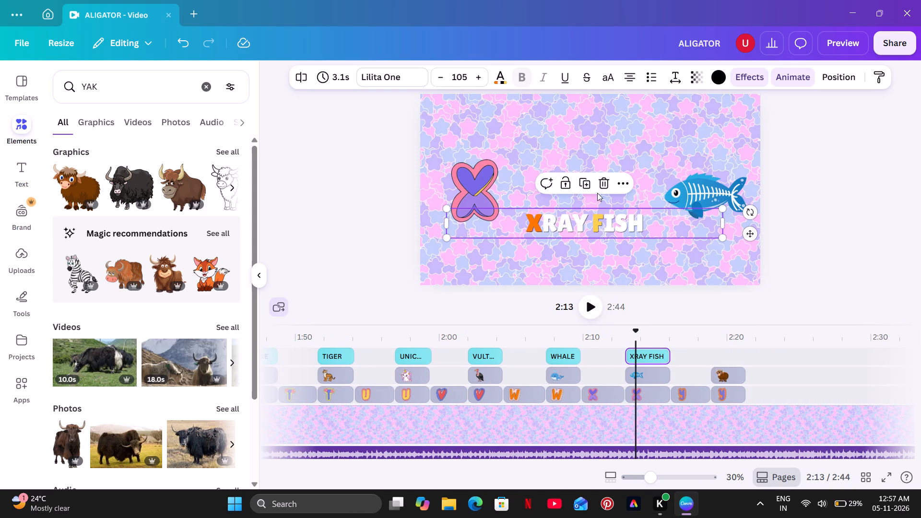
pyautogui.click(585, 186)
pyautogui.moveTo(638, 338); pyautogui.dragTo(665, 336)
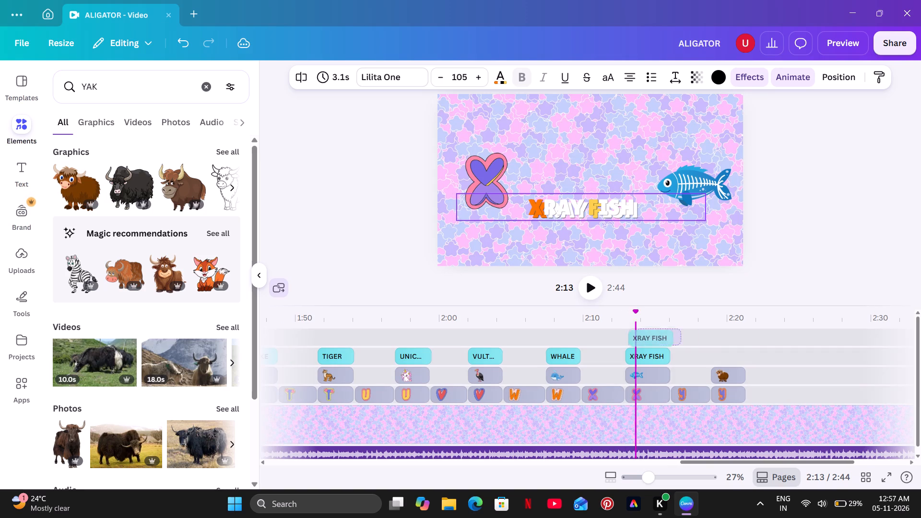
pyautogui.moveTo(665, 336); pyautogui.dragTo(722, 357)
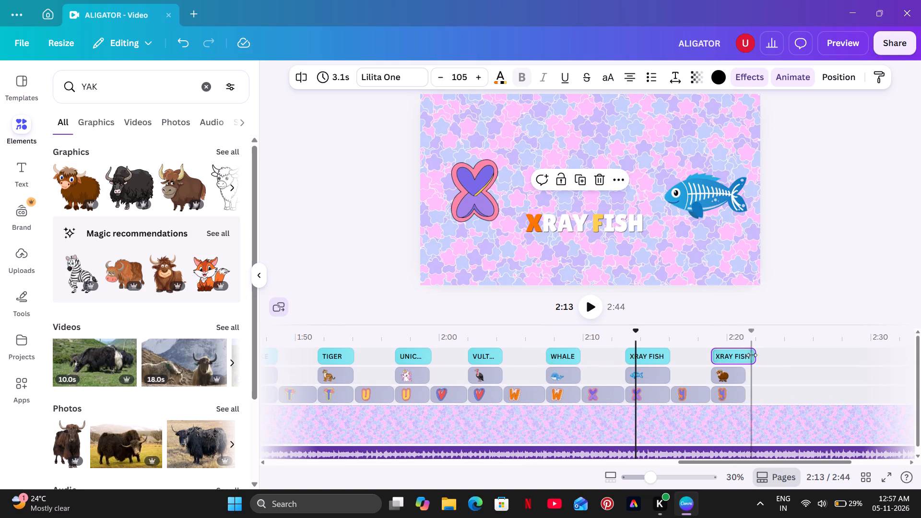
pyautogui.moveTo(750, 355); pyautogui.dragTo(744, 358)
# Replace the text of the copied title in the yak scene with YAK.
pyautogui.click(730, 340)
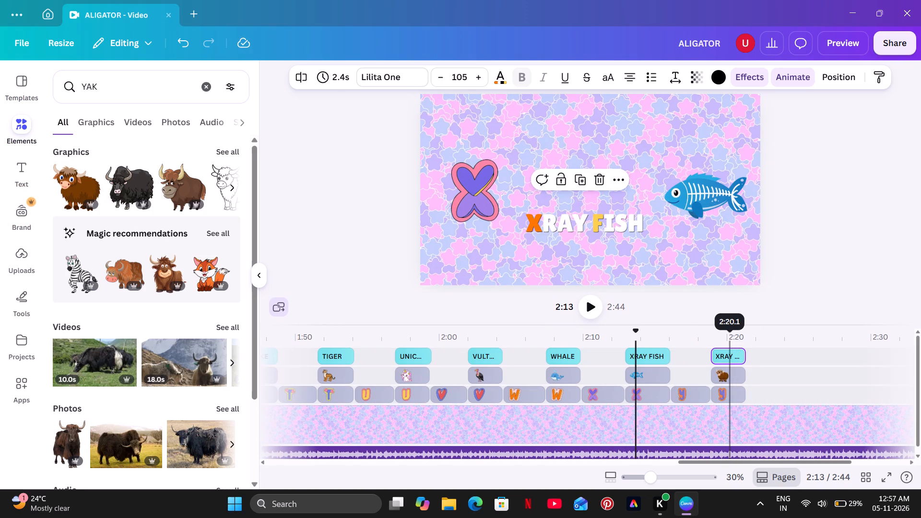
pyautogui.click(638, 217)
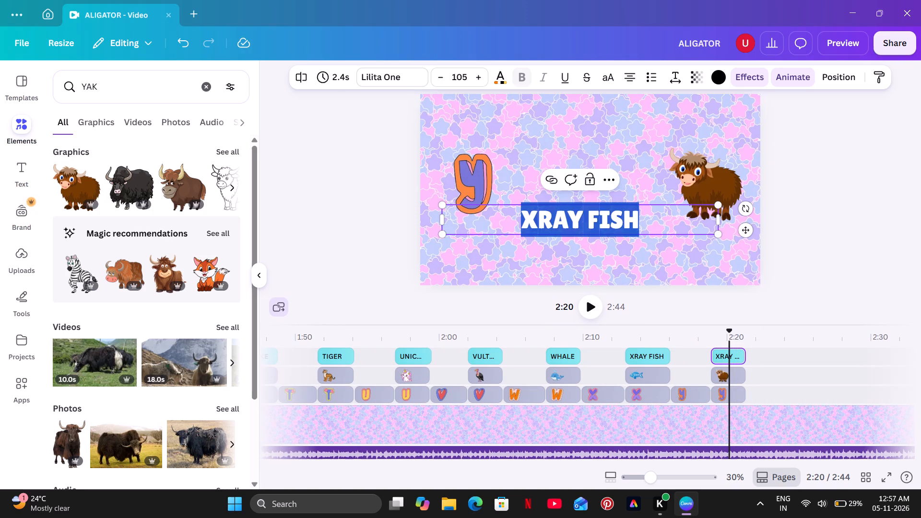
pyautogui.press('BackSpace')
pyautogui.press('y')
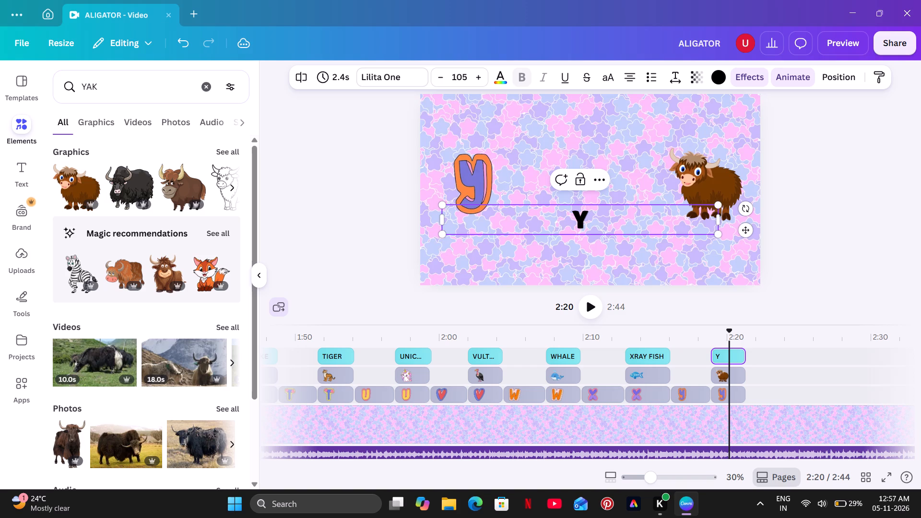
pyautogui.write('AK')
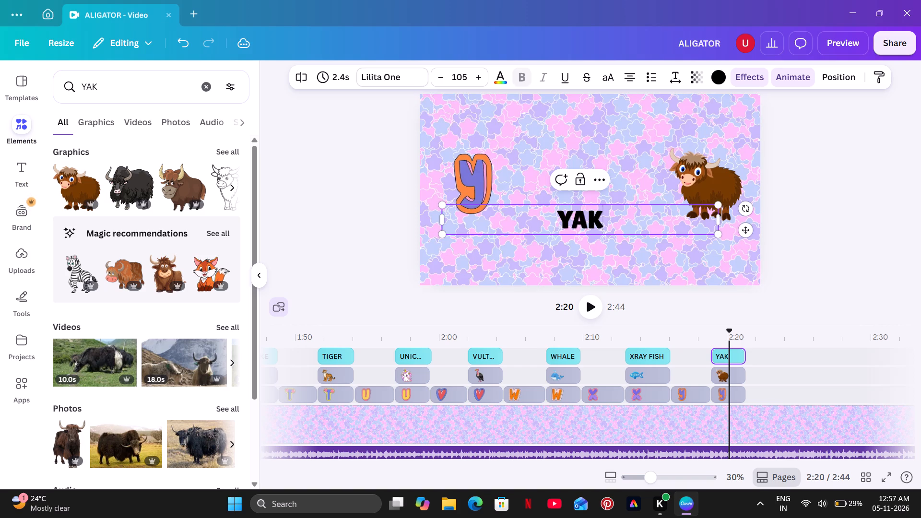
# Colour the letters AK of the YAK title white and its initial Y purple.
pyautogui.moveTo(613, 219); pyautogui.dragTo(577, 222)
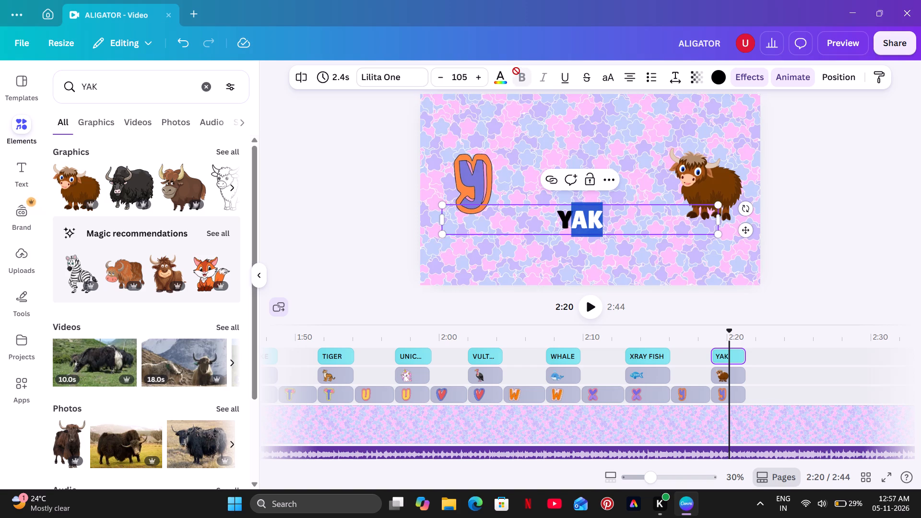
pyautogui.click(514, 72)
pyautogui.click(507, 76)
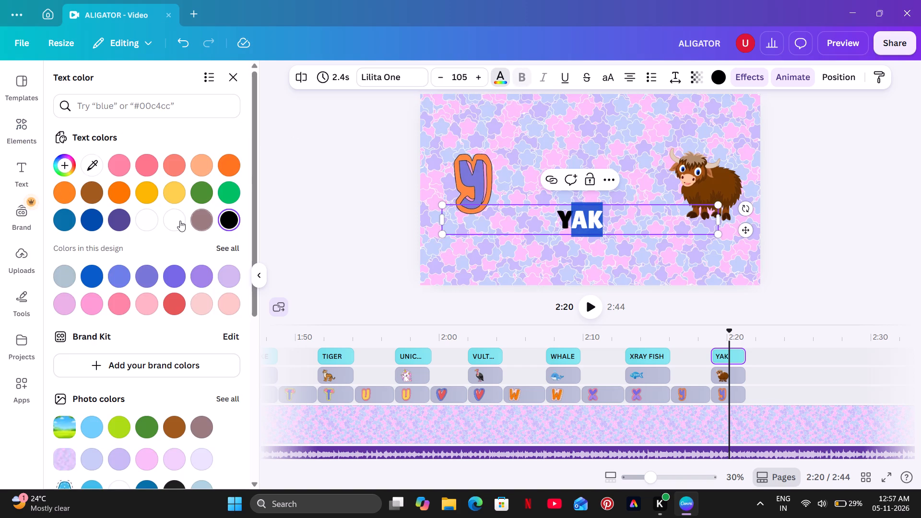
pyautogui.click(180, 221)
pyautogui.moveTo(567, 220); pyautogui.dragTo(563, 221)
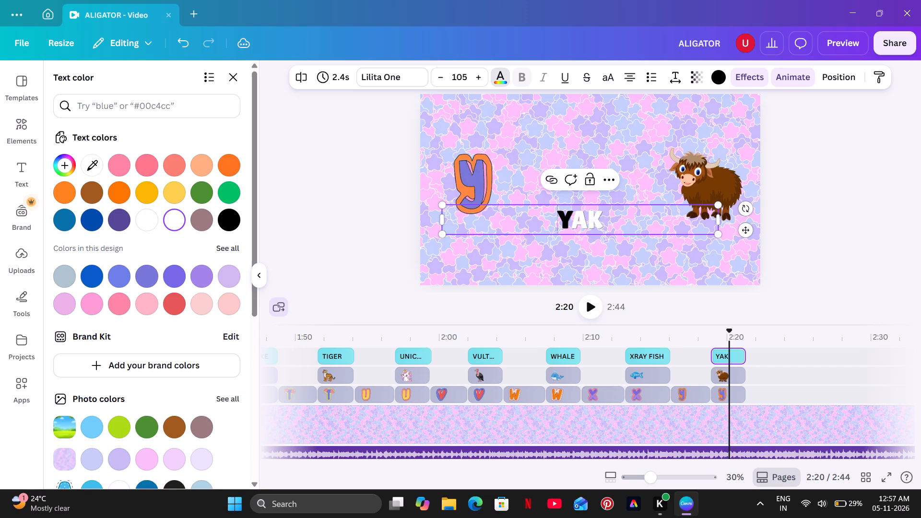
pyautogui.moveTo(563, 221); pyautogui.dragTo(561, 222)
pyautogui.click(561, 222)
pyautogui.click(566, 219)
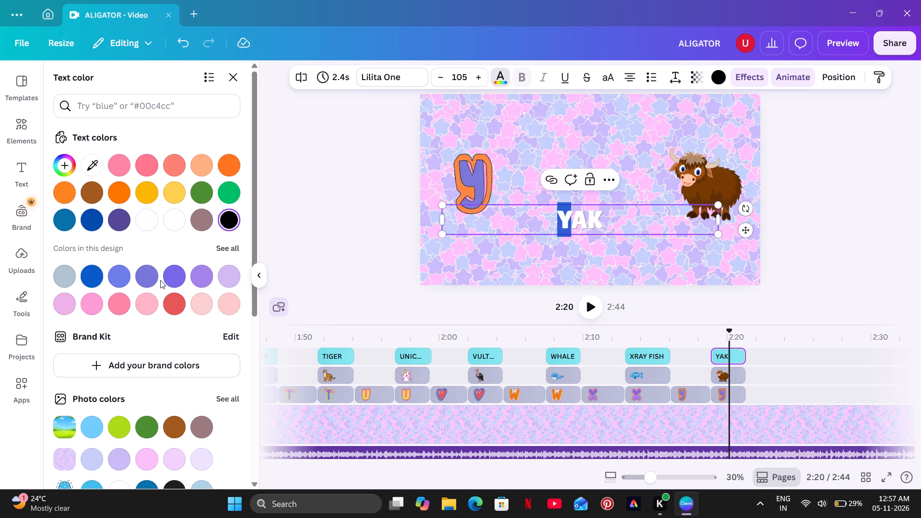
pyautogui.click(173, 281)
pyautogui.doubleClick(318, 181)
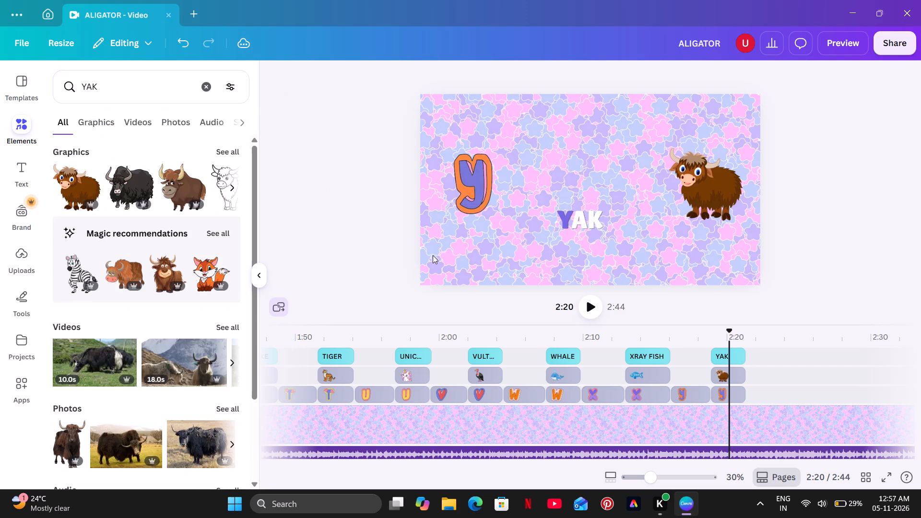
# Play back the yak scene and extend the YAK title, yak and second y clips to 2.6 s each.
pyautogui.click(590, 308)
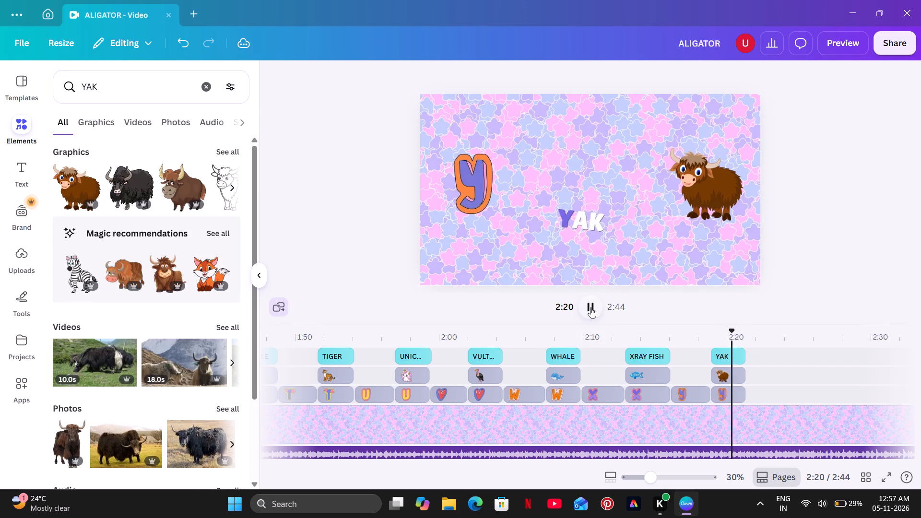
pyautogui.click(590, 307)
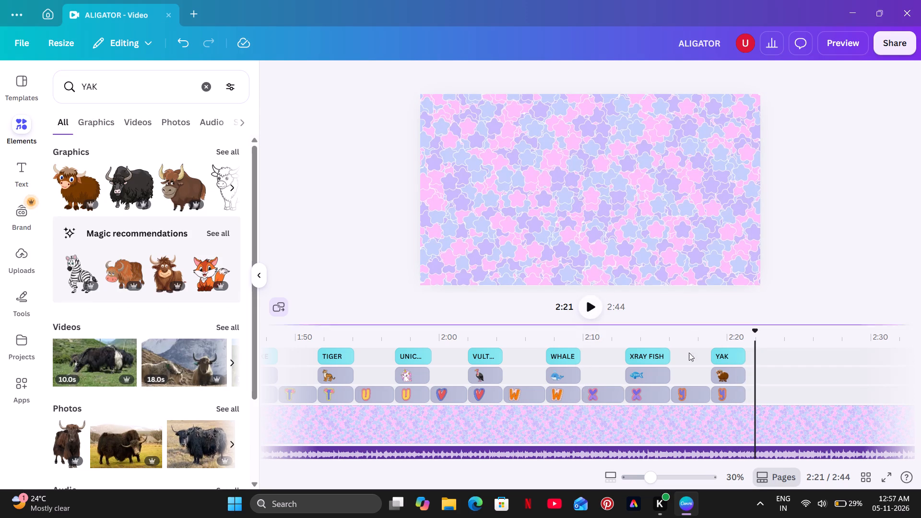
pyautogui.click(739, 361)
pyautogui.click(740, 358)
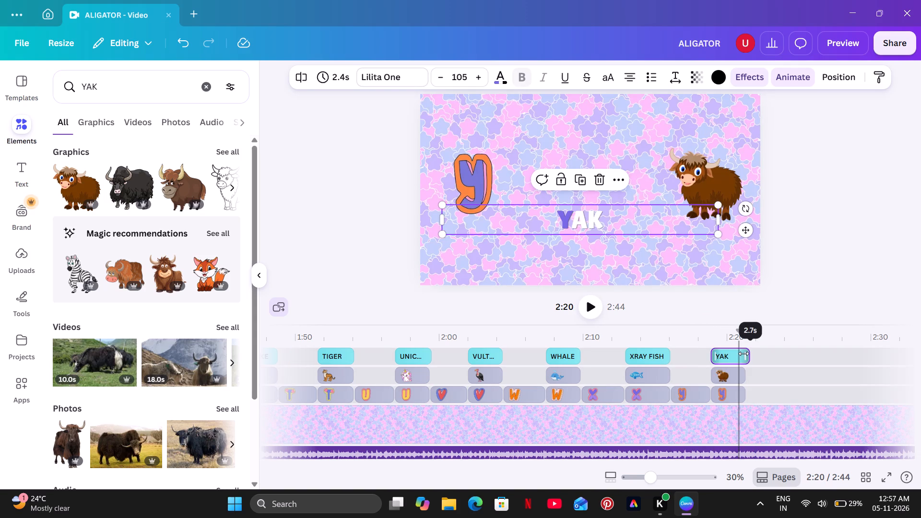
pyautogui.click(737, 371)
pyautogui.click(738, 372)
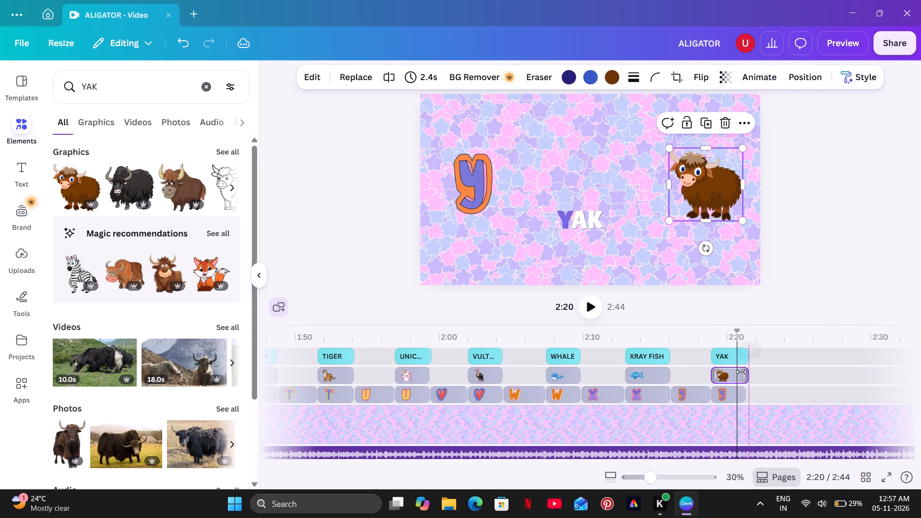
pyautogui.click(737, 393)
pyautogui.click(739, 393)
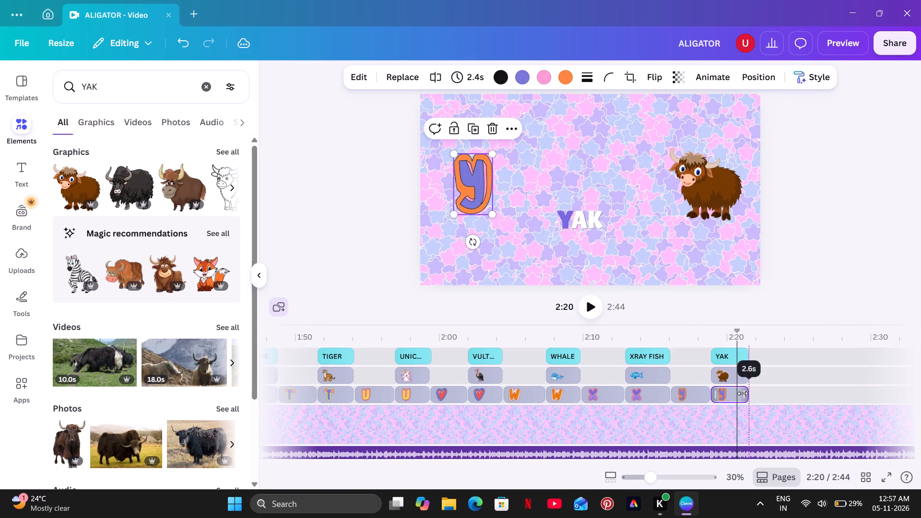
# Play on from the yak scene to 2:26, reopen the set:nAFrxlyoLGo letter set, and add the yellow-and-pink letter Z there.
pyautogui.click(718, 343)
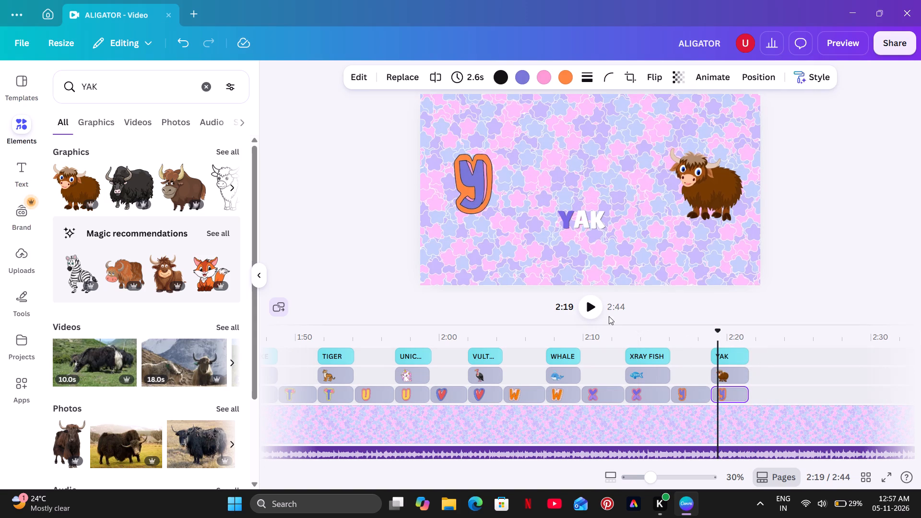
pyautogui.click(592, 308)
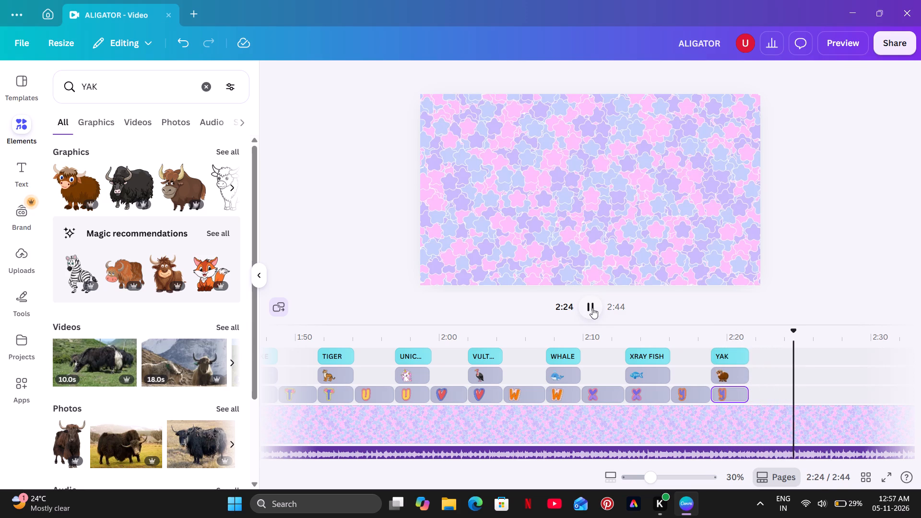
pyautogui.click(592, 308)
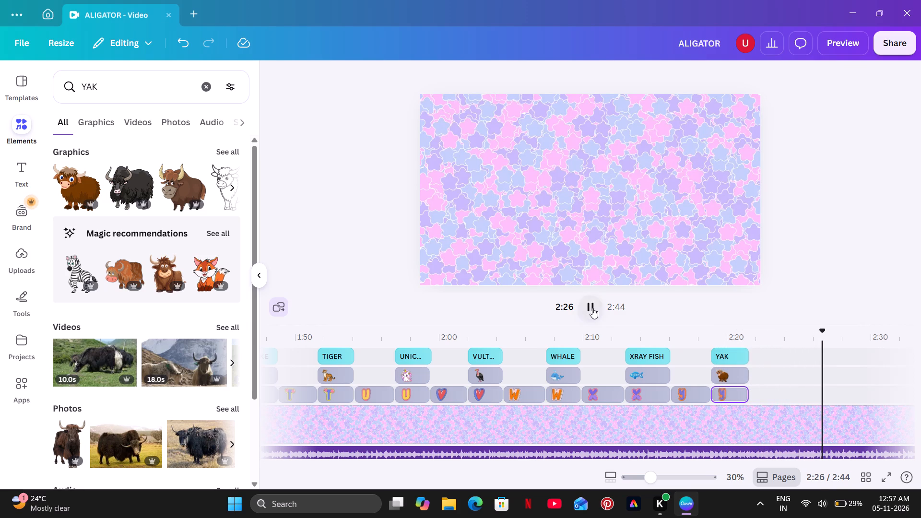
pyautogui.click(197, 89)
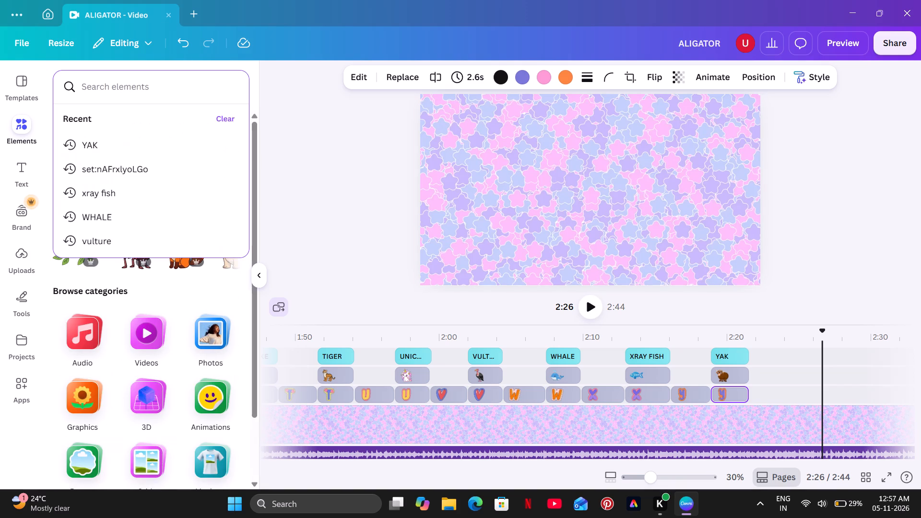
pyautogui.click(181, 175)
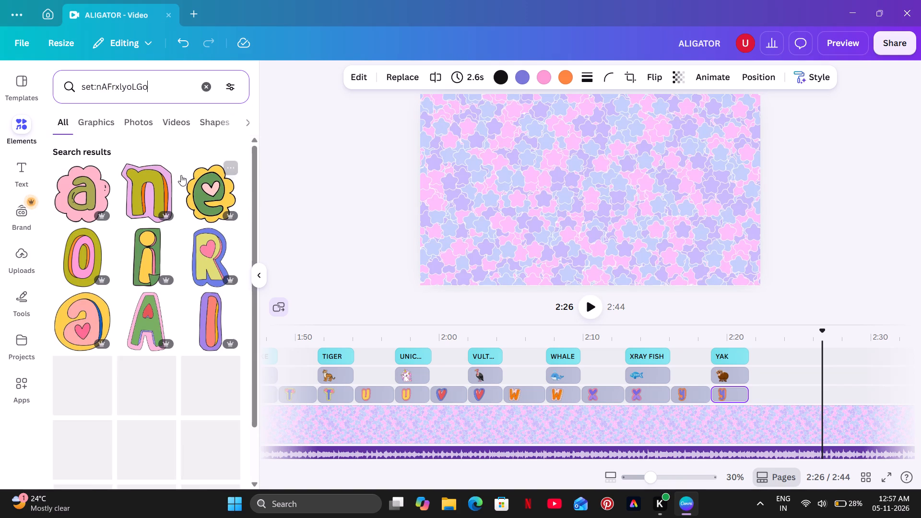
pyautogui.scroll(-19, 174, 173)
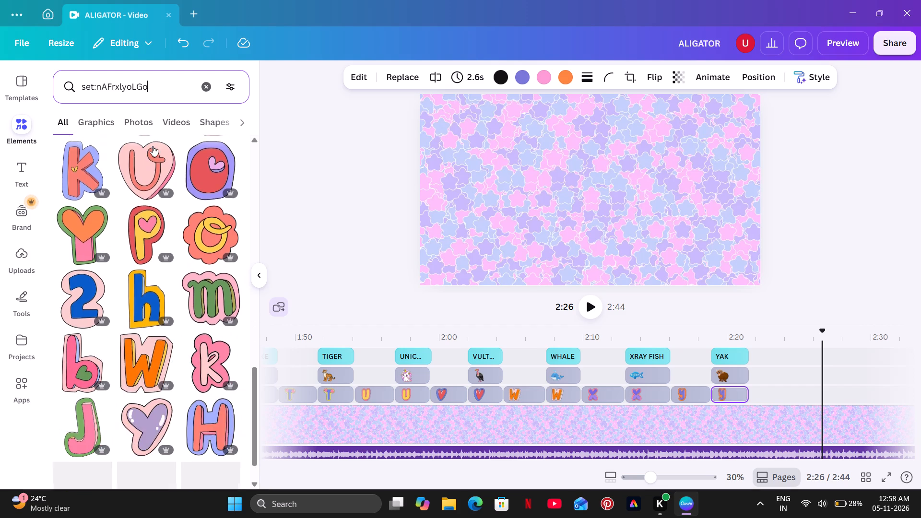
pyautogui.scroll(-6, 153, 146)
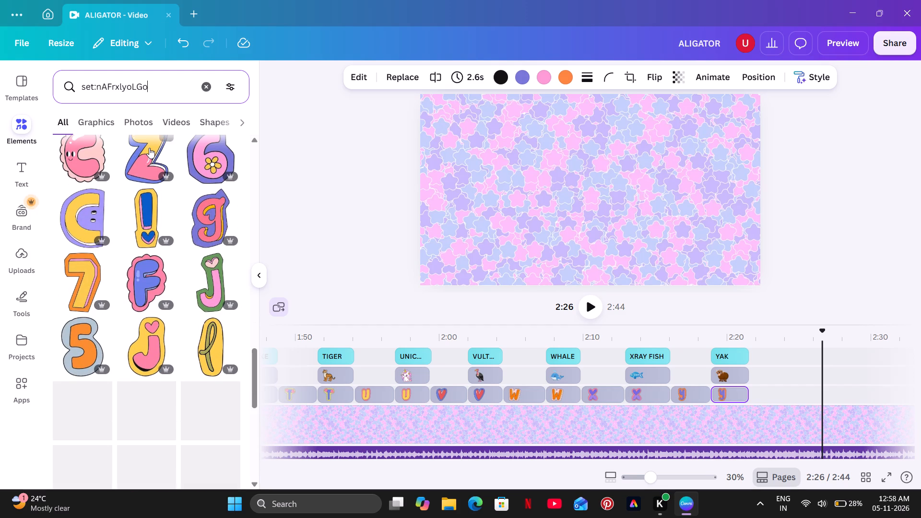
pyautogui.click(146, 163)
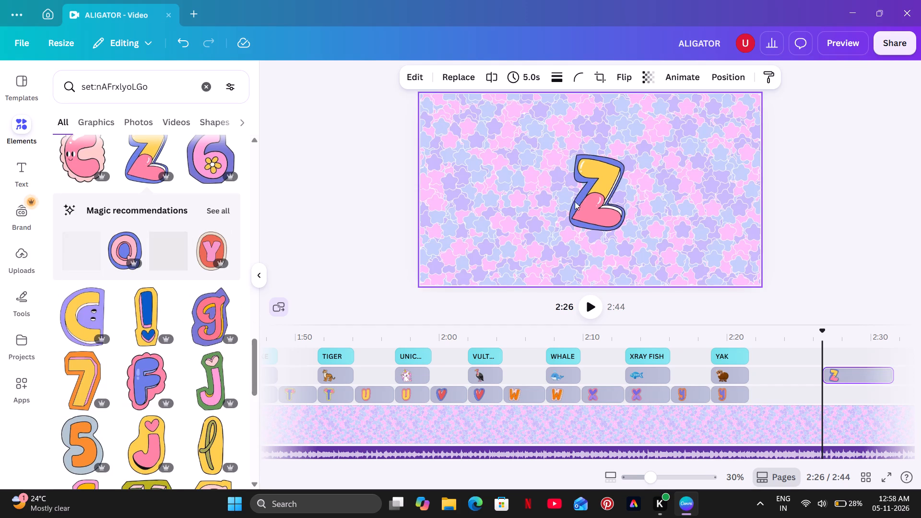
pyautogui.click(606, 198)
pyautogui.click(616, 218)
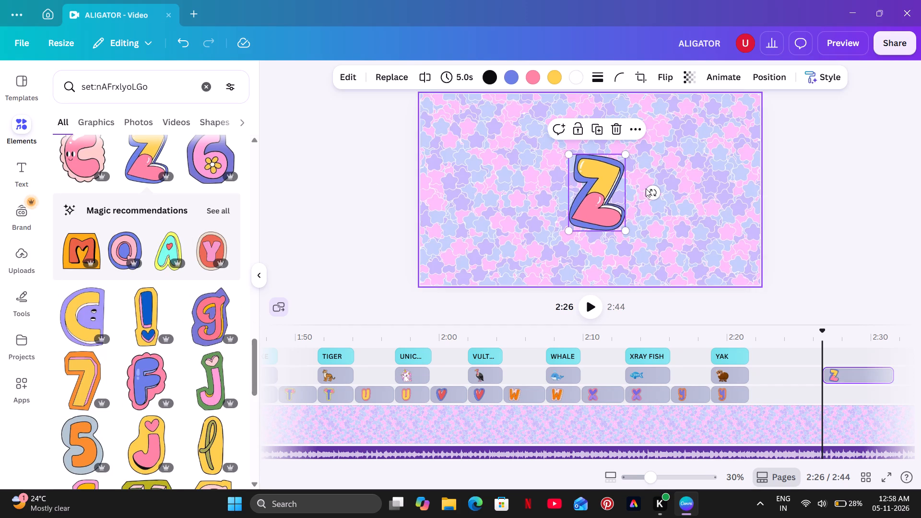
# Tilt the letter Z to -9° and shift it slightly left of the canvas centre.
pyautogui.moveTo(652, 190); pyautogui.dragTo(653, 182)
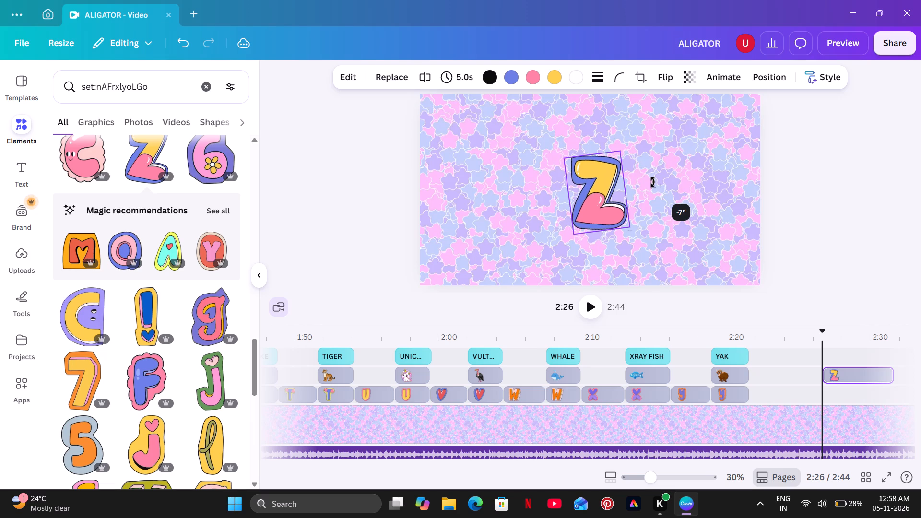
pyautogui.moveTo(614, 212); pyautogui.dragTo(595, 210)
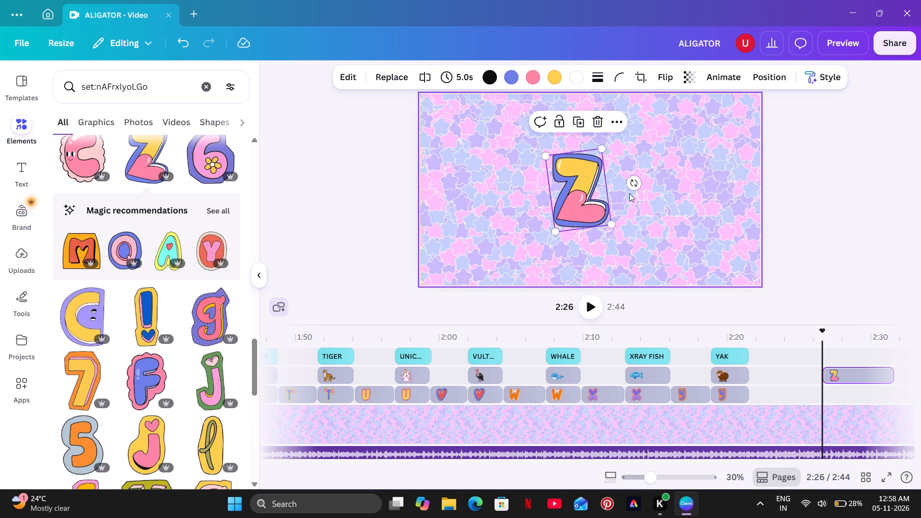
pyautogui.click(636, 184)
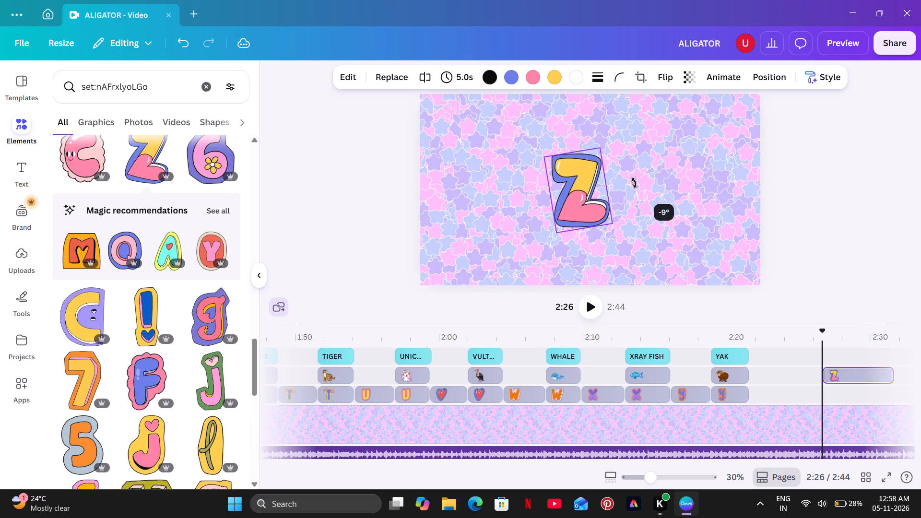
pyautogui.click(858, 153)
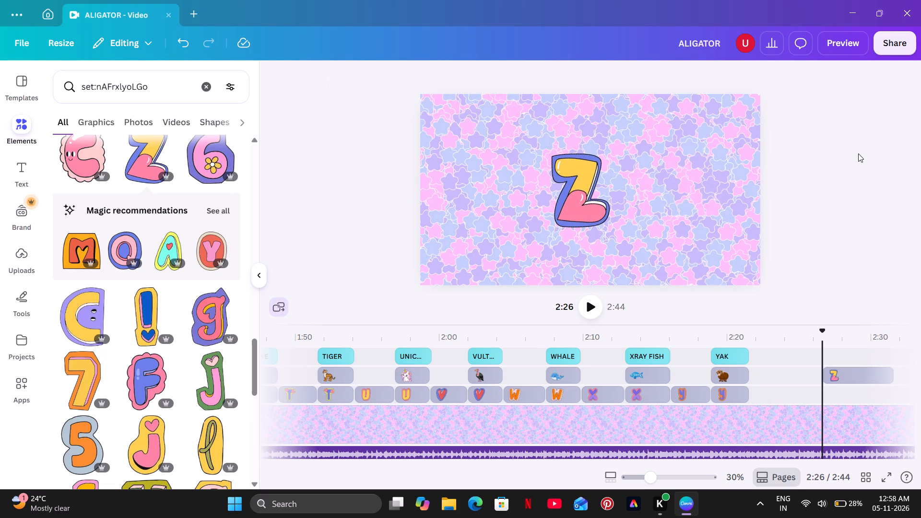
# Move the Z clip onto the letter track directly after the second y clip.
pyautogui.moveTo(839, 378); pyautogui.dragTo(789, 391)
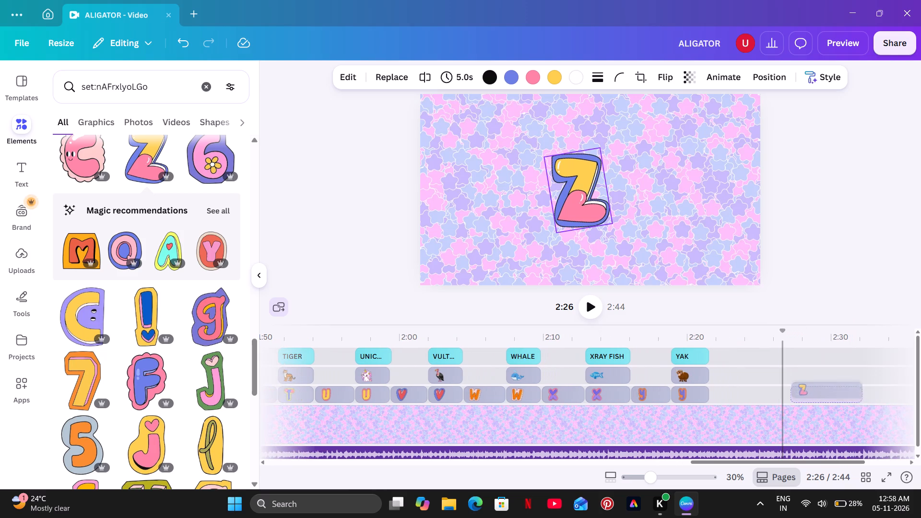
pyautogui.moveTo(789, 391); pyautogui.dragTo(732, 394)
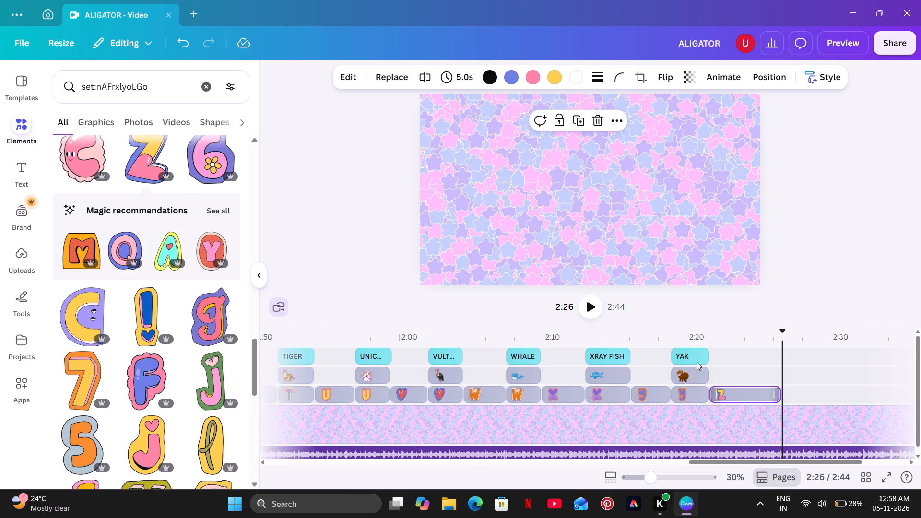
# Play back from the yak scene at 2:20 through the letter Z and split the Z clip at 2:23.
pyautogui.click(694, 339)
pyautogui.click(596, 300)
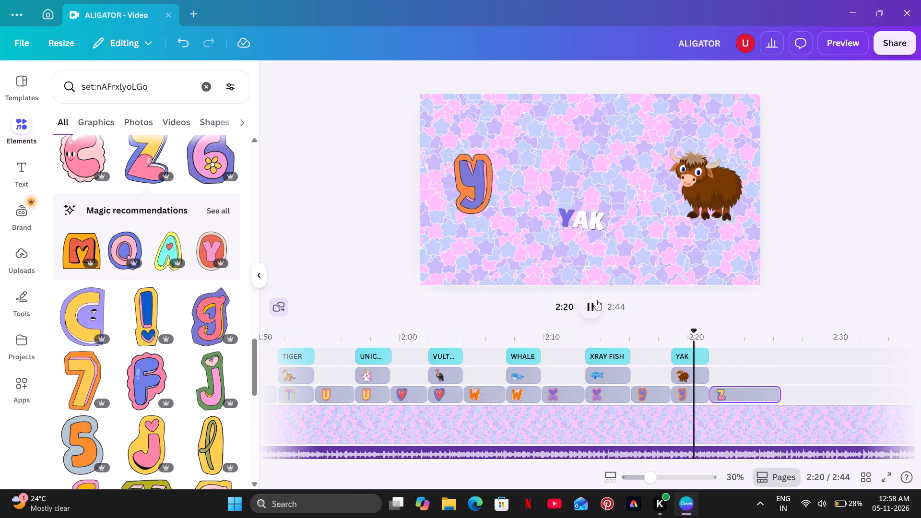
pyautogui.click(596, 300)
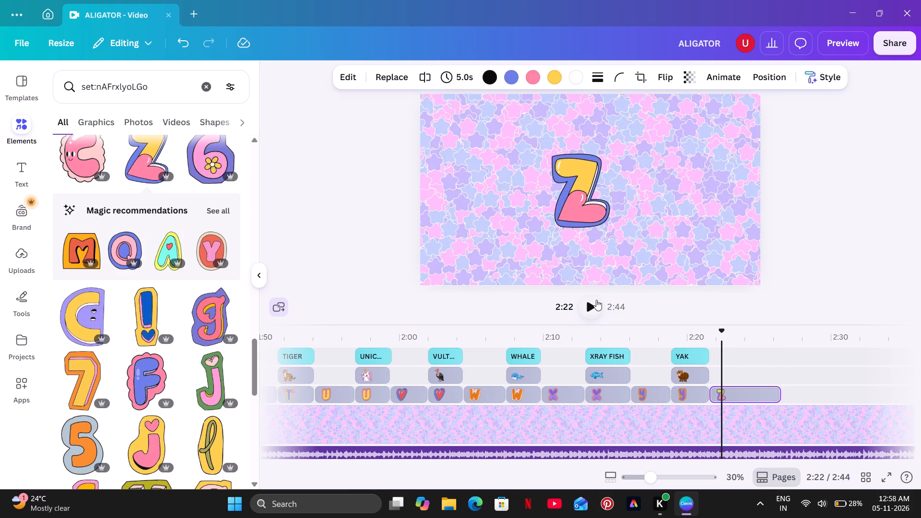
pyautogui.click(593, 308)
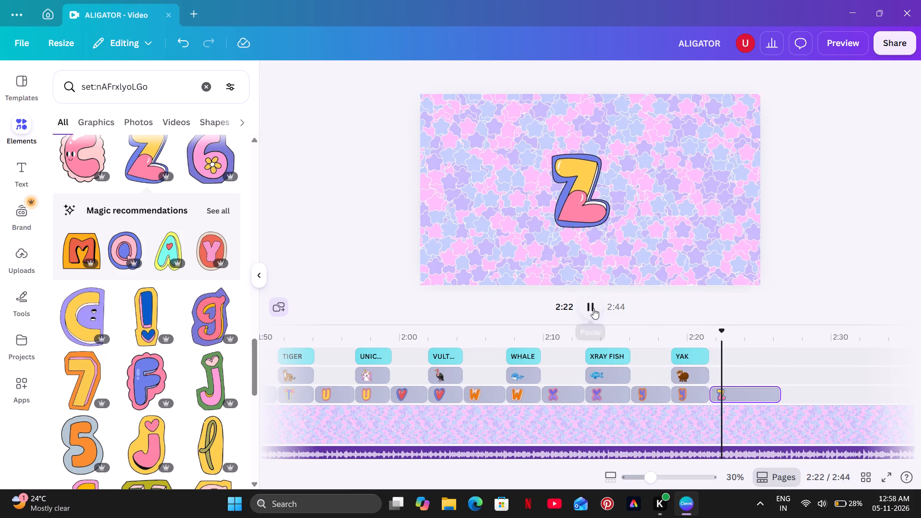
pyautogui.click(593, 308)
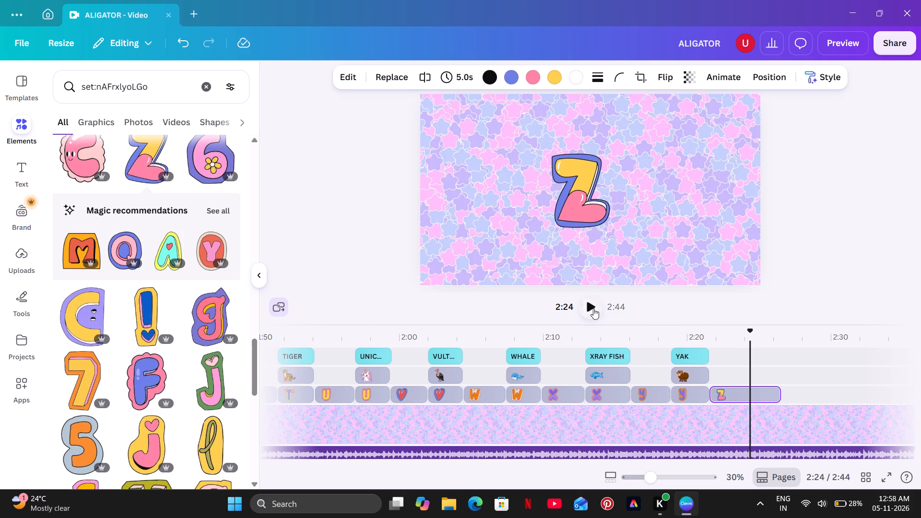
pyautogui.click(744, 384)
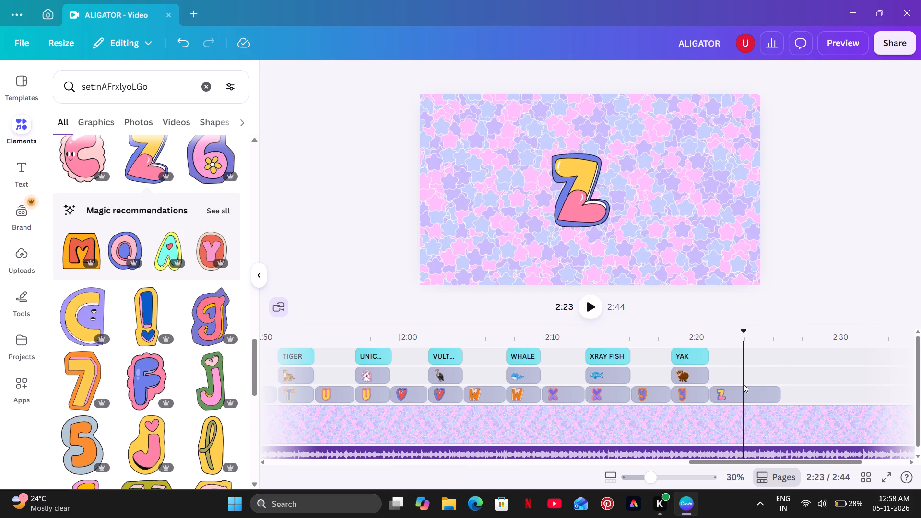
pyautogui.rightClick(745, 387)
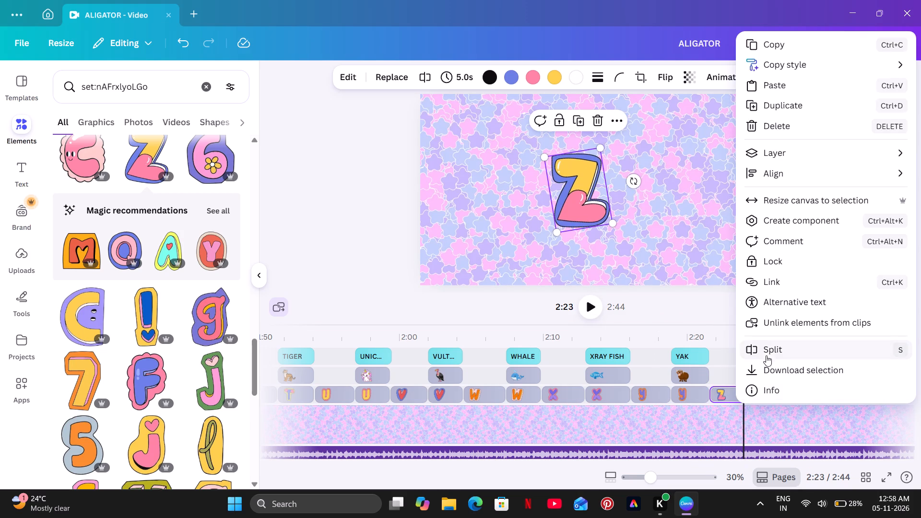
pyautogui.click(767, 353)
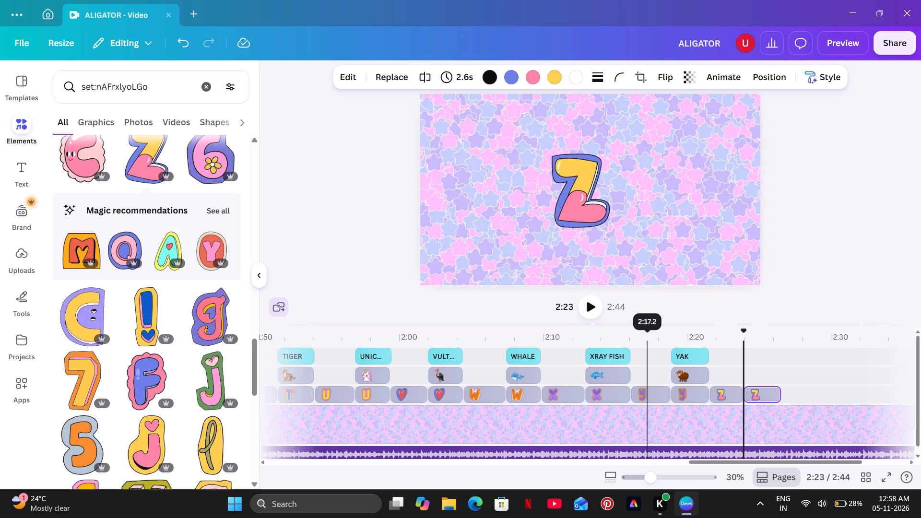
# Play on into the second Z clip to 2:25 and search the elements for ZEBRA.
pyautogui.click(590, 305)
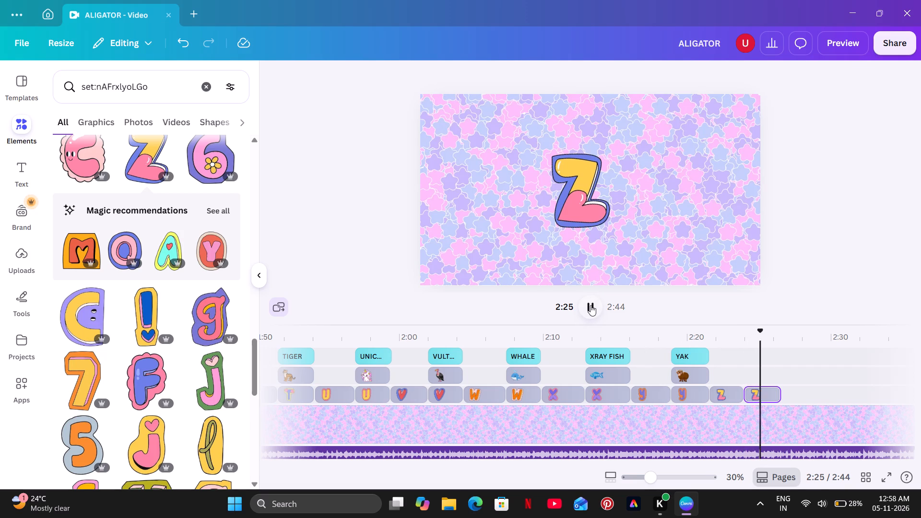
pyautogui.click(590, 305)
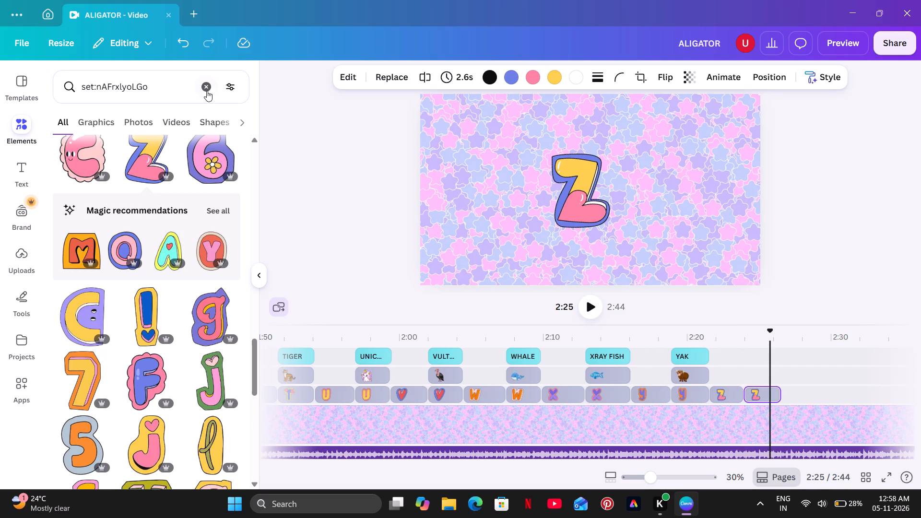
pyautogui.click(206, 86)
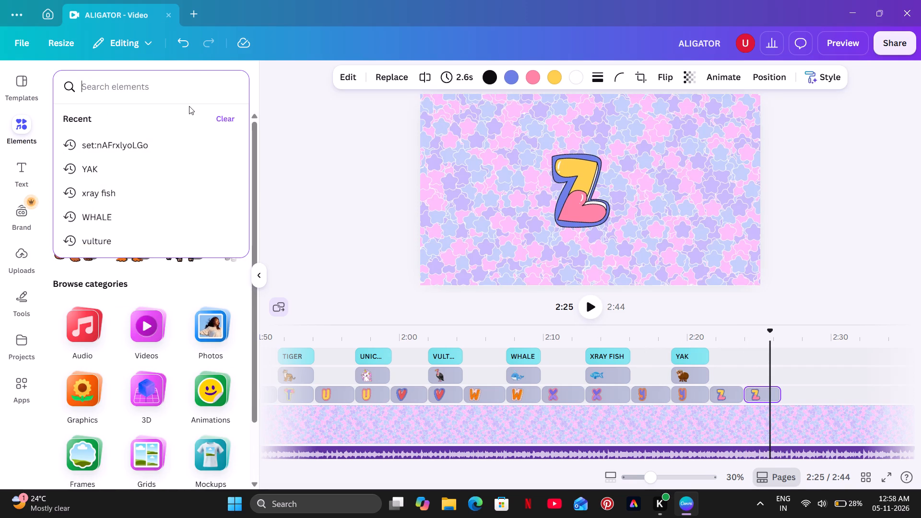
pyautogui.write('ZEBR')
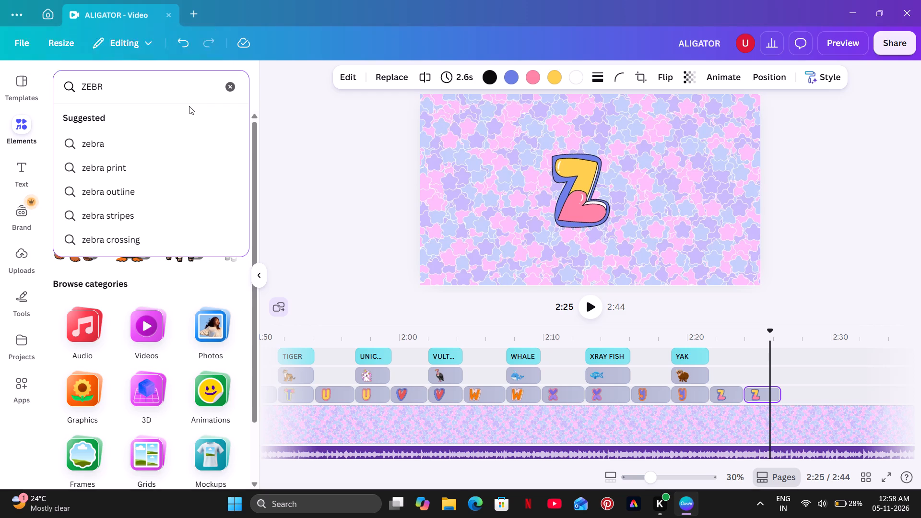
pyautogui.press('a')
pyautogui.press('Return')
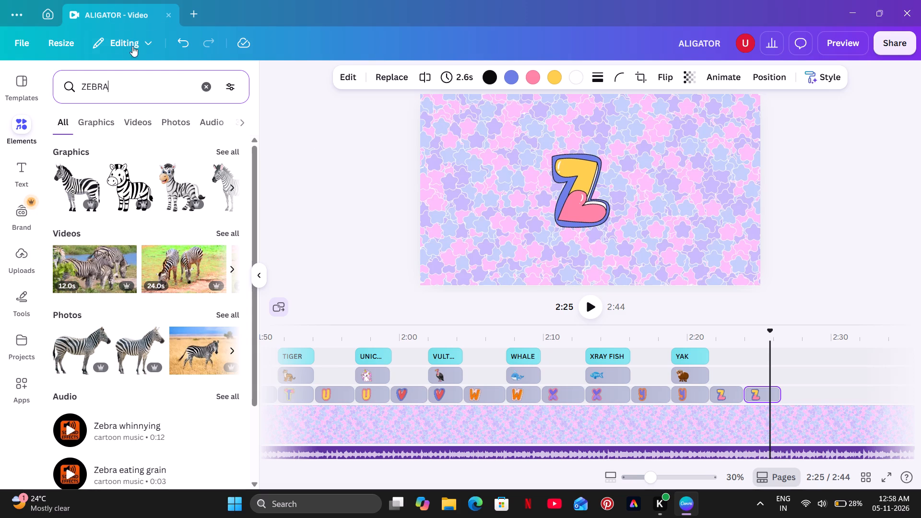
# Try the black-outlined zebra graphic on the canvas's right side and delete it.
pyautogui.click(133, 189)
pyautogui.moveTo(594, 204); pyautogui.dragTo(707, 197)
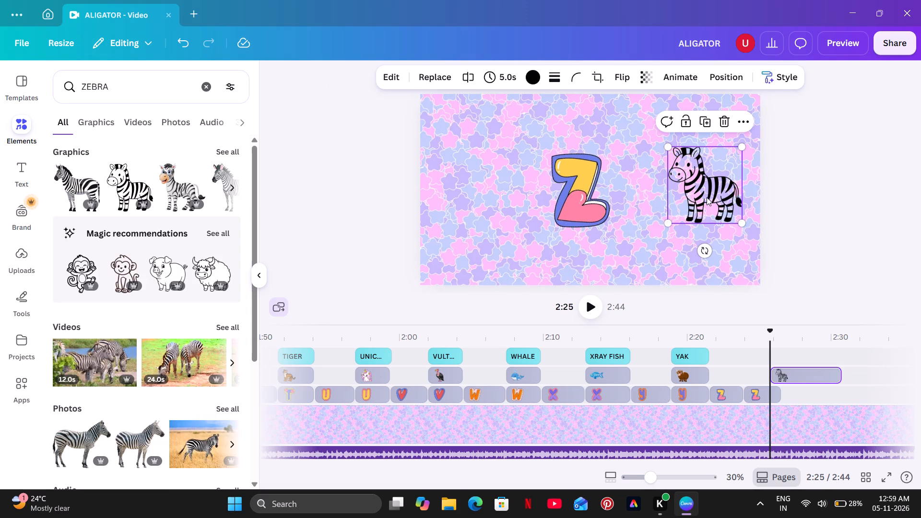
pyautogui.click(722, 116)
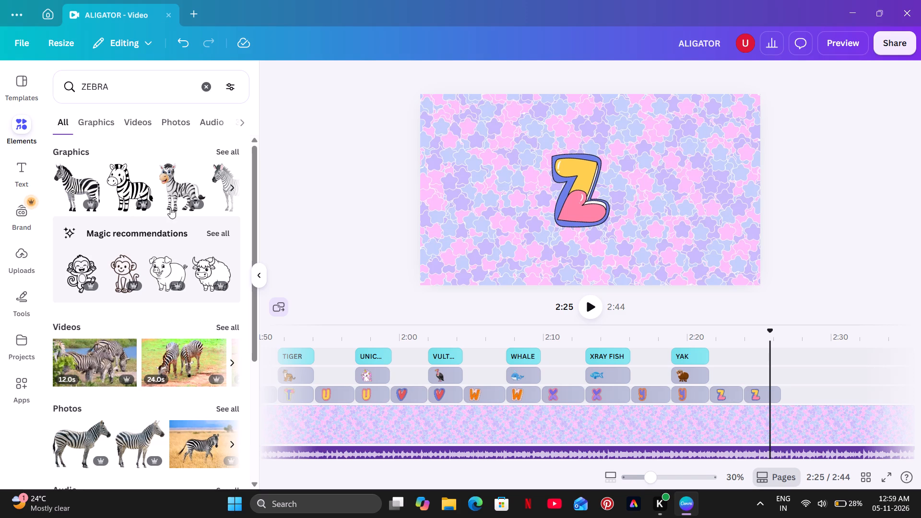
# Add the smiling grey-and-black zebra with the tan muzzle, shrink it and place it at the canvas's right edge.
pyautogui.click(171, 197)
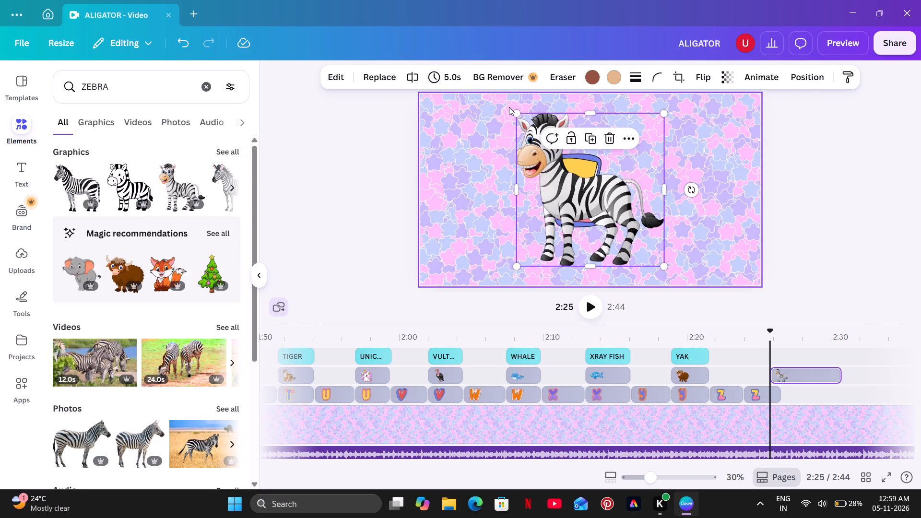
pyautogui.moveTo(513, 109); pyautogui.dragTo(614, 187)
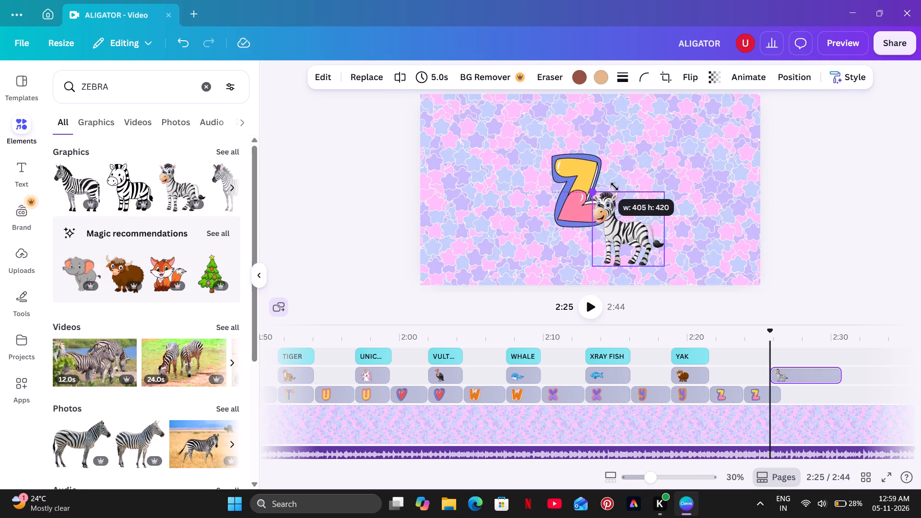
pyautogui.moveTo(614, 187); pyautogui.dragTo(607, 184)
pyautogui.moveTo(628, 229); pyautogui.dragTo(653, 221)
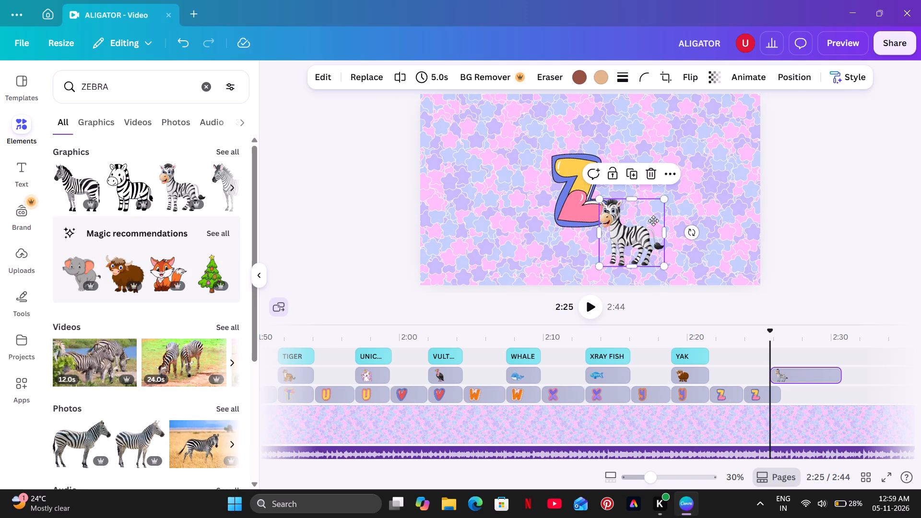
pyautogui.moveTo(653, 221); pyautogui.dragTo(724, 182)
# Shrink the letter Z of the second Z clip and move it to the left side of the canvas.
pyautogui.click(579, 206)
pyautogui.moveTo(614, 223); pyautogui.dragTo(608, 215)
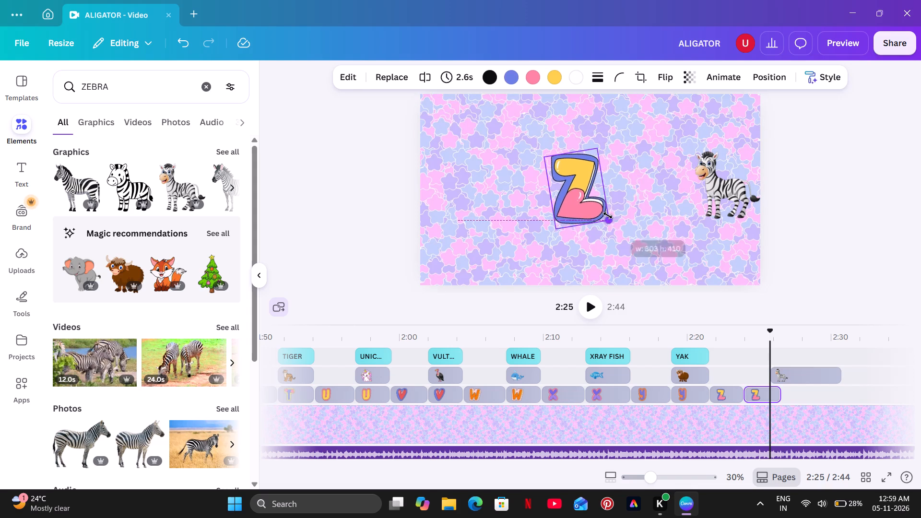
pyautogui.moveTo(608, 215); pyautogui.dragTo(596, 212)
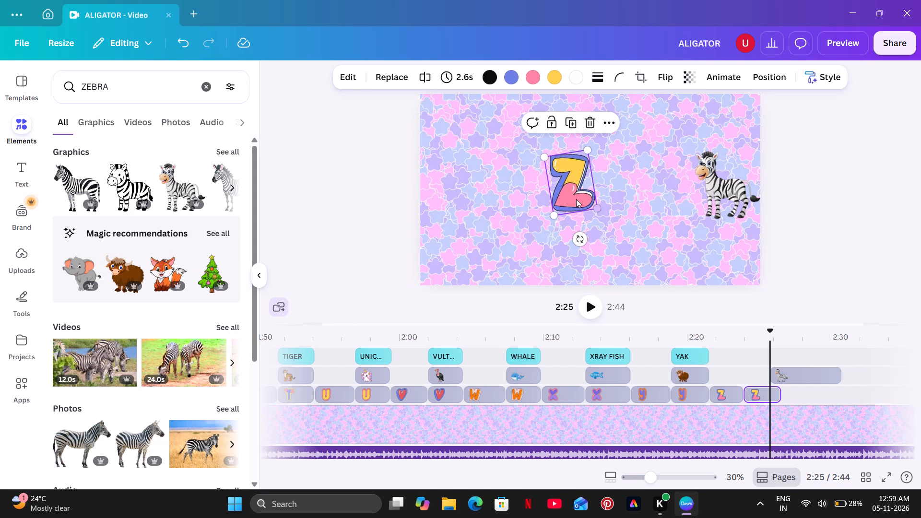
pyautogui.moveTo(576, 199); pyautogui.dragTo(468, 202)
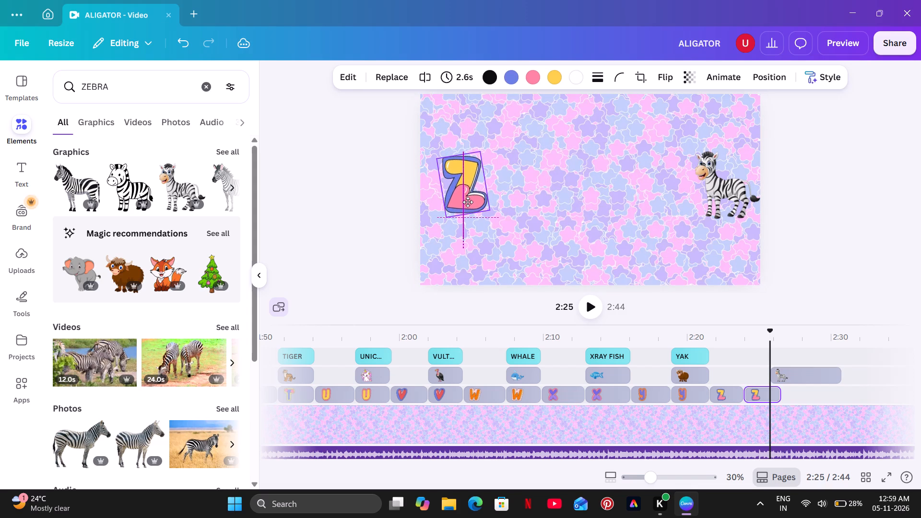
pyautogui.moveTo(468, 202); pyautogui.dragTo(467, 204)
pyautogui.click(378, 200)
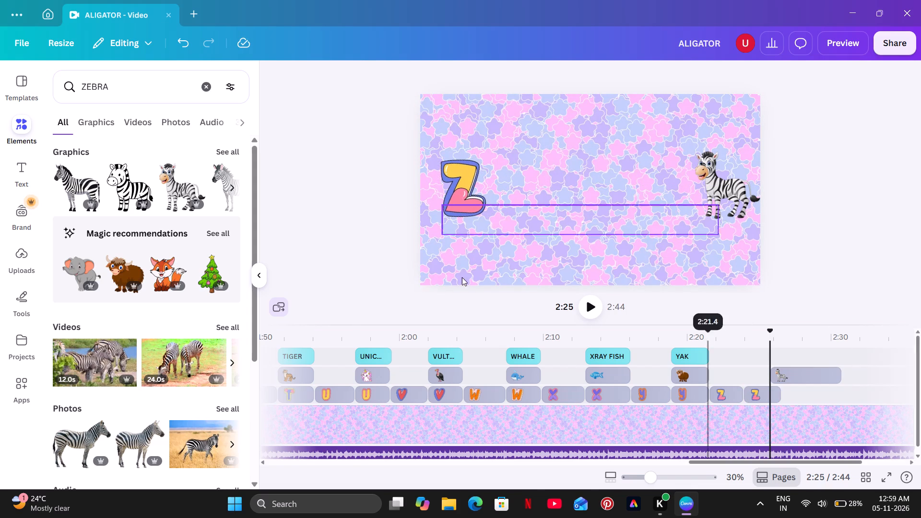
# Cut the word ZEBRA from the element search text.
pyautogui.moveTo(130, 86); pyautogui.dragTo(336, 219)
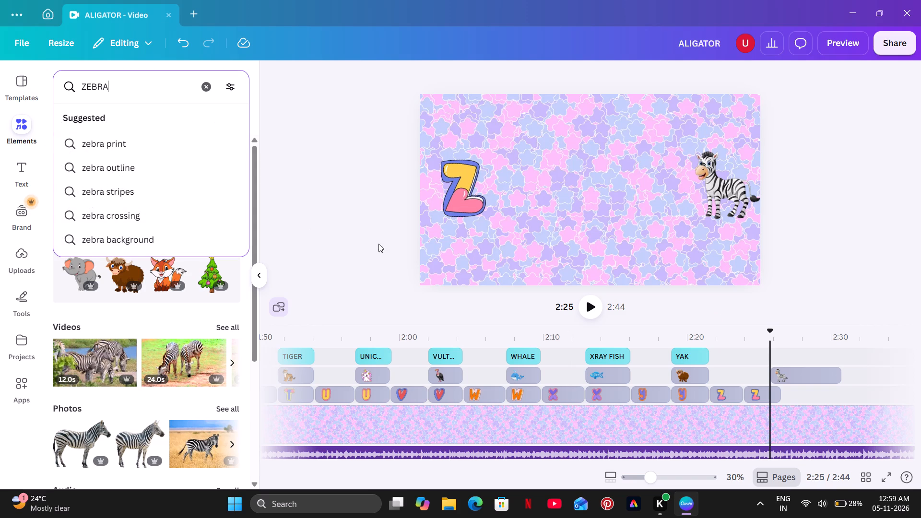
pyautogui.click(100, 81)
pyautogui.moveTo(113, 81); pyautogui.dragTo(67, 81)
pyautogui.rightClick(97, 79)
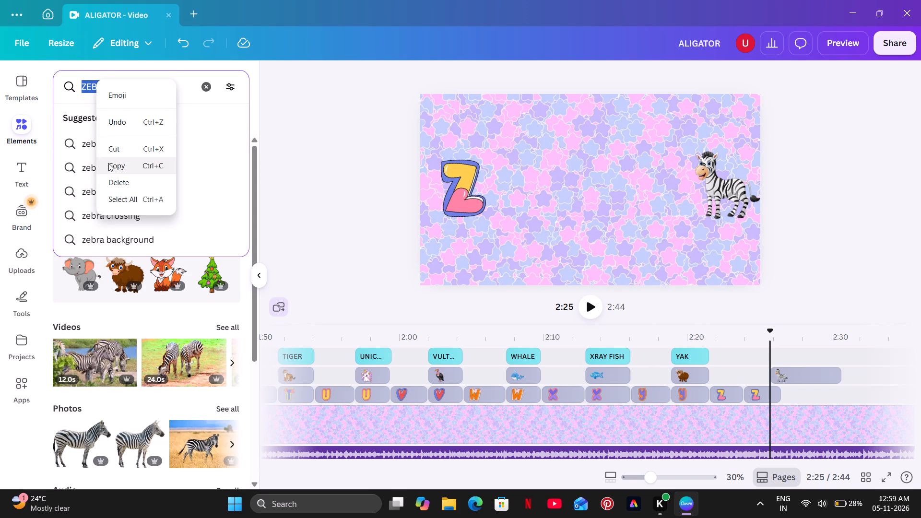
pyautogui.click(115, 150)
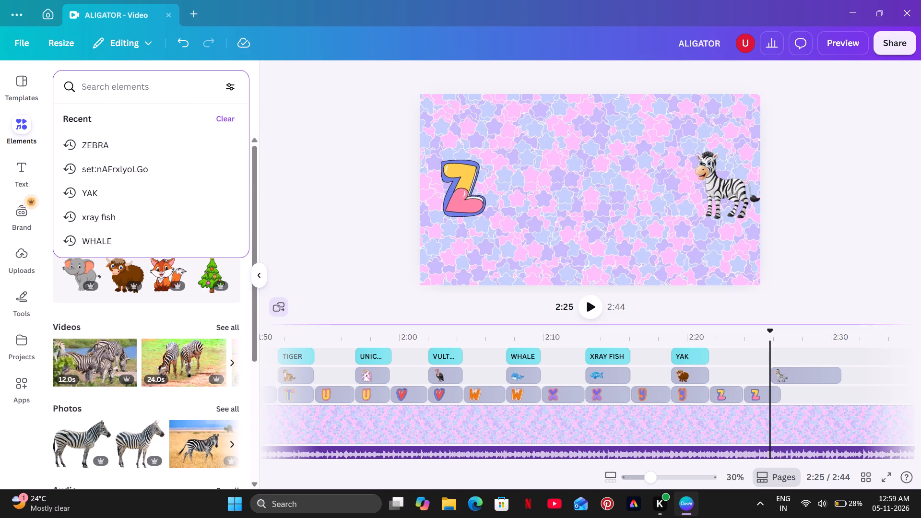
# Duplicate the YAK title of the yak scene.
pyautogui.click(681, 357)
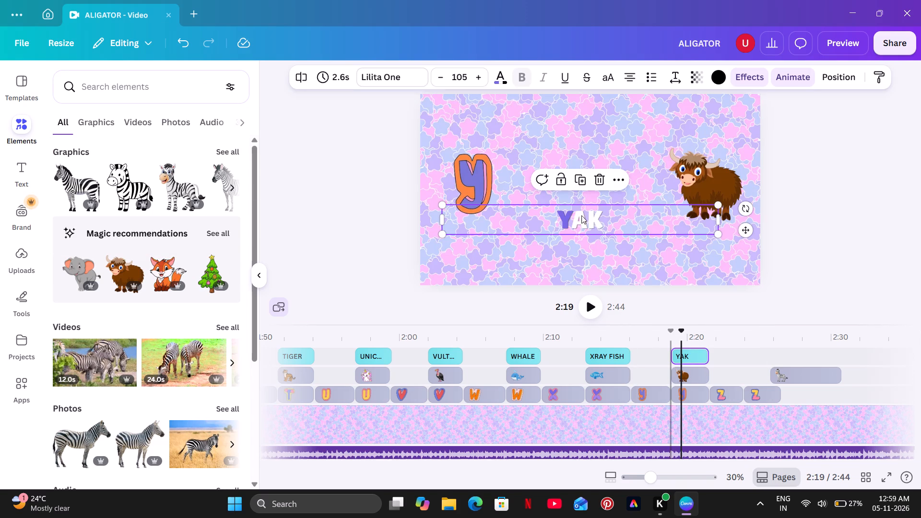
pyautogui.click(582, 177)
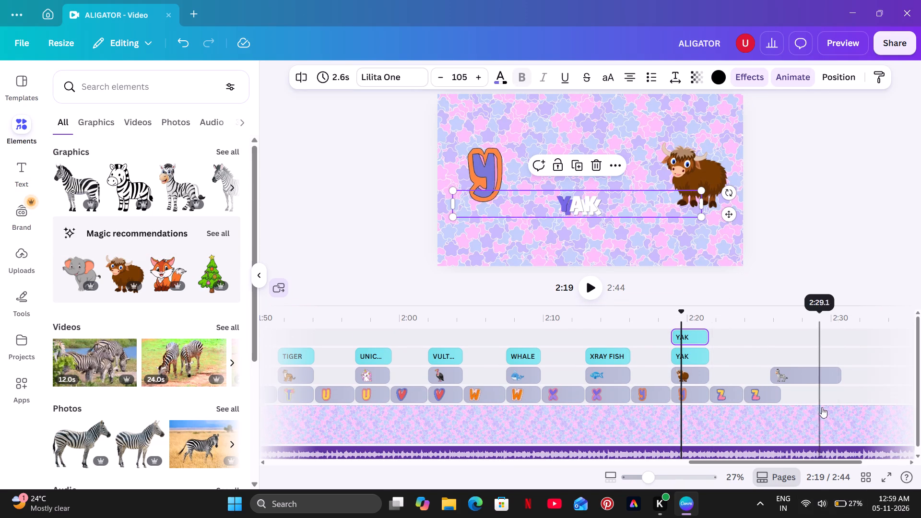
# Align the zebra clip's start with the second Z clip and trim the zebra to 2.6 s.
pyautogui.moveTo(813, 375); pyautogui.dragTo(793, 375)
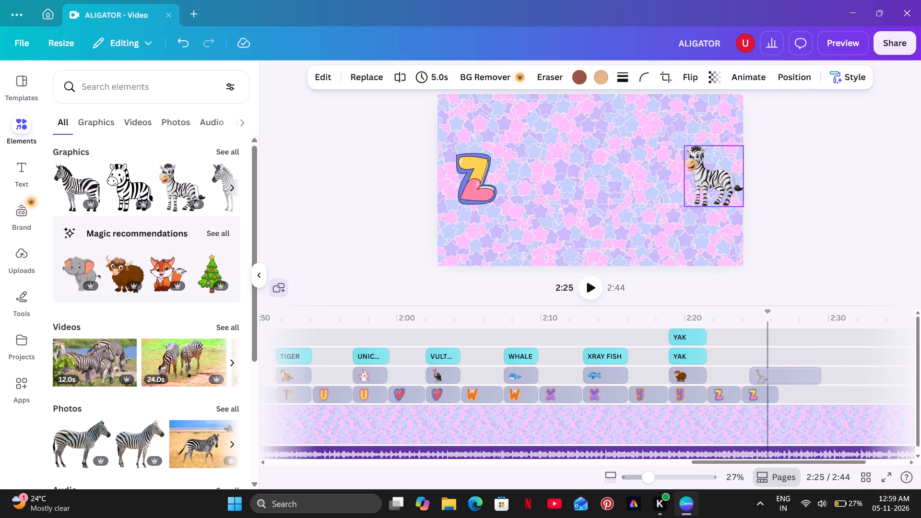
pyautogui.moveTo(793, 375); pyautogui.dragTo(791, 376)
pyautogui.moveTo(812, 373); pyautogui.dragTo(811, 373)
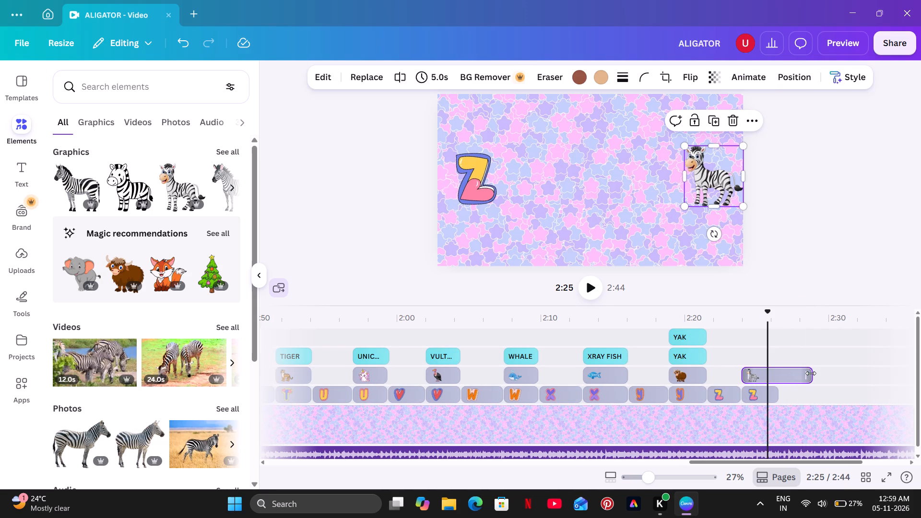
pyautogui.moveTo(811, 373); pyautogui.dragTo(779, 380)
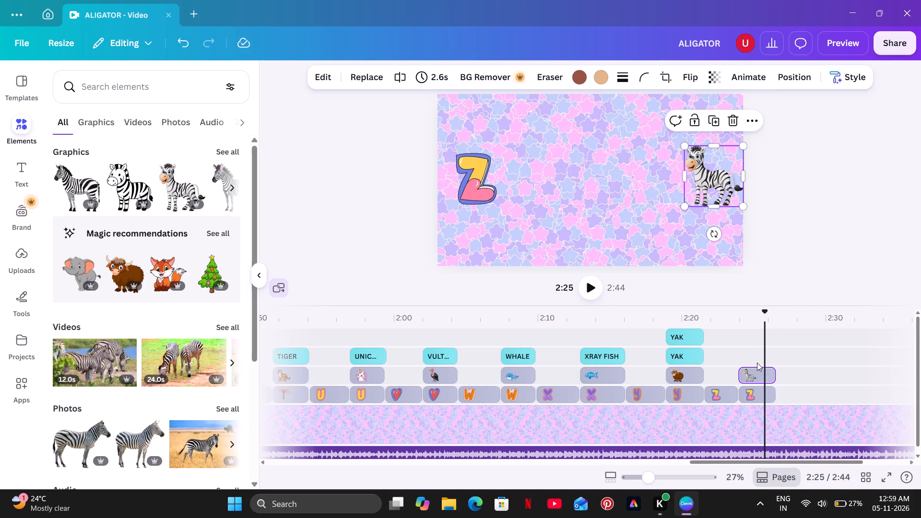
# Shift the zebra slightly inward and down from the canvas's right edge and slightly enlarge the letter Z.
pyautogui.click(755, 360)
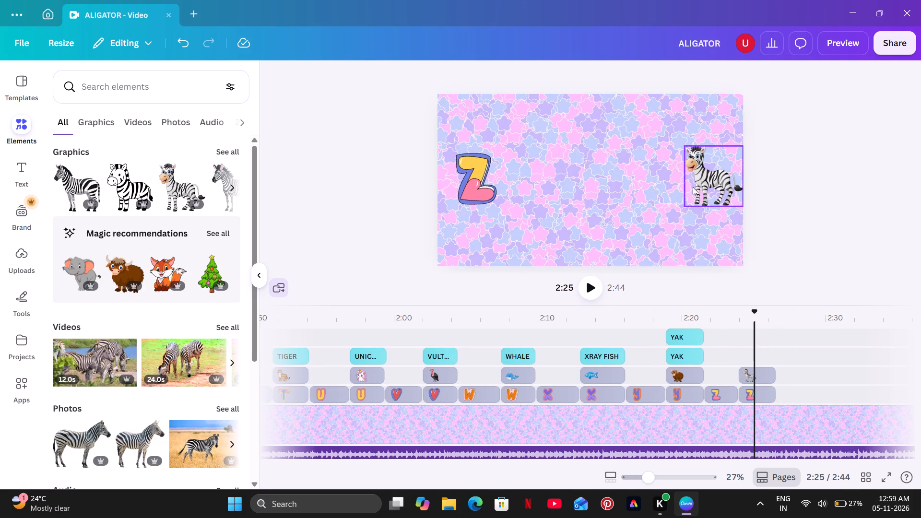
pyautogui.moveTo(698, 186); pyautogui.dragTo(686, 189)
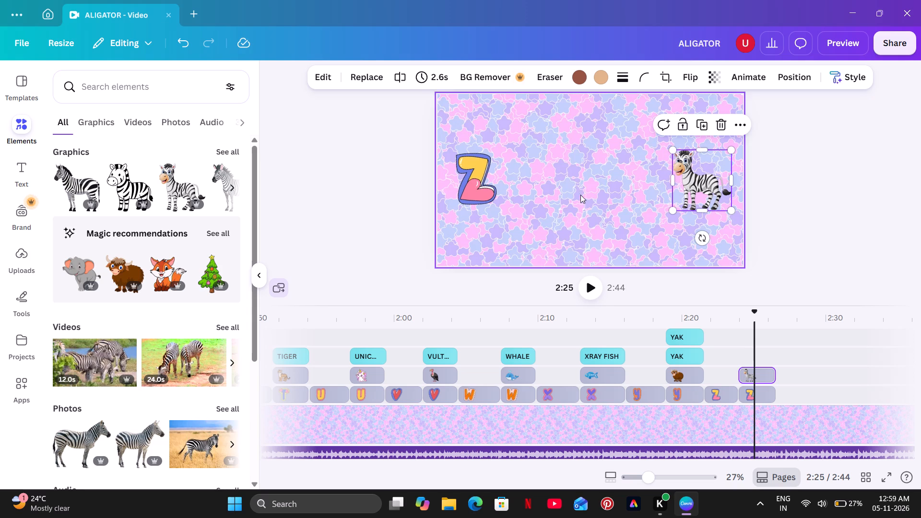
pyautogui.click(454, 187)
pyautogui.click(467, 182)
pyautogui.click(496, 201)
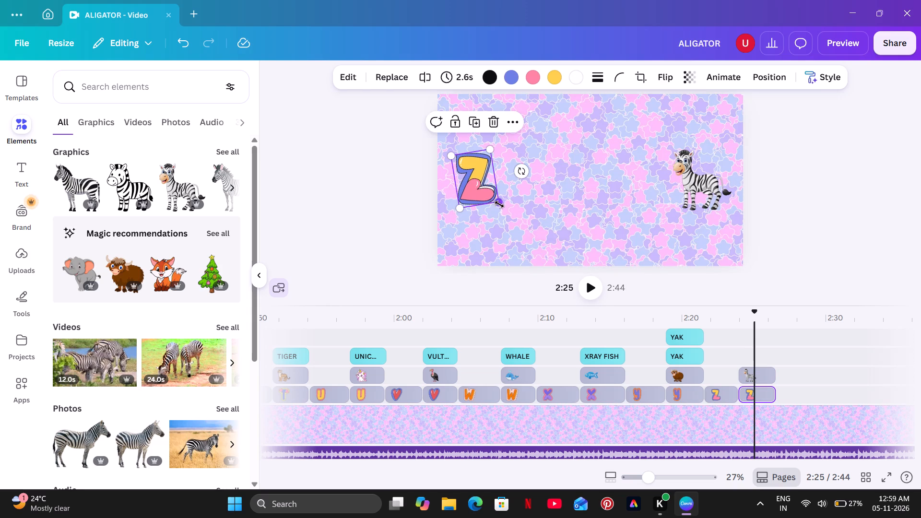
pyautogui.click(473, 220)
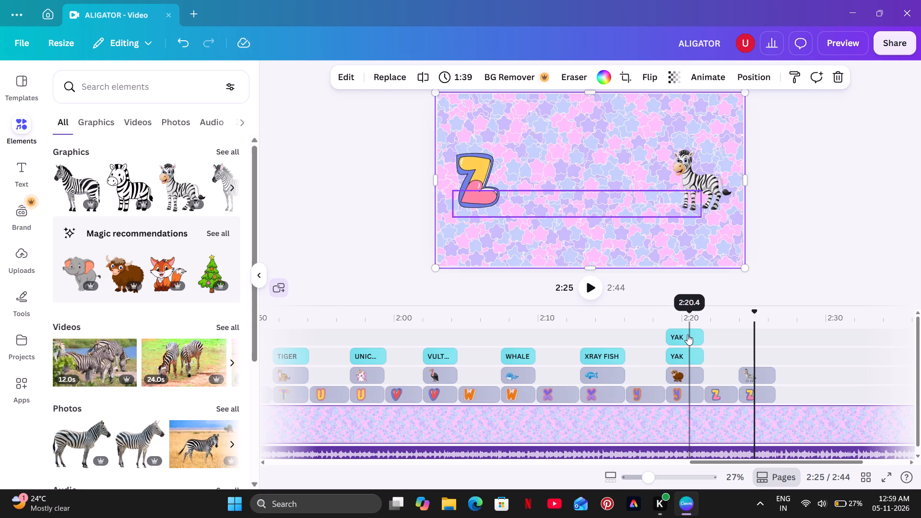
# Move the duplicated YAK title clip above the zebra clip and match its end, at 2.6 s.
pyautogui.moveTo(687, 333); pyautogui.dragTo(761, 351)
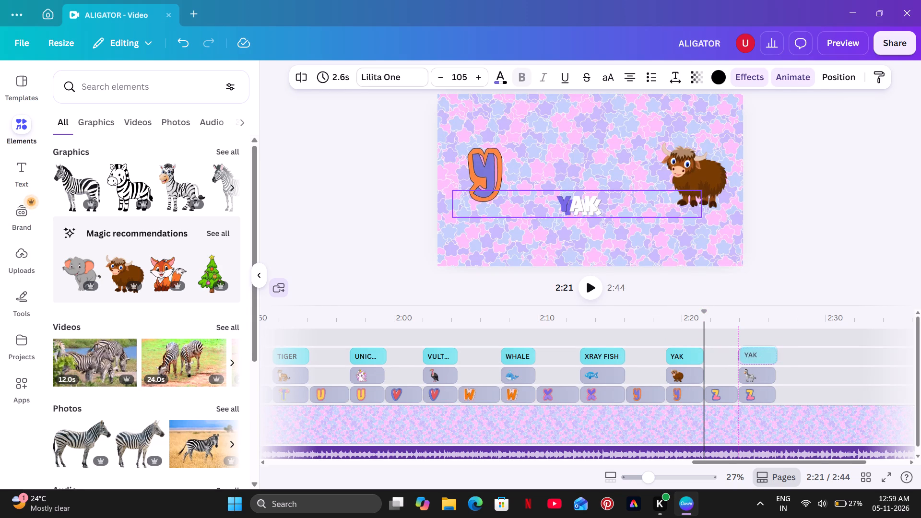
pyautogui.moveTo(771, 352); pyautogui.dragTo(775, 357)
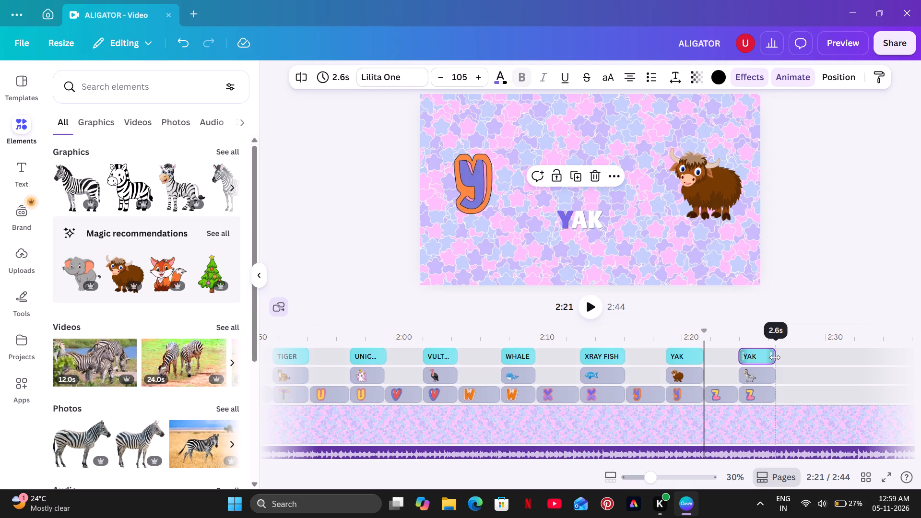
pyautogui.click(761, 344)
# Shift the duplicated YAK title slightly right and down on the canvas and replace its text with ZEBRA.
pyautogui.click(588, 218)
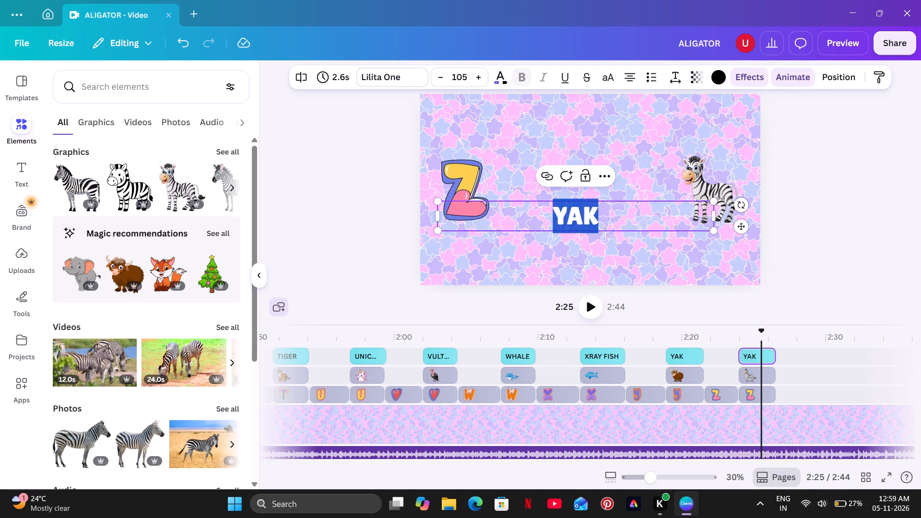
pyautogui.click(606, 217)
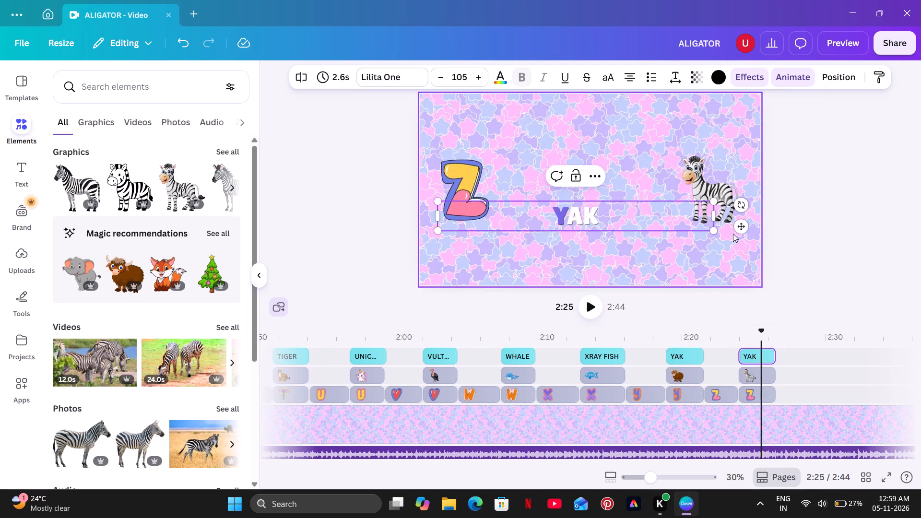
pyautogui.moveTo(738, 227); pyautogui.dragTo(751, 235)
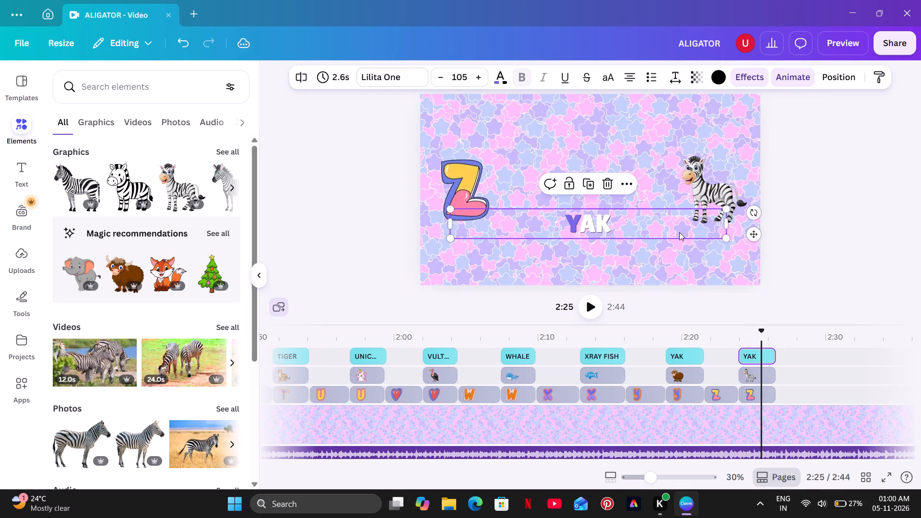
pyautogui.click(615, 221)
pyautogui.press('BackSpace')
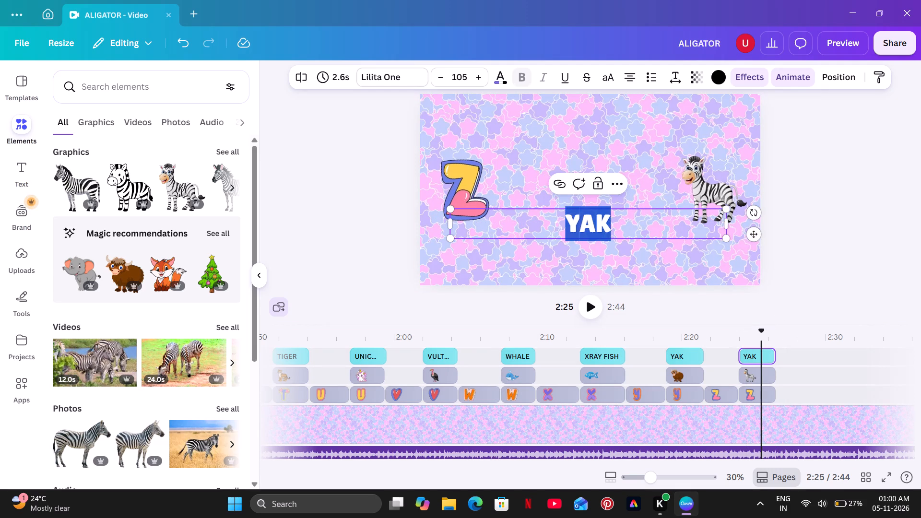
pyautogui.hotkey('ctrl', 'v')
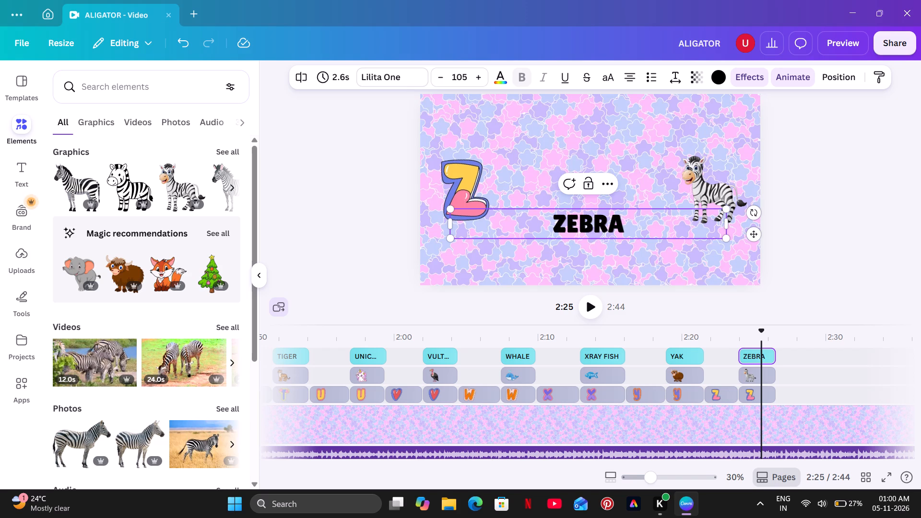
# Colour the letters EBRA of the ZEBRA title white.
pyautogui.click(625, 218)
pyautogui.moveTo(624, 221); pyautogui.dragTo(570, 222)
pyautogui.click(509, 77)
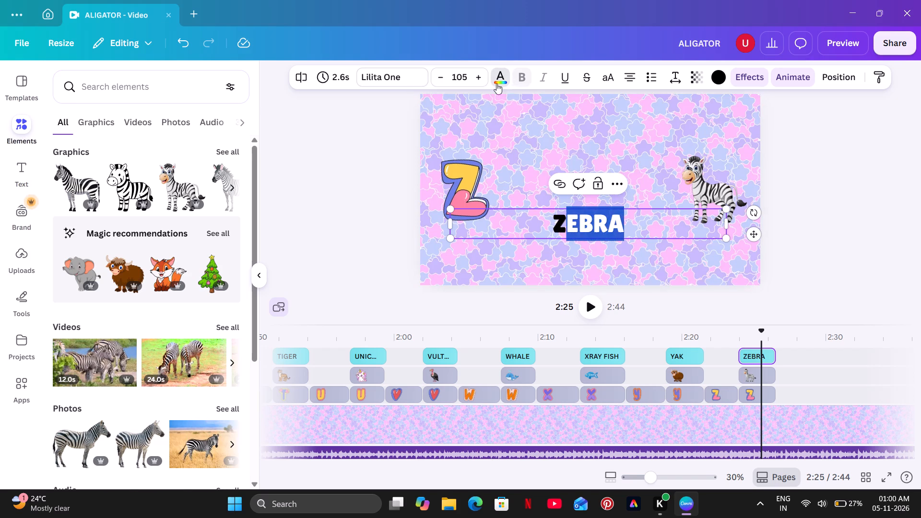
pyautogui.click(201, 224)
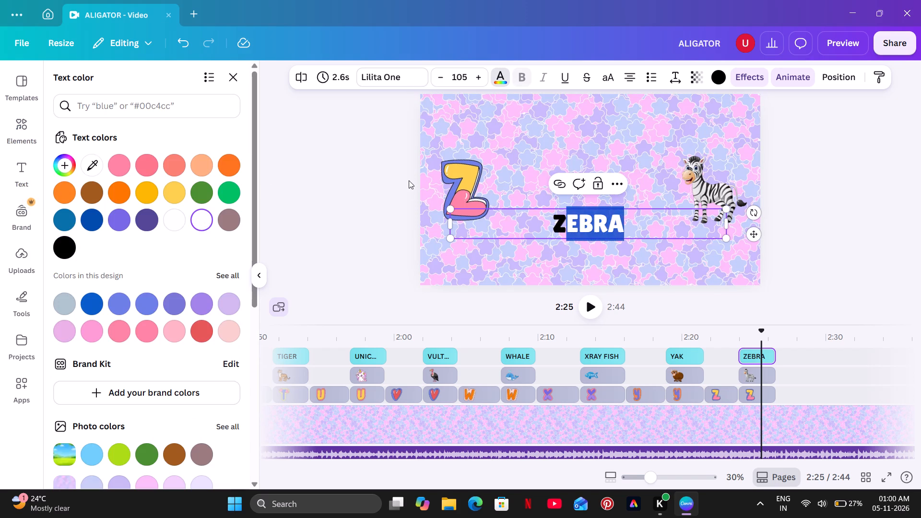
pyautogui.doubleClick(386, 196)
# Colour the first letter Z of the ZEBRA title dark purple.
pyautogui.click(564, 217)
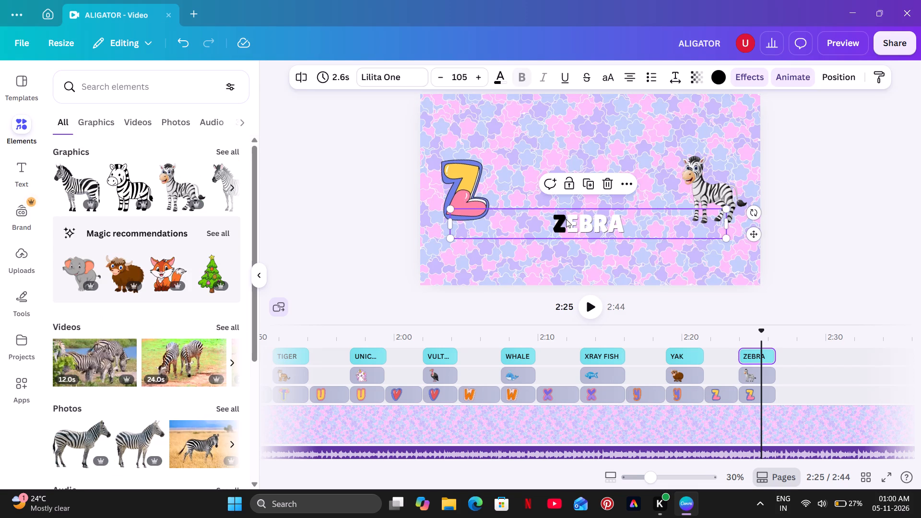
pyautogui.click(566, 220)
pyautogui.moveTo(566, 222); pyautogui.dragTo(552, 224)
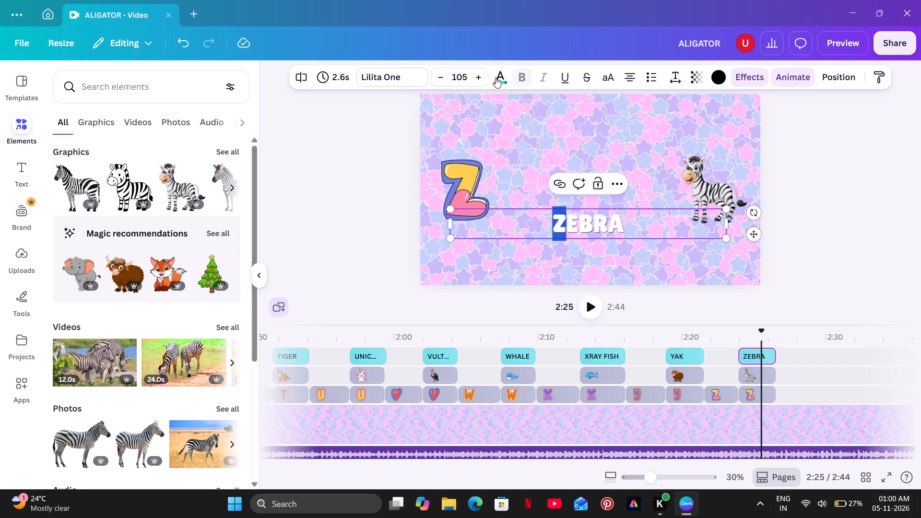
pyautogui.click(496, 77)
pyautogui.click(141, 221)
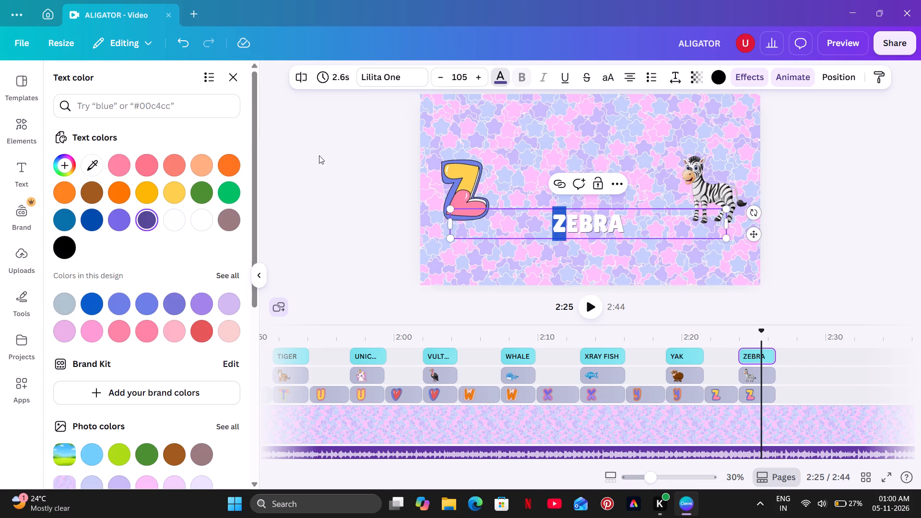
pyautogui.doubleClick(324, 151)
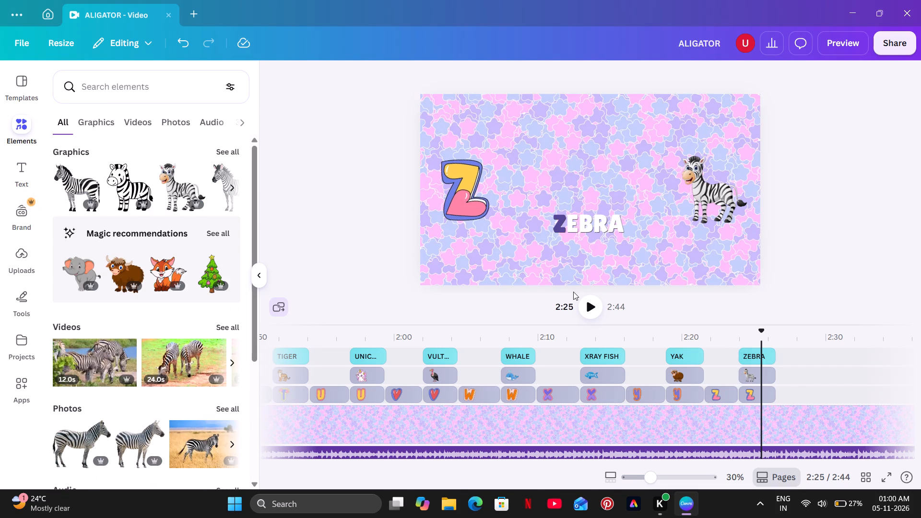
# Play the video from the zebra scene onward.
pyautogui.click(588, 309)
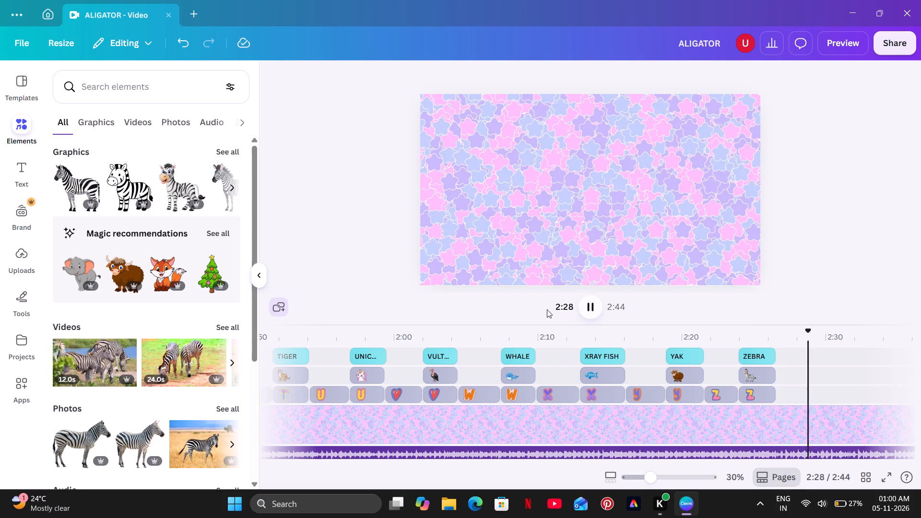
# Search the elements for ALPHABETS and show all matching graphics.
pyautogui.click(146, 97)
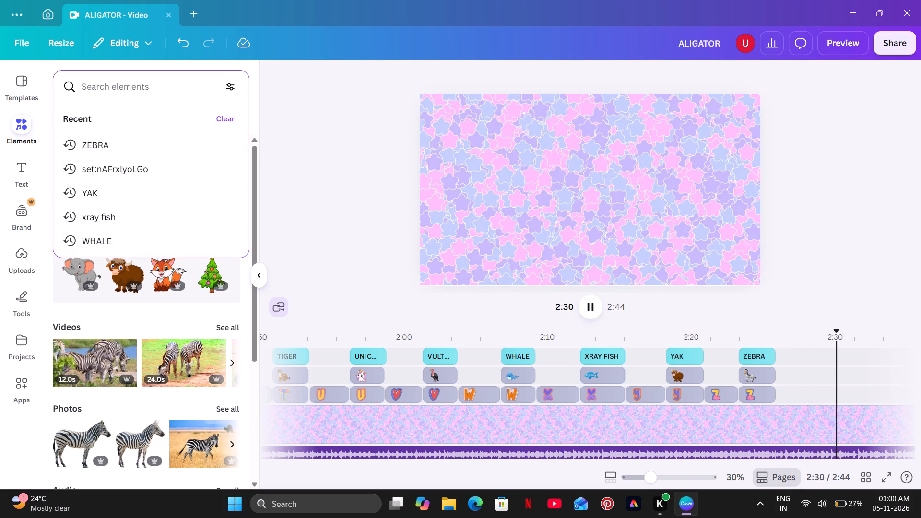
pyautogui.write('ALPHABETS')
pyautogui.press('Return')
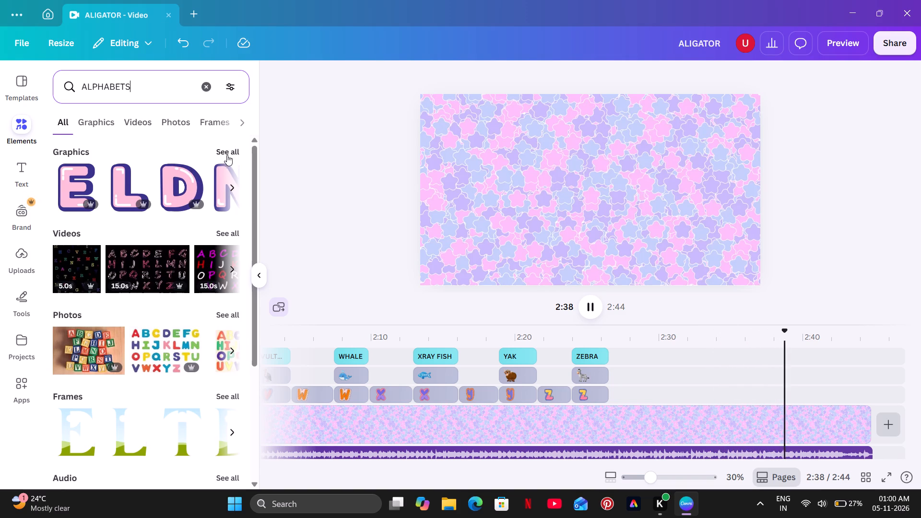
pyautogui.click(227, 154)
# Add the stacked A, B, C blocks graphic at 2:32 and place it in the canvas's bottom-left corner.
pyautogui.scroll(-2, 193, 197)
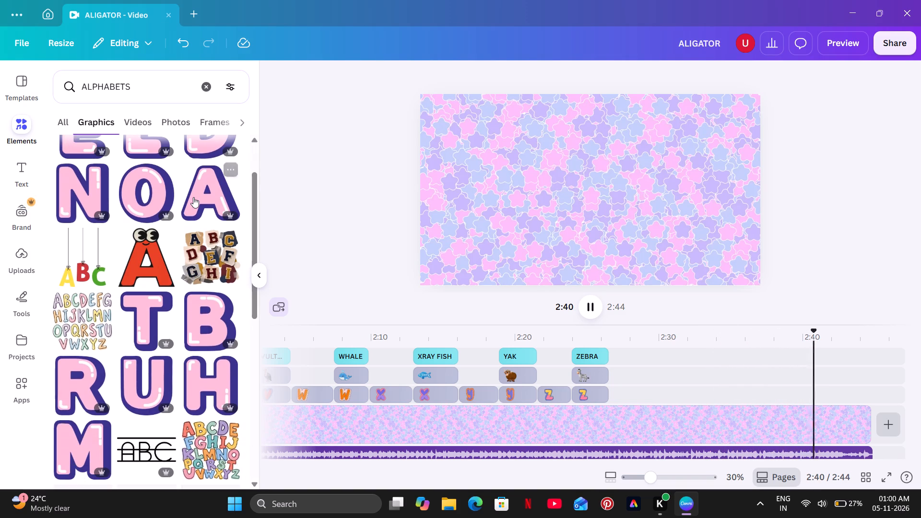
pyautogui.scroll(-3, 193, 197)
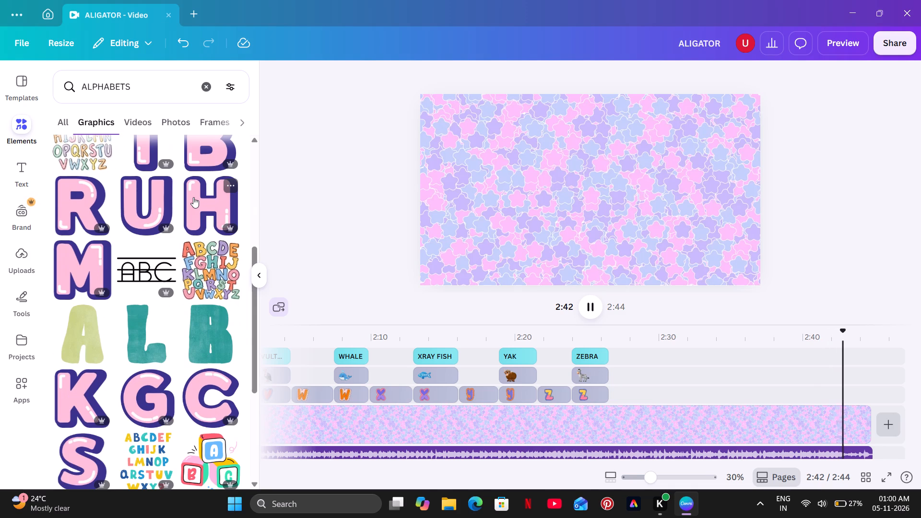
pyautogui.scroll(-3, 193, 197)
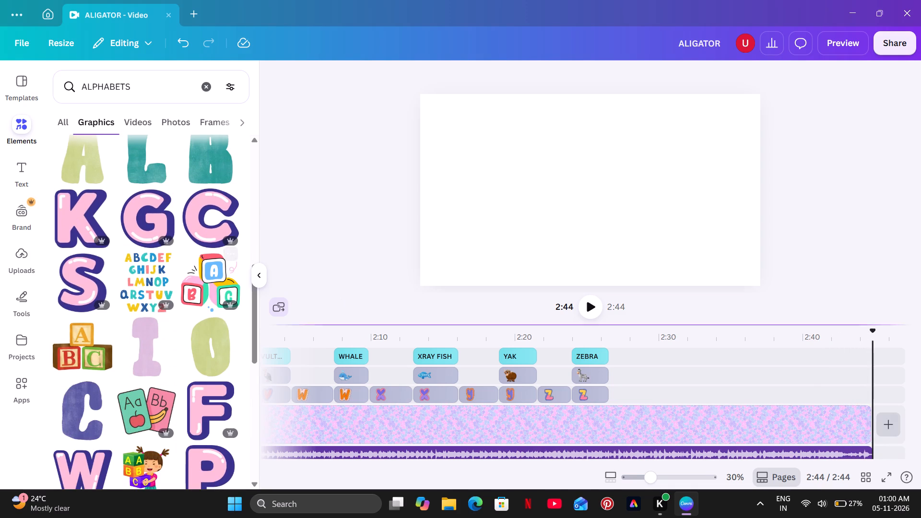
pyautogui.click(689, 364)
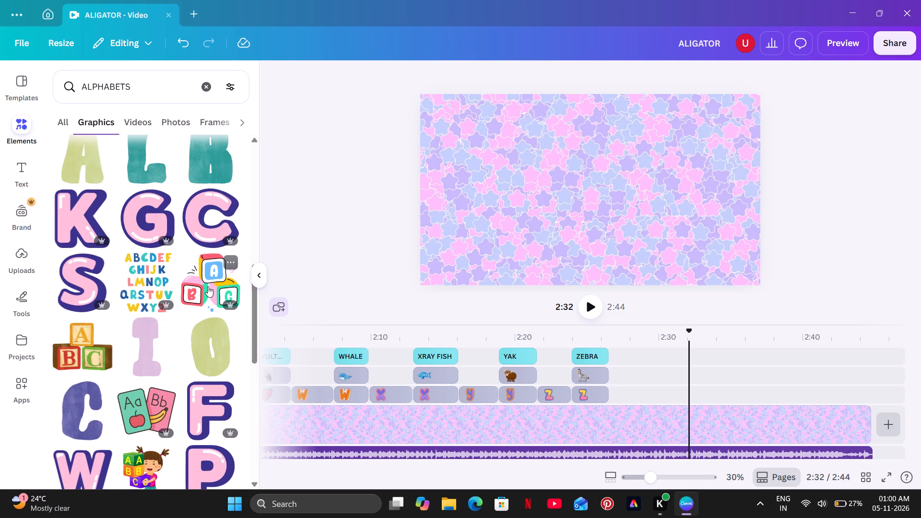
pyautogui.click(208, 286)
pyautogui.moveTo(590, 185); pyautogui.dragTo(460, 225)
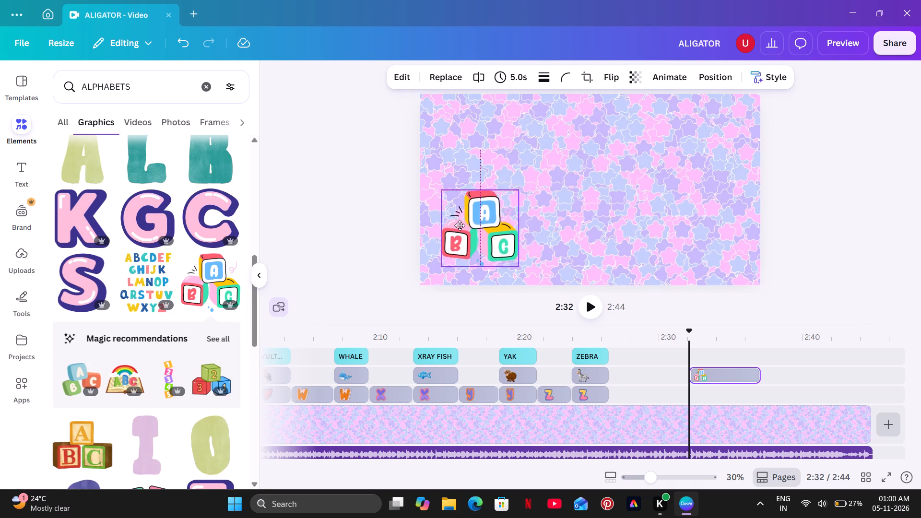
pyautogui.moveTo(460, 225); pyautogui.dragTo(456, 241)
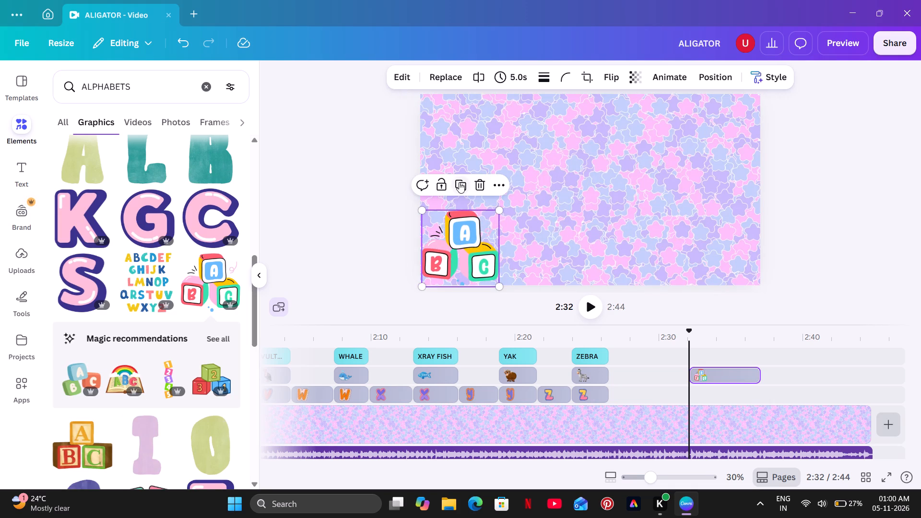
# Duplicate the ABC blocks and place the copy in the canvas's bottom-right corner.
pyautogui.click(459, 182)
pyautogui.moveTo(466, 235); pyautogui.dragTo(642, 226)
pyautogui.doubleClick(641, 226)
pyautogui.moveTo(642, 226); pyautogui.dragTo(667, 223)
pyautogui.click(805, 171)
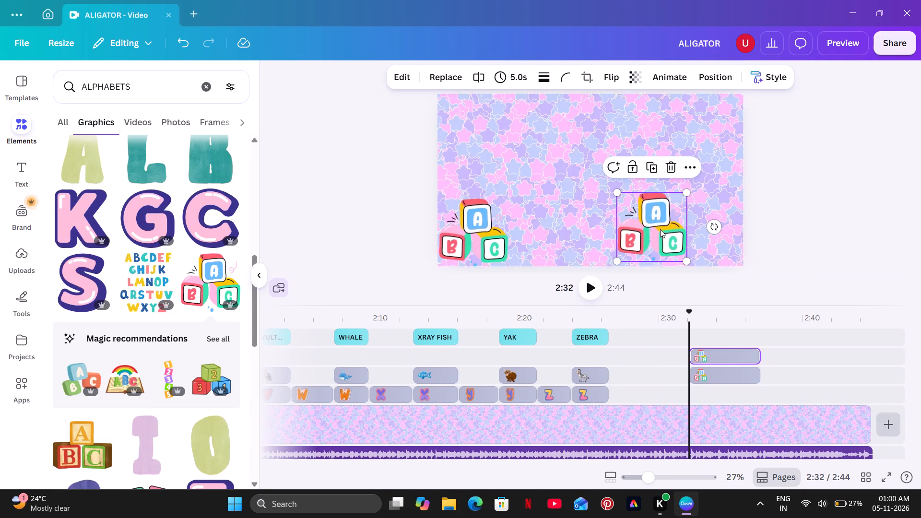
pyautogui.moveTo(652, 230); pyautogui.dragTo(709, 238)
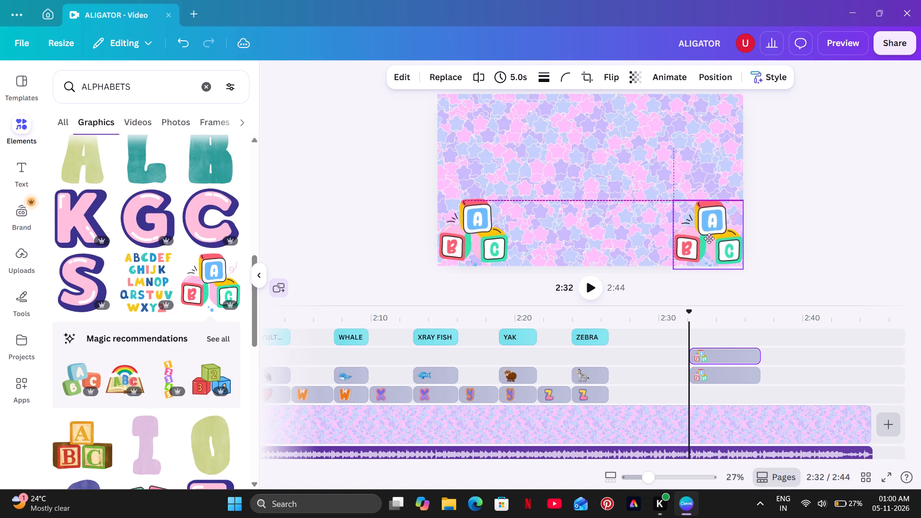
pyautogui.moveTo(709, 238); pyautogui.dragTo(709, 241)
pyautogui.click(834, 166)
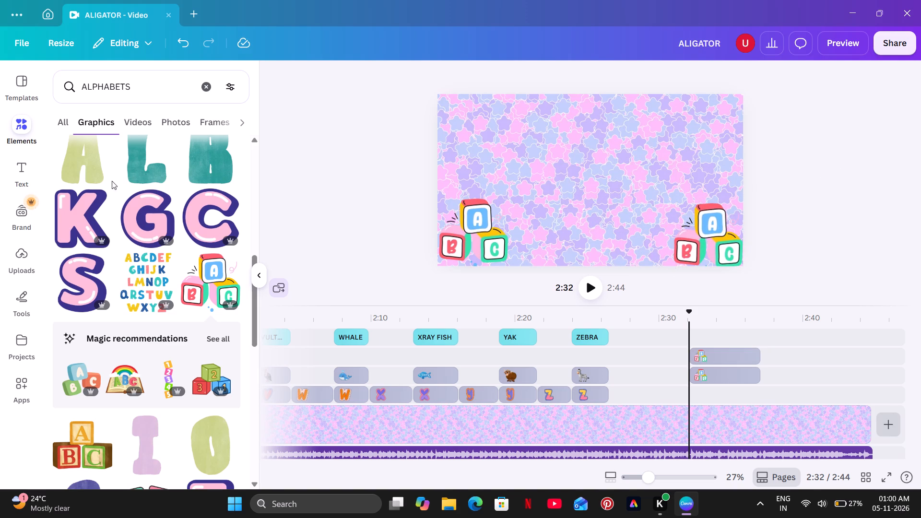
# Add the multicoloured A to Z alphabet chart graphic at 2:32 and enlarge it between the two ABC blocks to nearly the full canvas height.
pyautogui.click(144, 261)
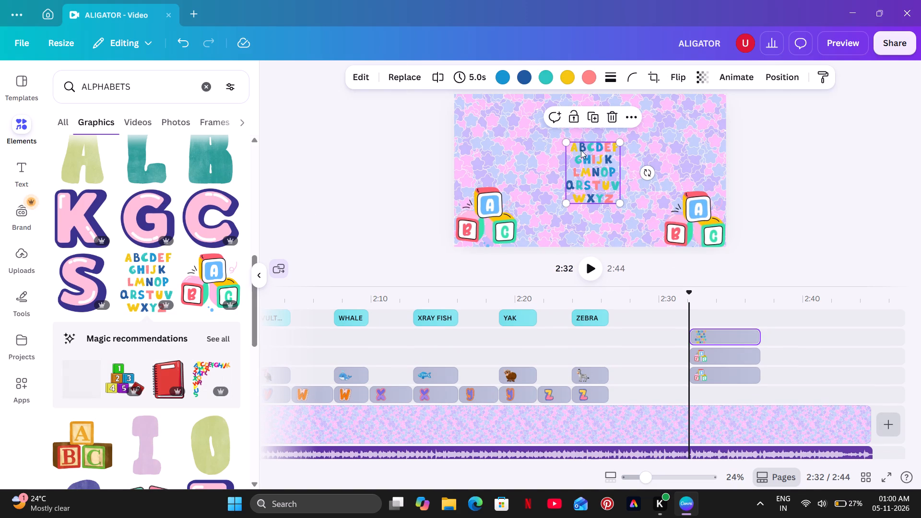
pyautogui.moveTo(566, 141); pyautogui.dragTo(524, 106)
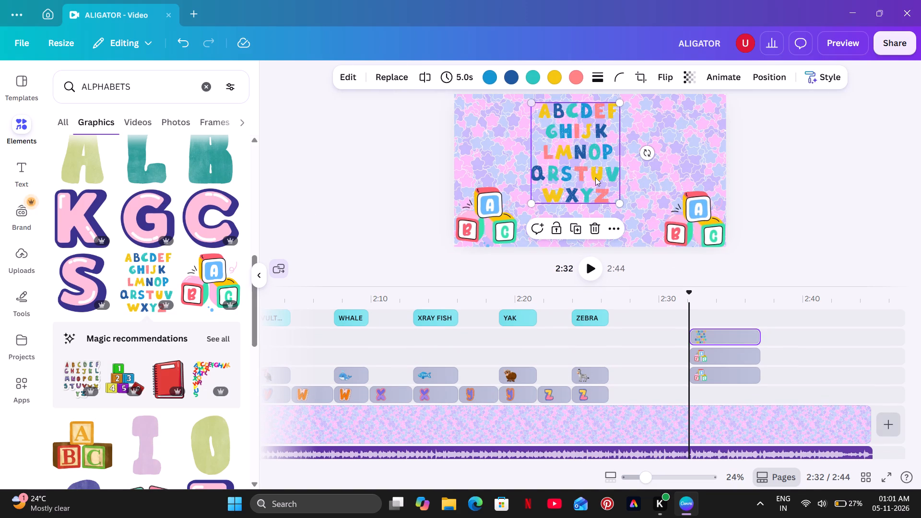
pyautogui.click(621, 199)
pyautogui.moveTo(621, 202); pyautogui.dragTo(645, 226)
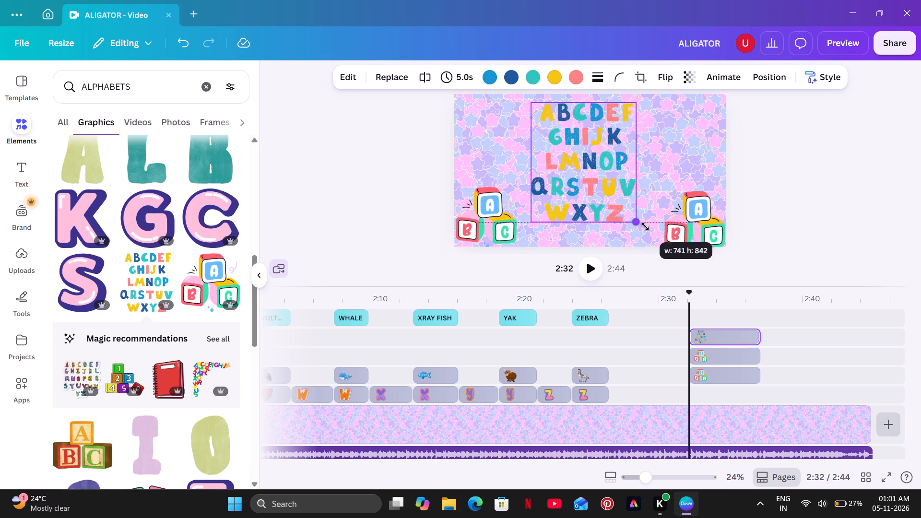
pyautogui.moveTo(645, 226); pyautogui.dragTo(649, 234)
pyautogui.click(737, 155)
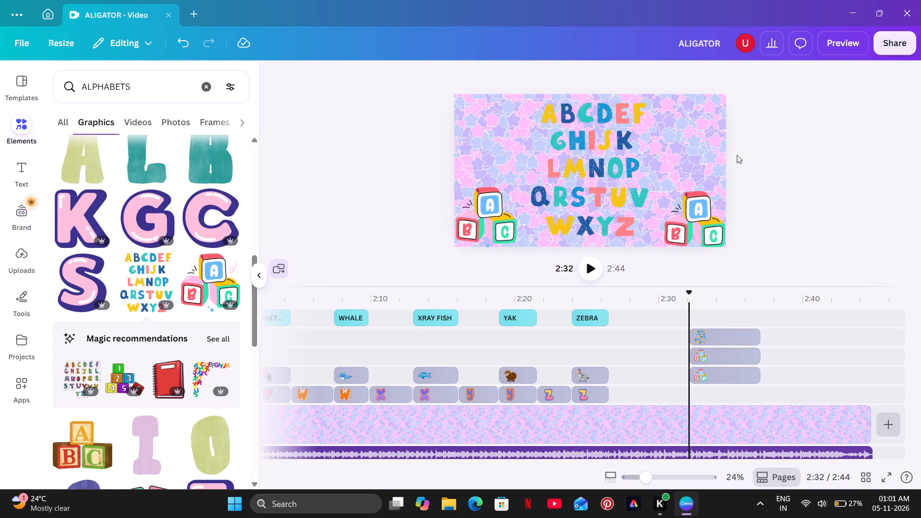
# Move both ABC blocks clips and the alphabet chart clip earlier on the timeline, starting directly after the zebra scene's clips.
pyautogui.moveTo(715, 375); pyautogui.dragTo(675, 387)
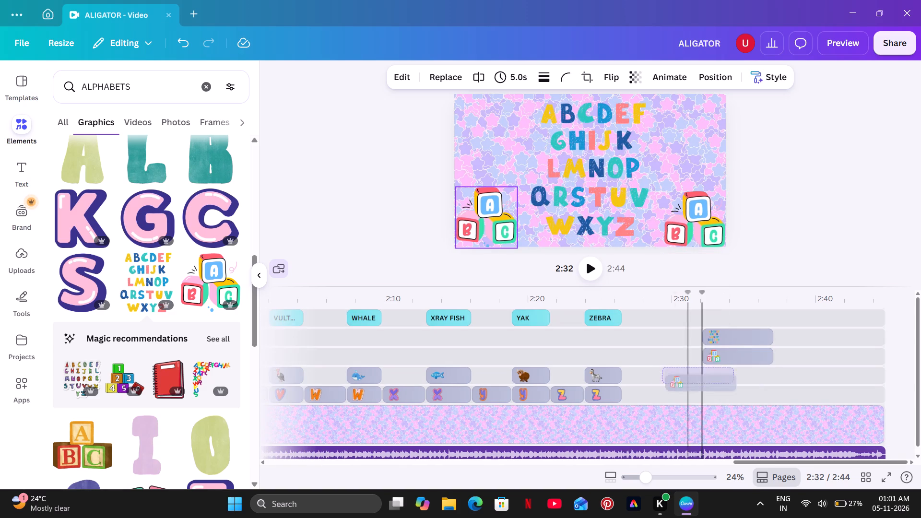
pyautogui.moveTo(675, 387); pyautogui.dragTo(650, 394)
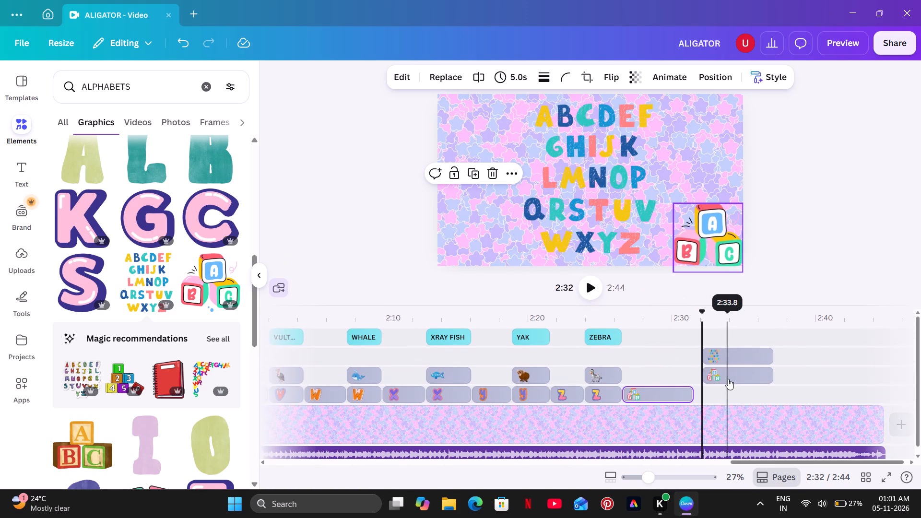
pyautogui.moveTo(728, 375); pyautogui.dragTo(650, 372)
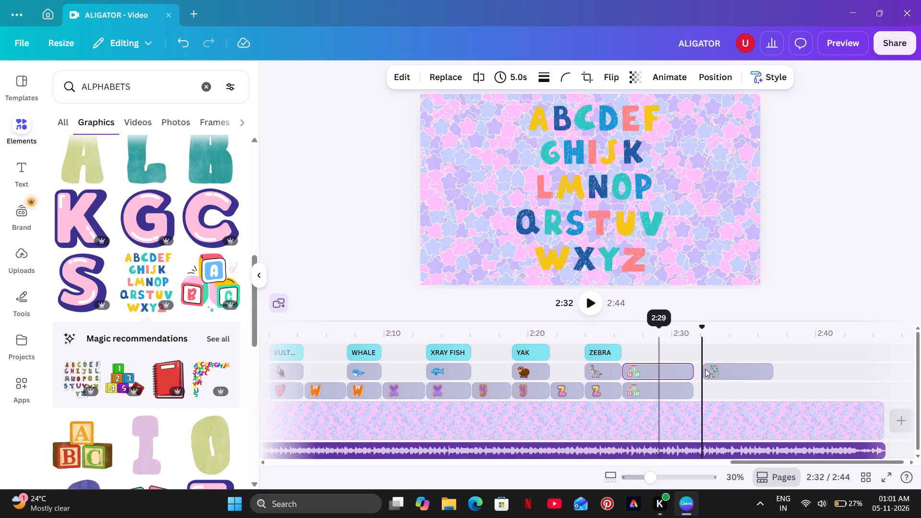
pyautogui.moveTo(742, 374); pyautogui.dragTo(664, 360)
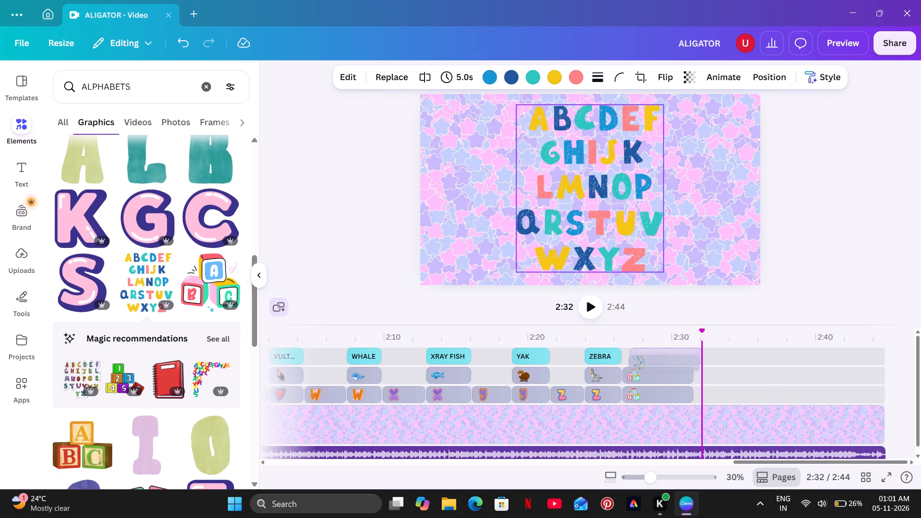
pyautogui.moveTo(664, 360); pyautogui.dragTo(663, 359)
# Extend the alphabet chart clip and both ABC blocks clips to the end of the video, 18.2 s each.
pyautogui.moveTo(689, 359); pyautogui.dragTo(832, 365)
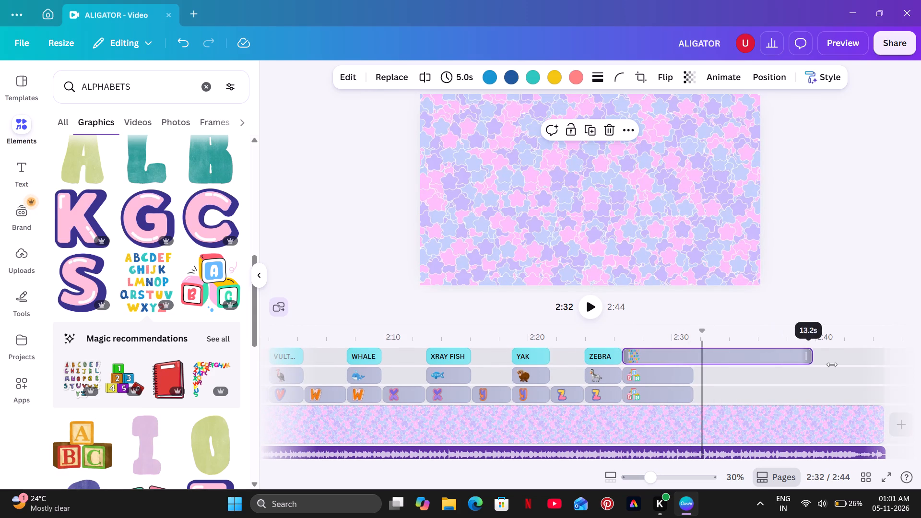
pyautogui.moveTo(832, 365); pyautogui.dragTo(864, 363)
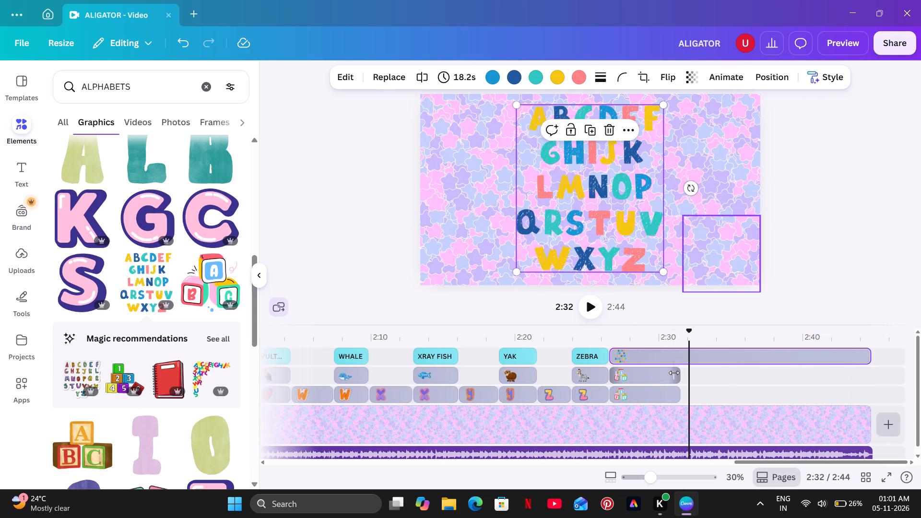
pyautogui.moveTo(674, 373); pyautogui.dragTo(874, 381)
pyautogui.click(874, 381)
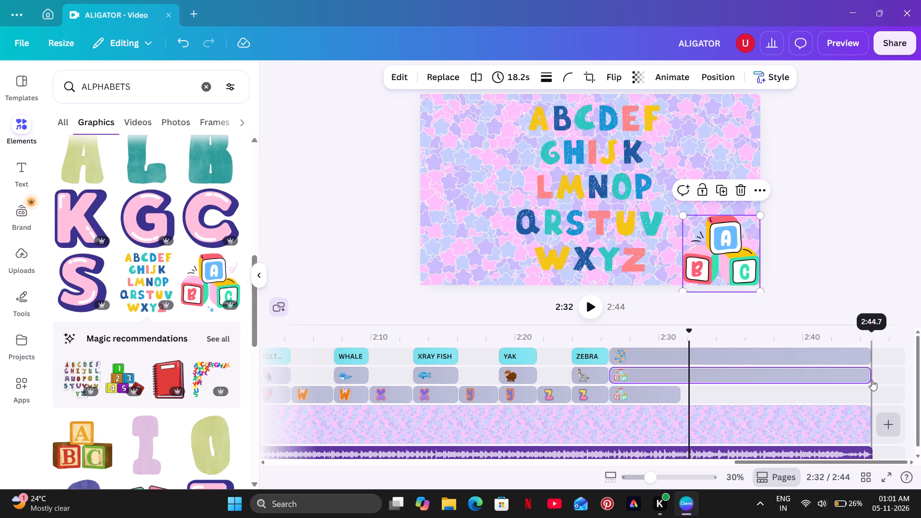
pyautogui.click(867, 376)
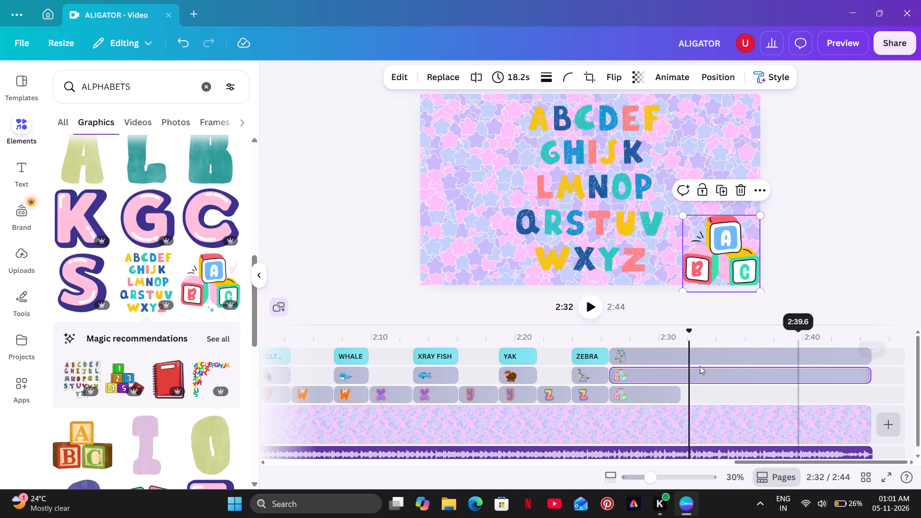
pyautogui.click(675, 389)
pyautogui.moveTo(675, 395); pyautogui.dragTo(826, 399)
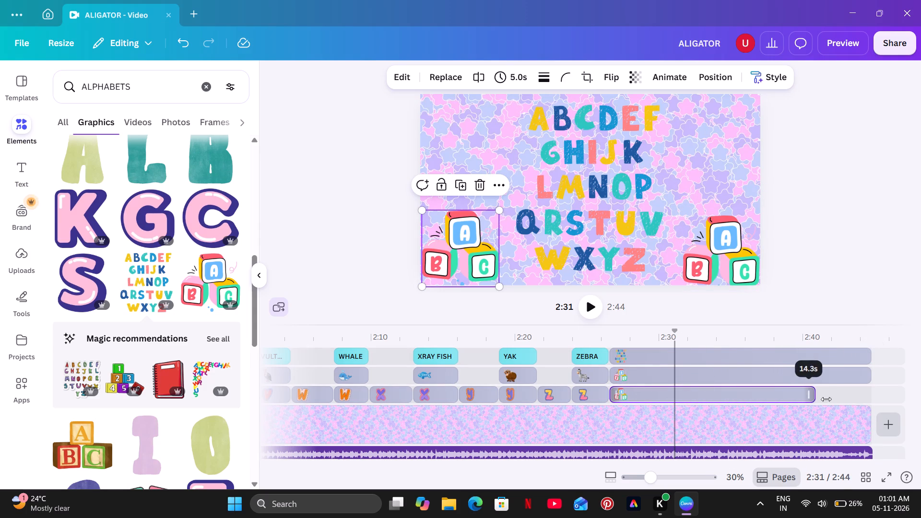
pyautogui.moveTo(826, 399); pyautogui.dragTo(868, 403)
# Apply the Pulse add-on effect to the alphabet chart and reduce its intensity to the minimum.
pyautogui.click(607, 188)
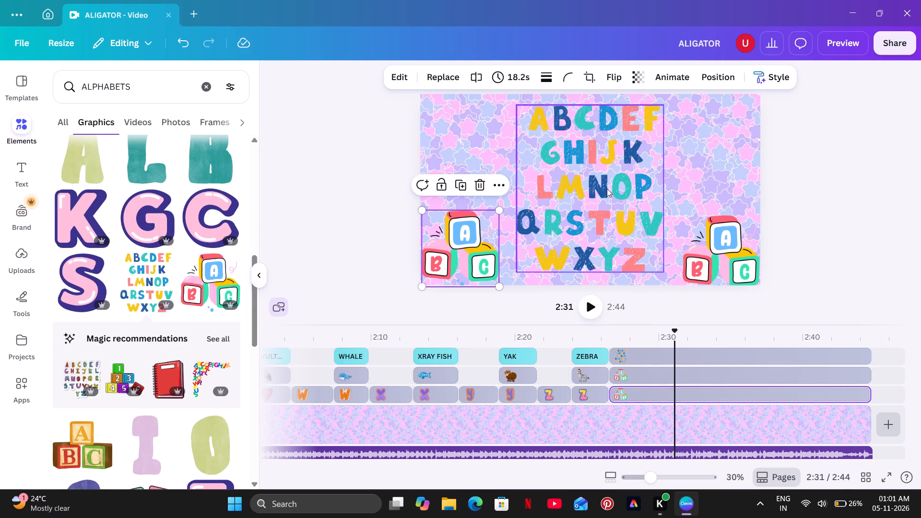
pyautogui.click(716, 77)
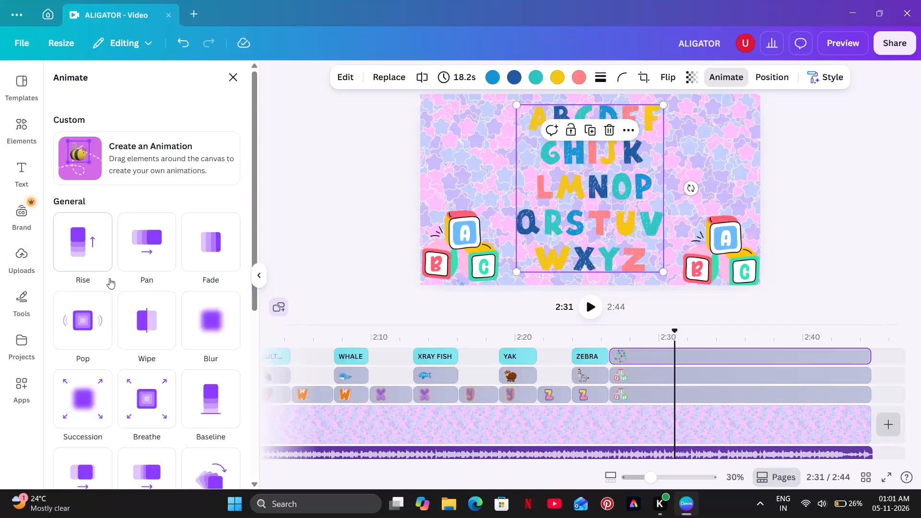
pyautogui.scroll(-6, 112, 279)
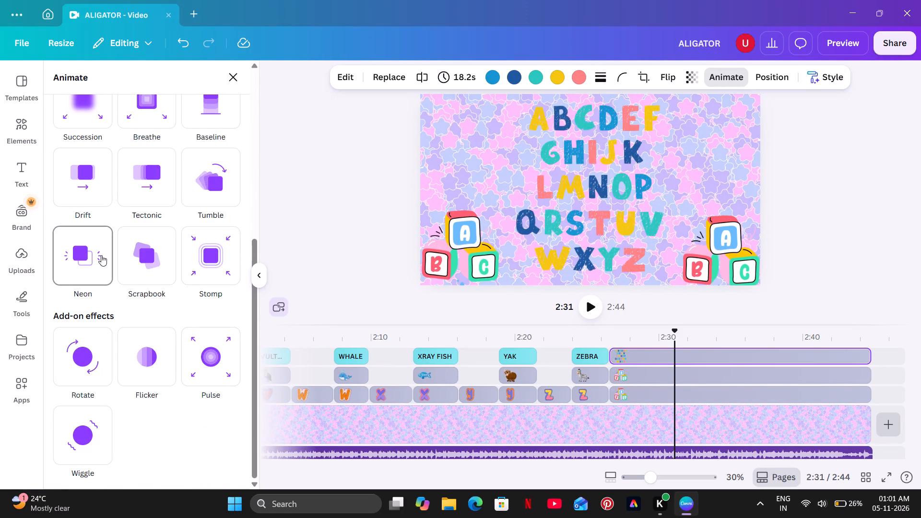
pyautogui.scroll(1, 118, 171)
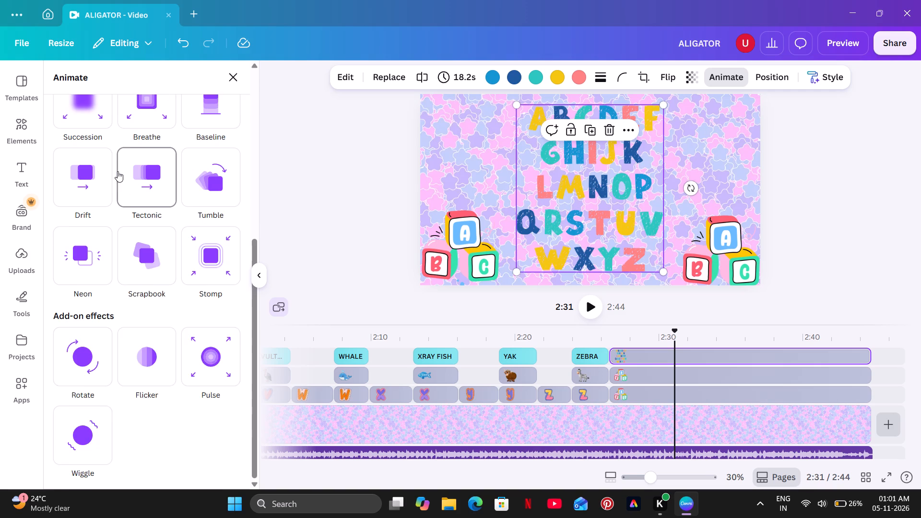
pyautogui.scroll(1, 136, 183)
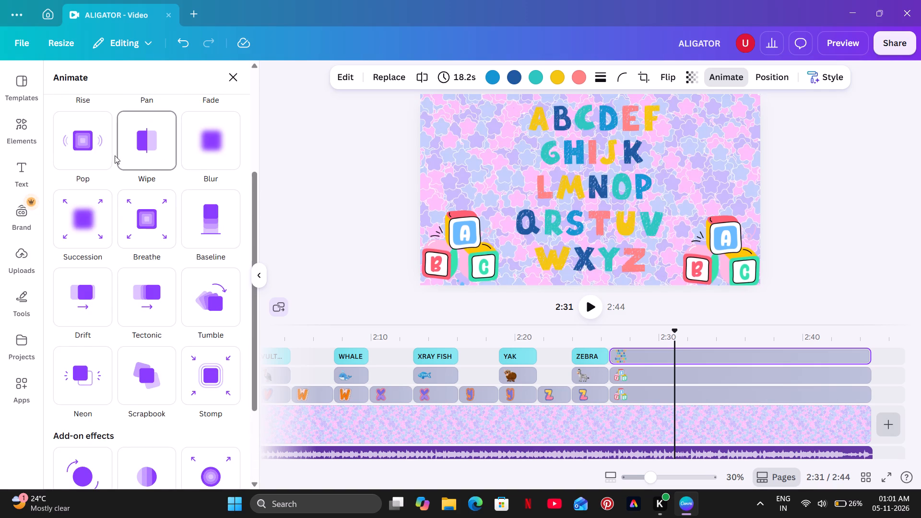
pyautogui.scroll(1, 95, 154)
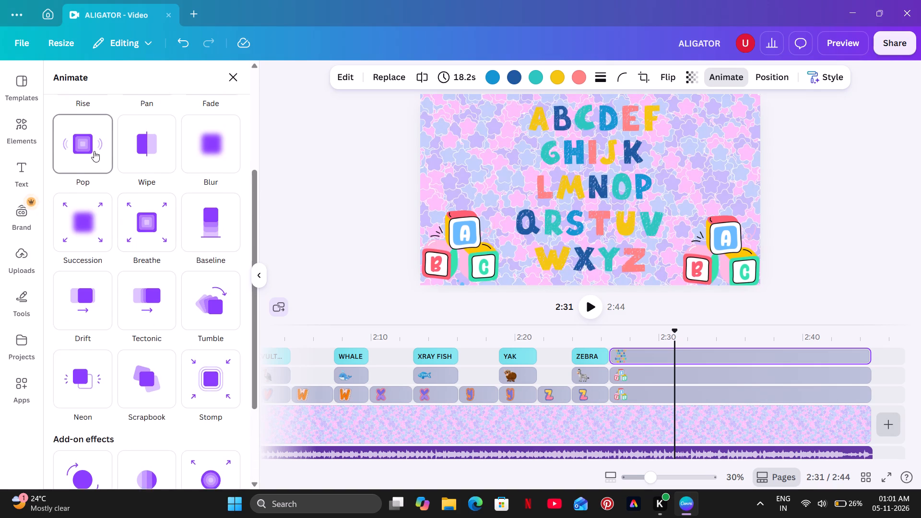
pyautogui.scroll(1, 94, 151)
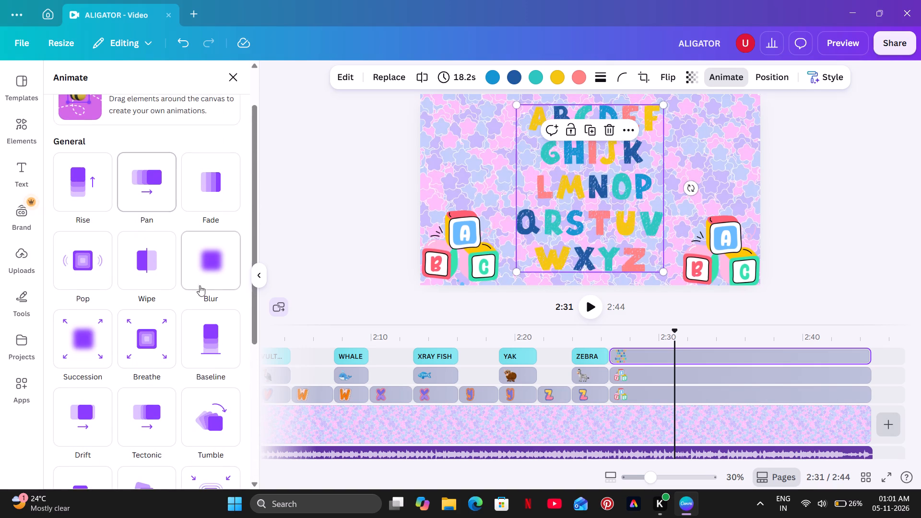
pyautogui.scroll(-3, 229, 372)
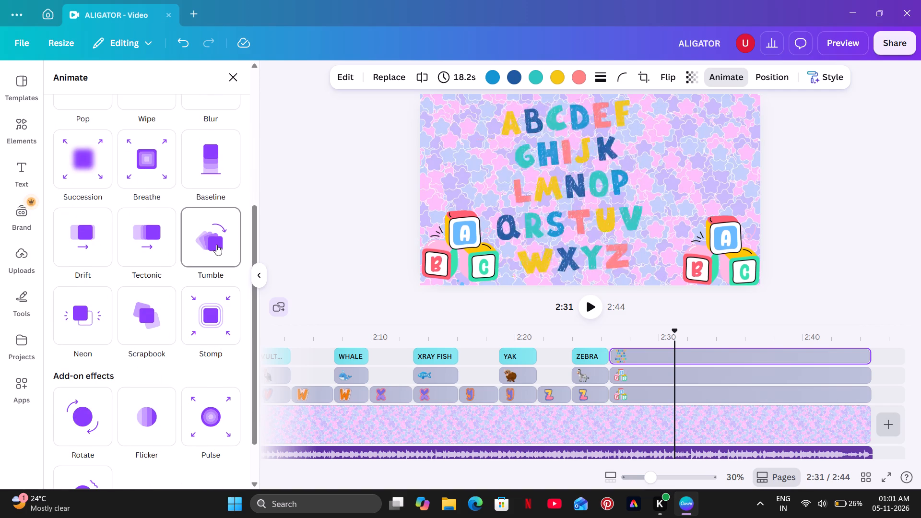
pyautogui.scroll(-4, 216, 245)
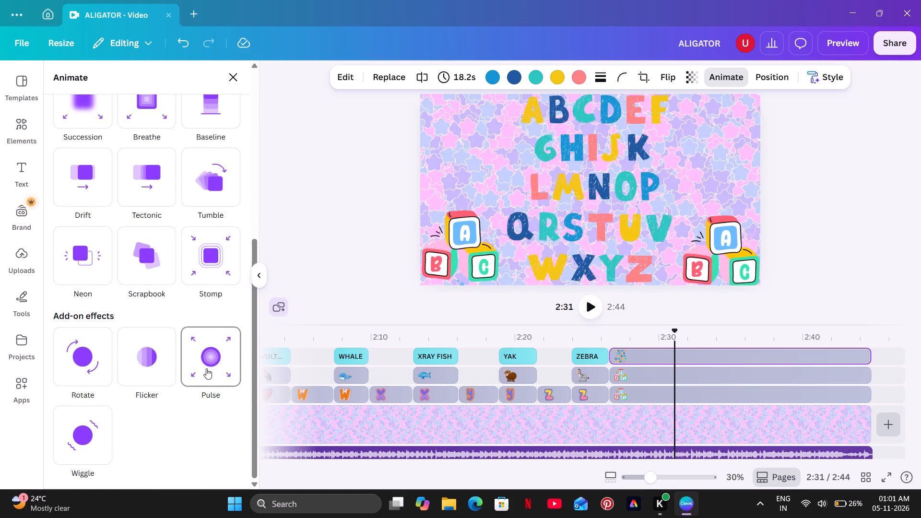
pyautogui.click(206, 368)
pyautogui.scroll(-3, 206, 368)
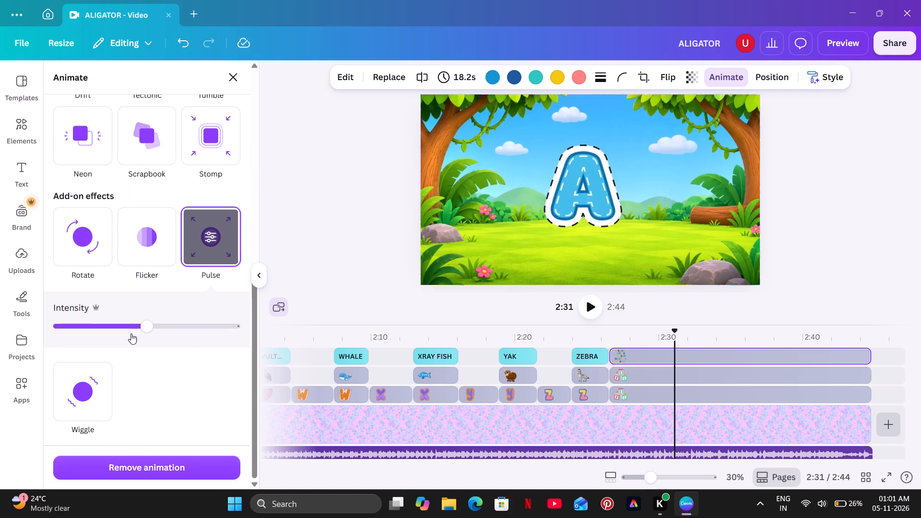
pyautogui.moveTo(142, 325); pyautogui.dragTo(61, 324)
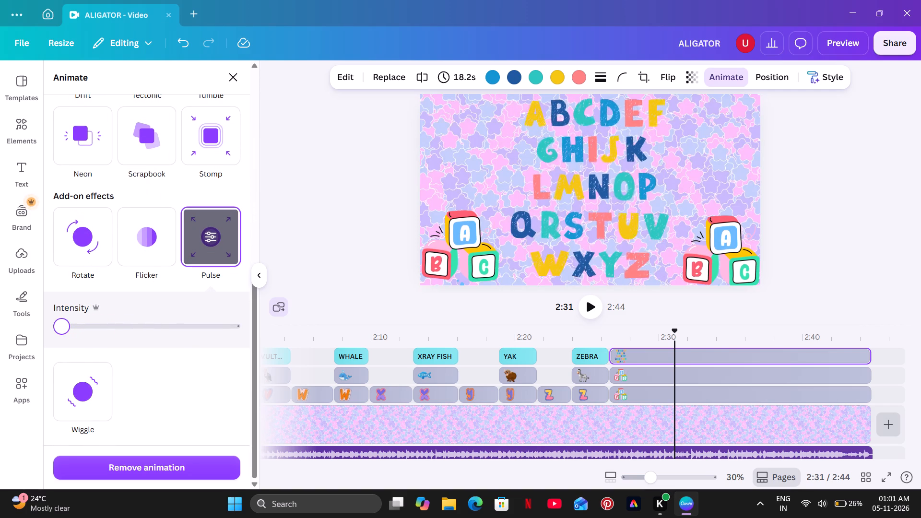
pyautogui.moveTo(61, 324); pyautogui.dragTo(60, 324)
pyautogui.click(296, 191)
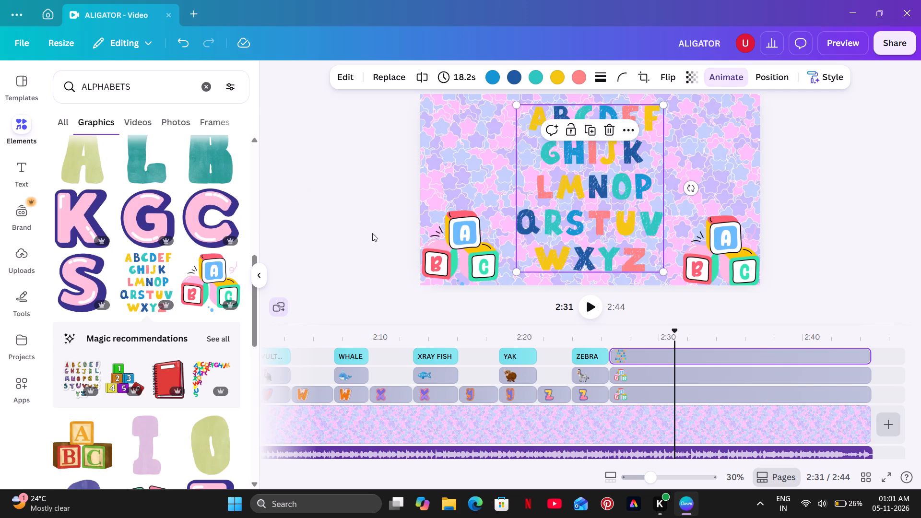
# Look through the uploaded images.
pyautogui.click(27, 271)
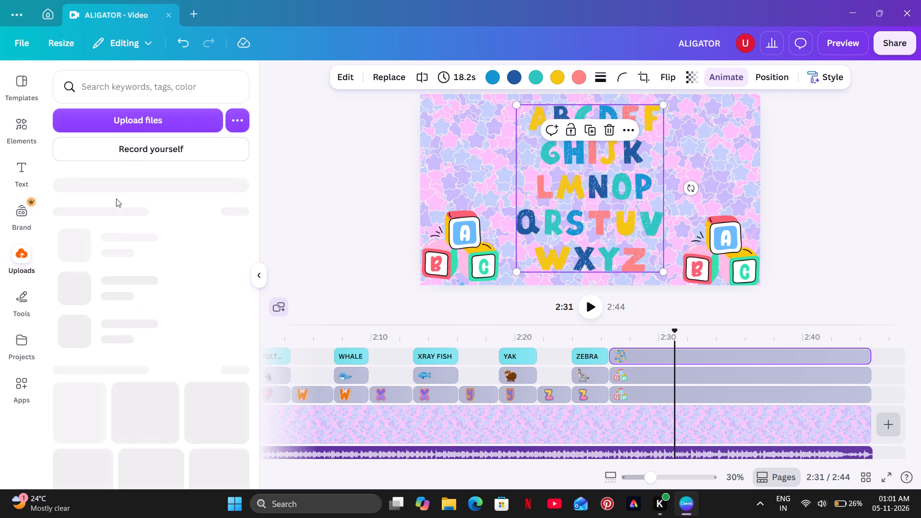
pyautogui.scroll(-1, 116, 199)
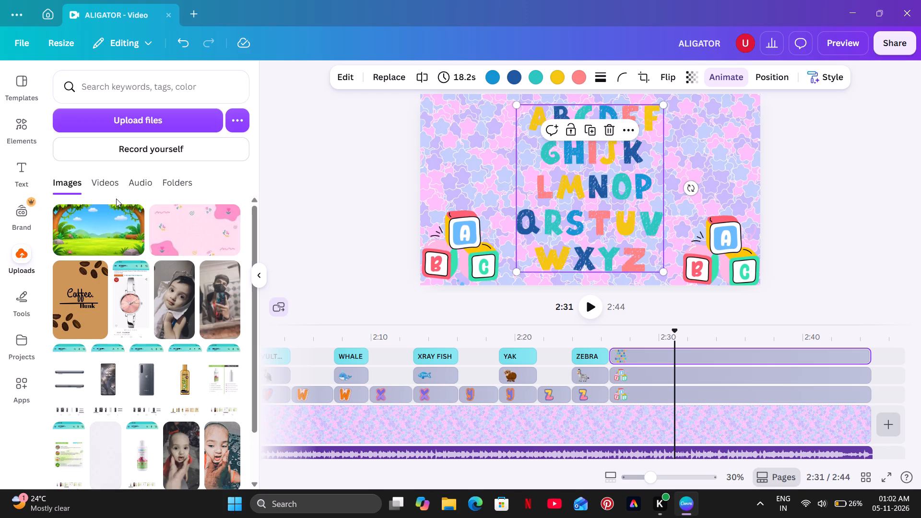
pyautogui.scroll(-4, 116, 199)
pyautogui.scroll(2, 116, 199)
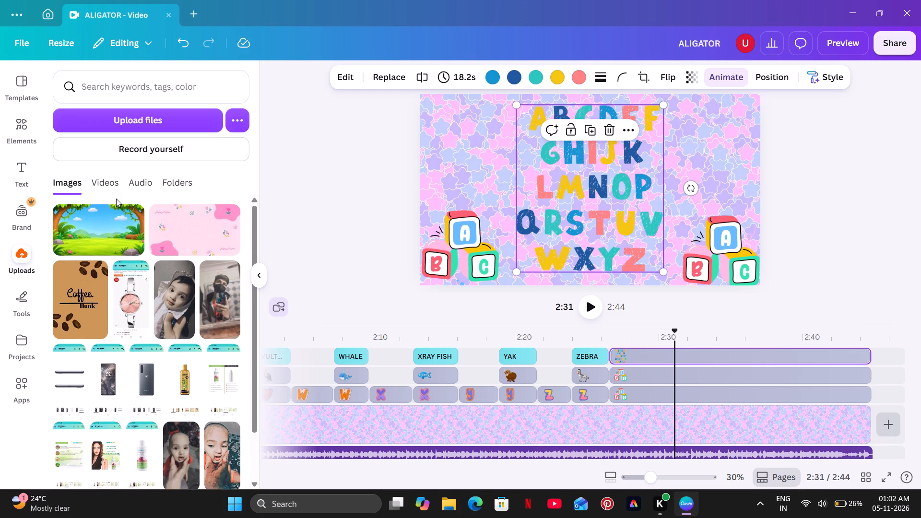
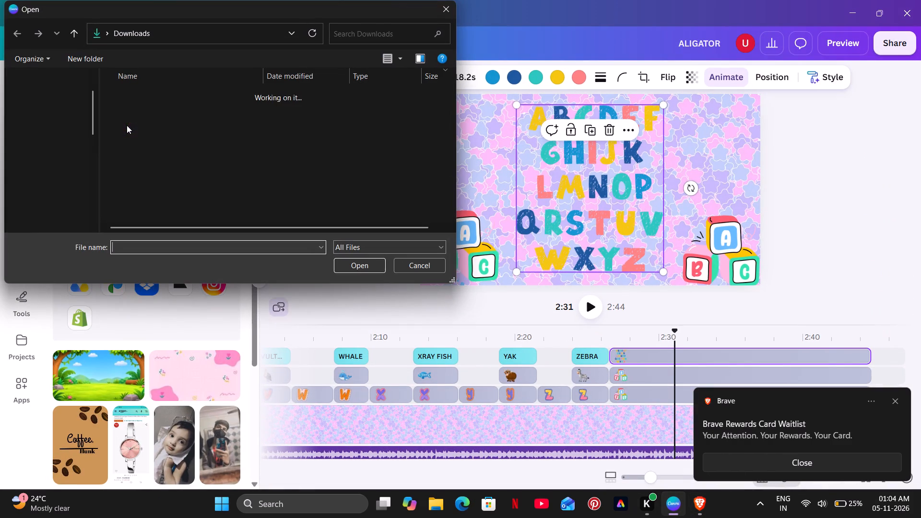
pyautogui.click(134, 113)
pyautogui.click(362, 262)
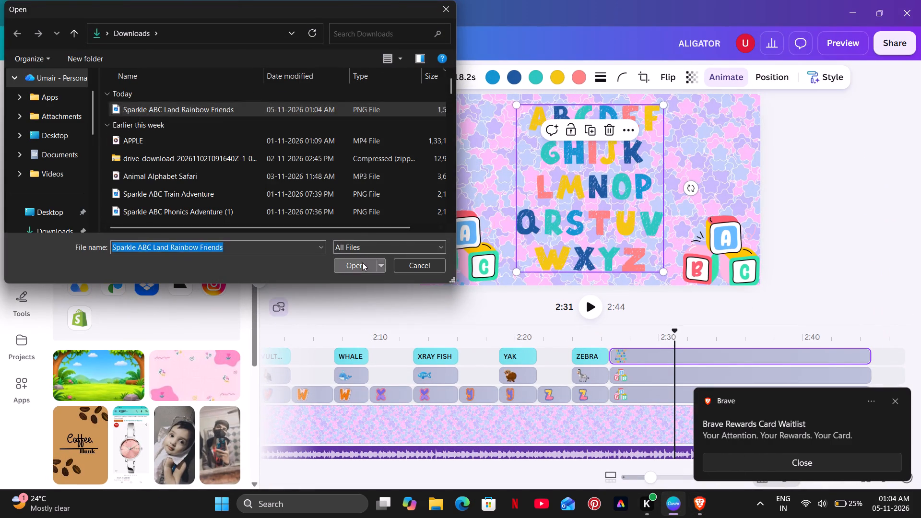
pyautogui.click(896, 402)
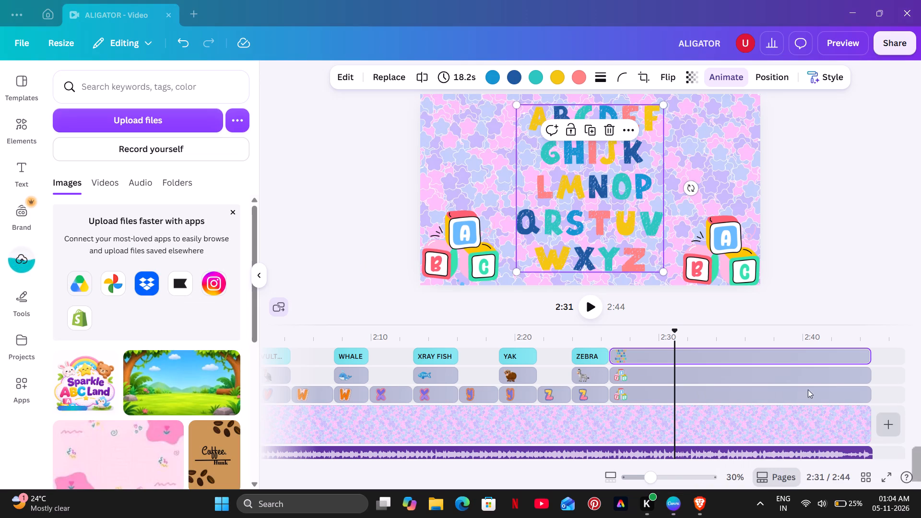
# Add the logo image to the video and move its clip onto its own track above the alphabet chart, ending at the video's end.
pyautogui.click(91, 372)
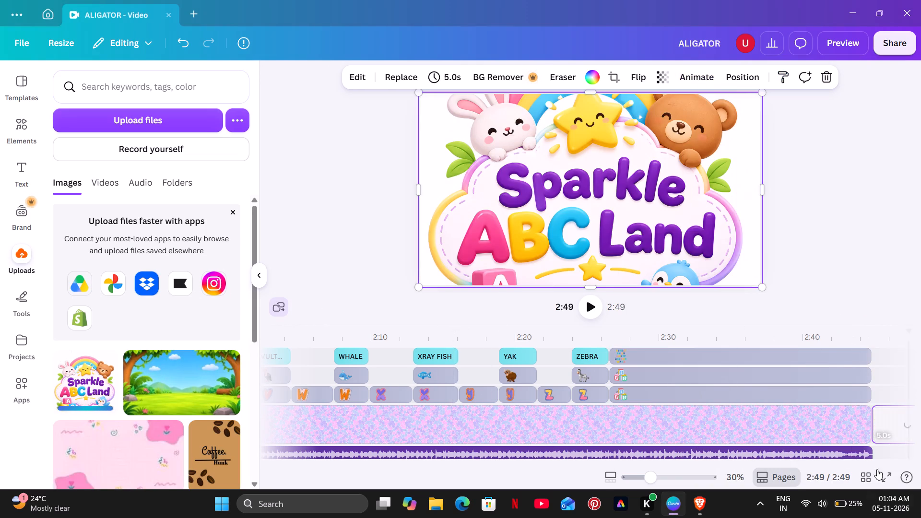
pyautogui.moveTo(890, 429); pyautogui.dragTo(838, 368)
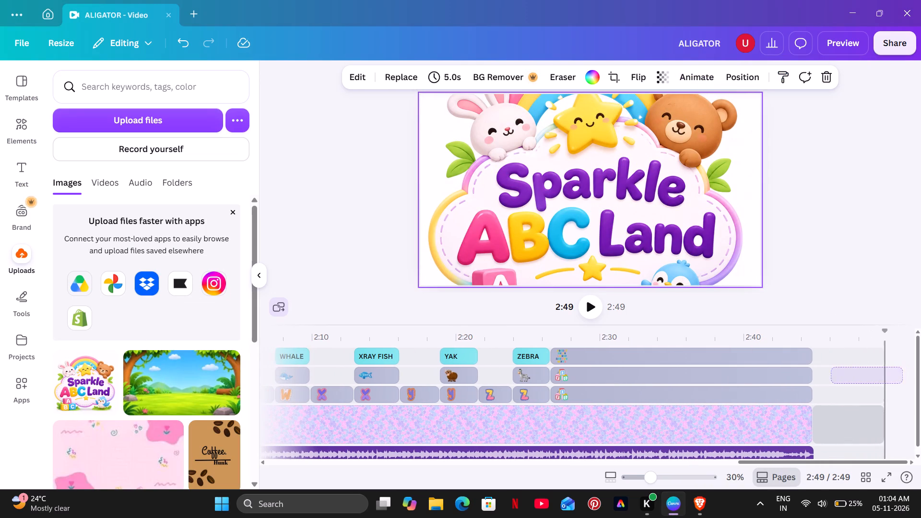
pyautogui.moveTo(838, 368); pyautogui.dragTo(811, 347)
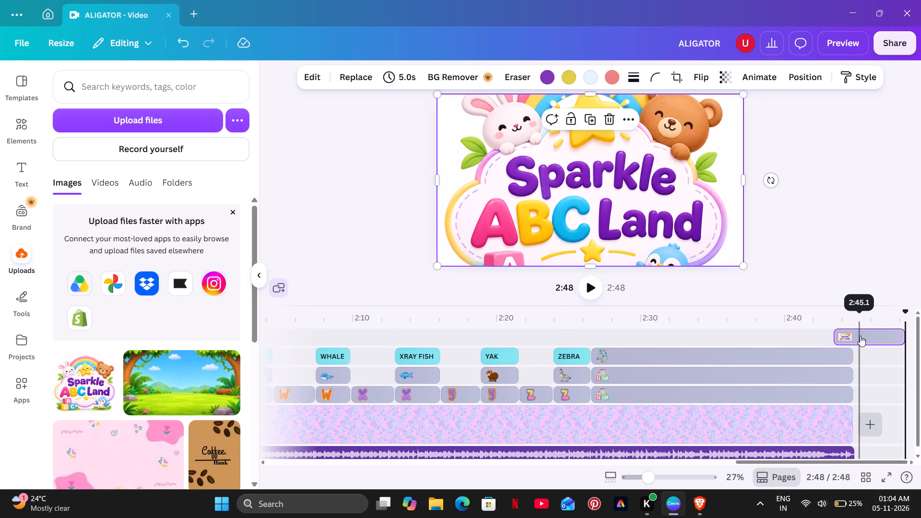
pyautogui.moveTo(860, 336); pyautogui.dragTo(811, 337)
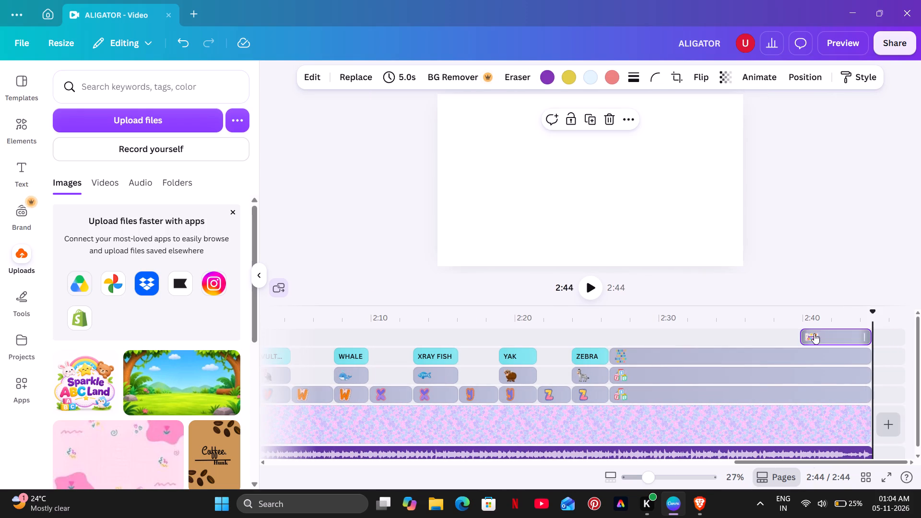
# Scale the logo down to about 972 px wide on the closing scene and extend its crop vertically so the whole picture shows.
pyautogui.click(827, 323)
pyautogui.click(670, 151)
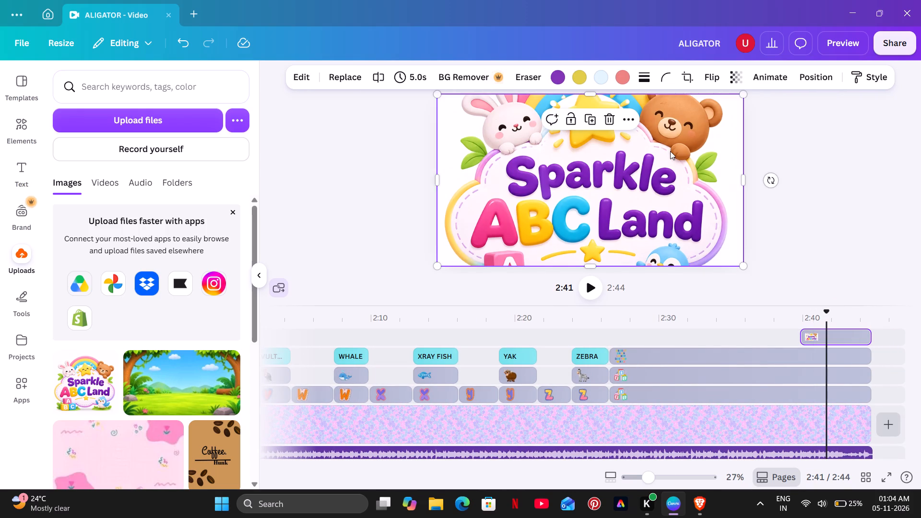
pyautogui.click(734, 252)
pyautogui.moveTo(742, 265); pyautogui.dragTo(600, 165)
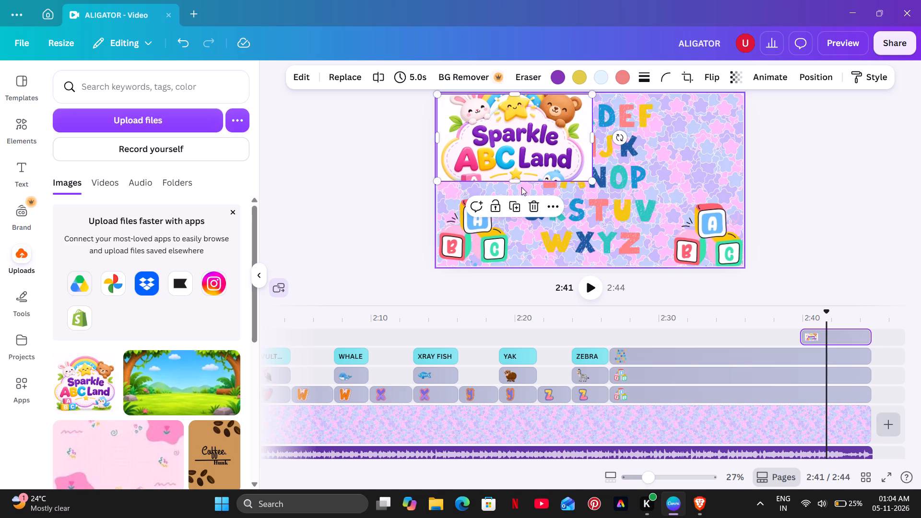
pyautogui.moveTo(517, 183); pyautogui.dragTo(513, 218)
pyautogui.moveTo(518, 174); pyautogui.dragTo(524, 197)
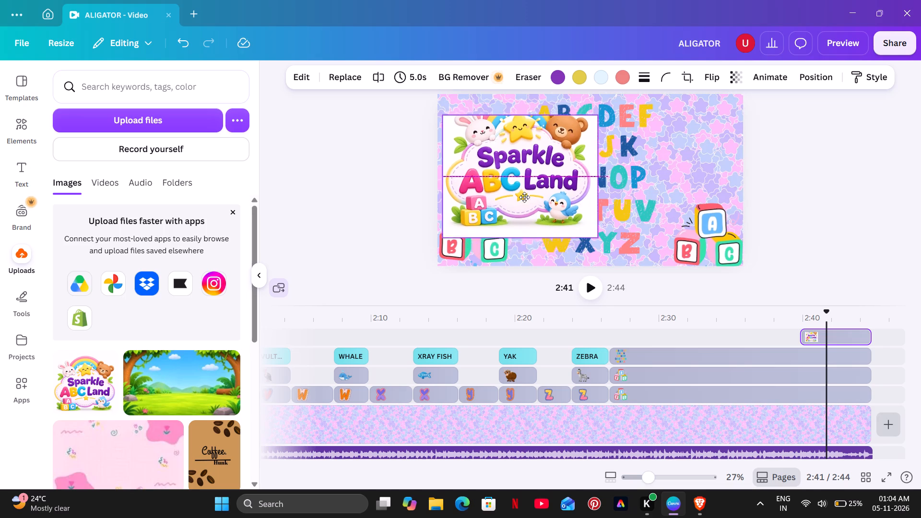
pyautogui.moveTo(524, 197); pyautogui.dragTo(525, 205)
pyautogui.moveTo(521, 124); pyautogui.dragTo(521, 104)
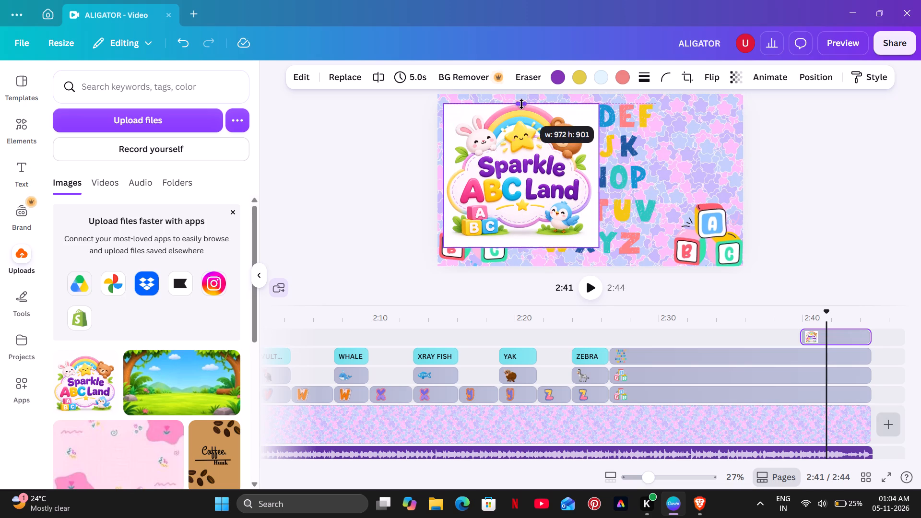
pyautogui.moveTo(521, 104); pyautogui.dragTo(523, 94)
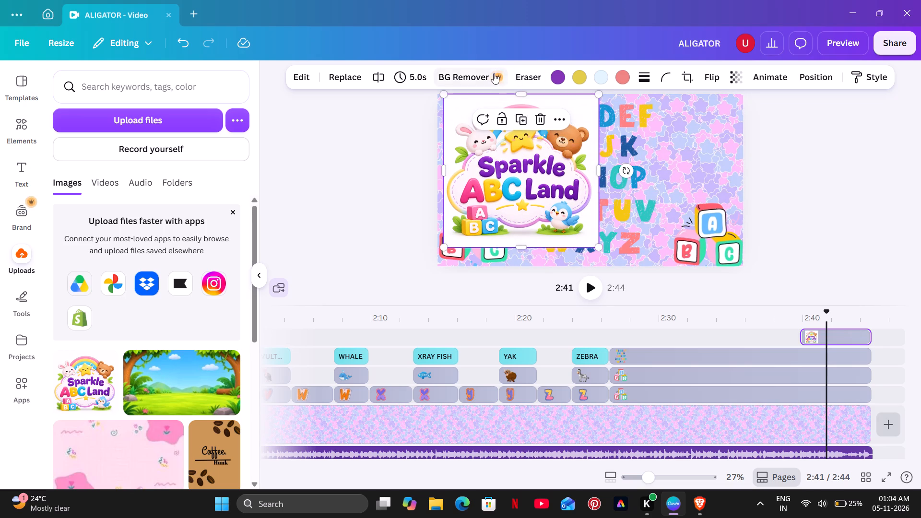
# Remove the white background from the logo with BG Remover.
pyautogui.click(494, 73)
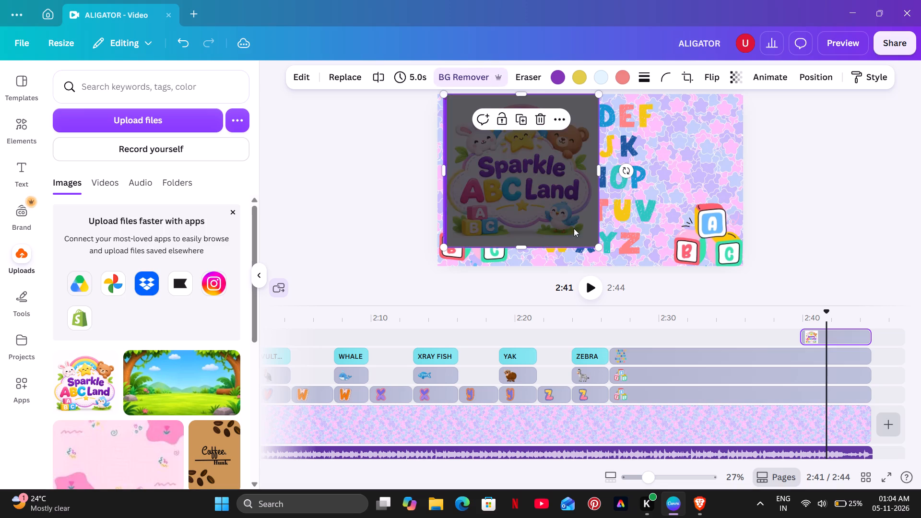
# Shrink the logo to a small badge and place it in the canvas's upper-left corner, clear of the alphabet chart.
pyautogui.moveTo(597, 248); pyautogui.dragTo(550, 177)
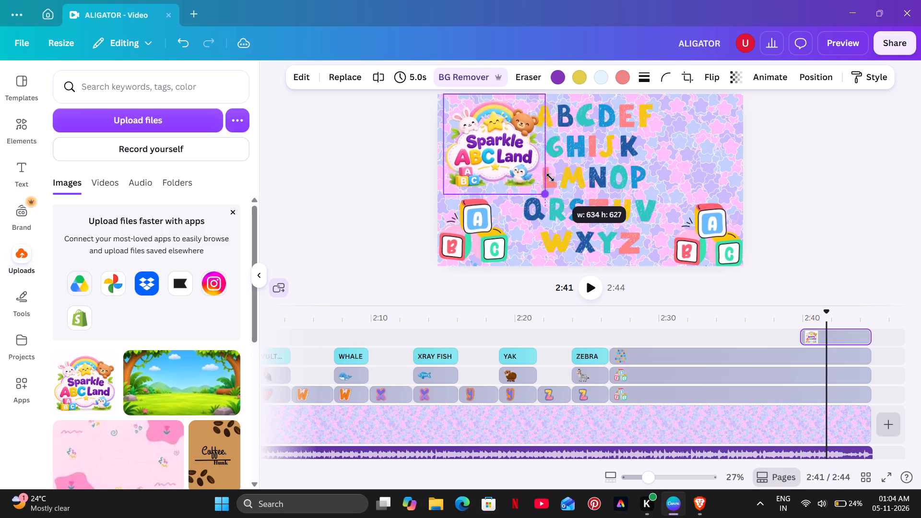
pyautogui.moveTo(550, 177); pyautogui.dragTo(488, 133)
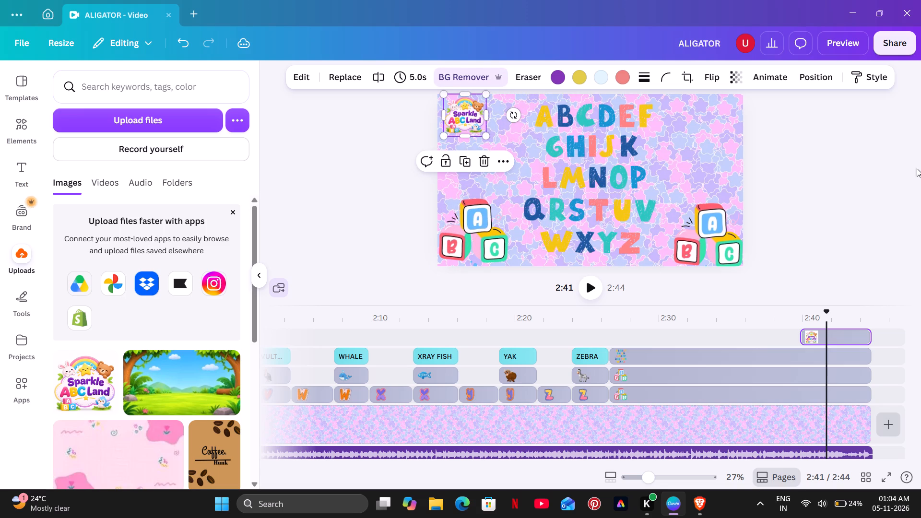
pyautogui.click(823, 168)
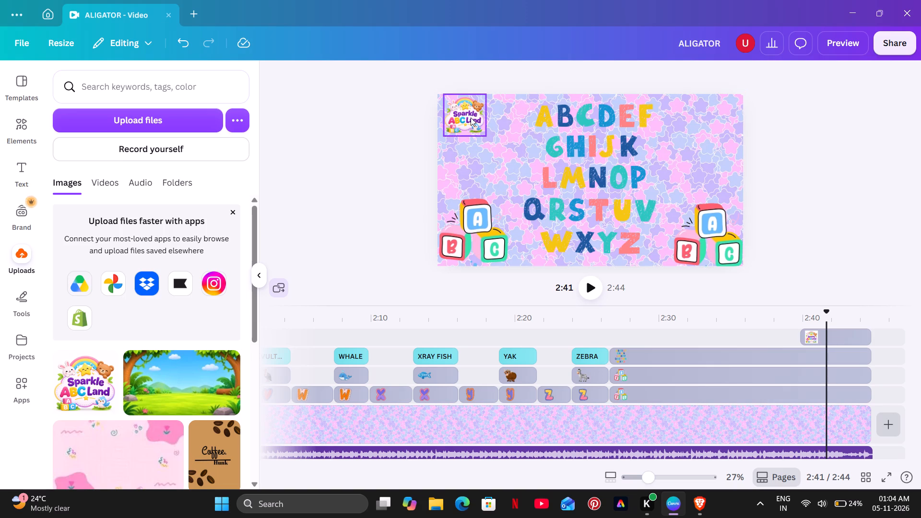
pyautogui.moveTo(471, 118); pyautogui.dragTo(464, 118)
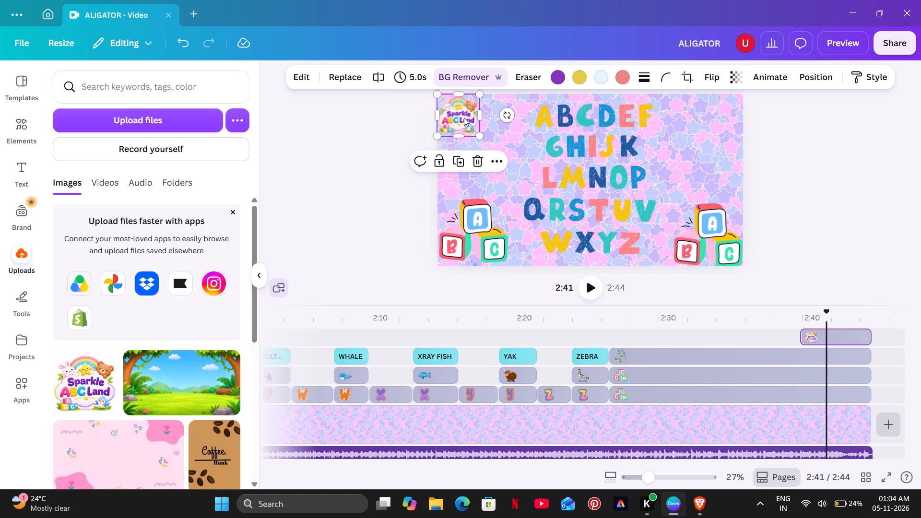
pyautogui.click(464, 118)
pyautogui.click(417, 122)
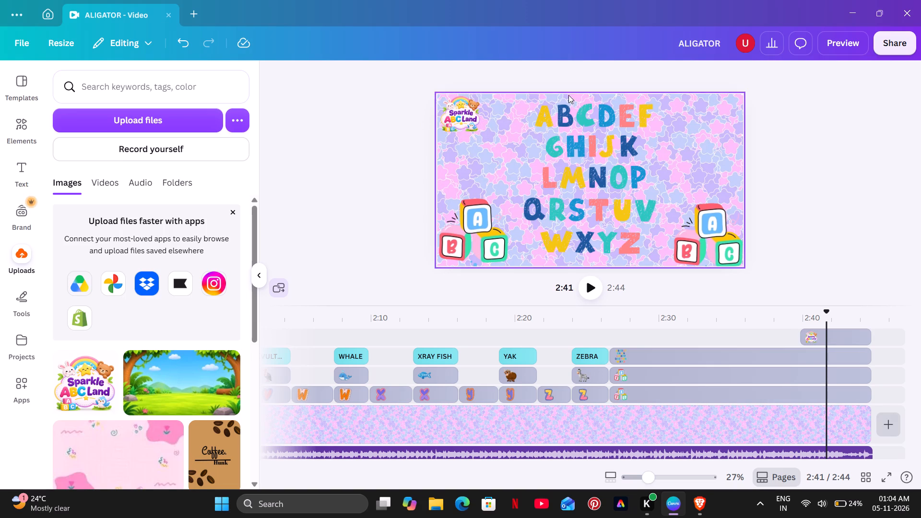
# Set the logo's transparency to 67.
pyautogui.click(464, 116)
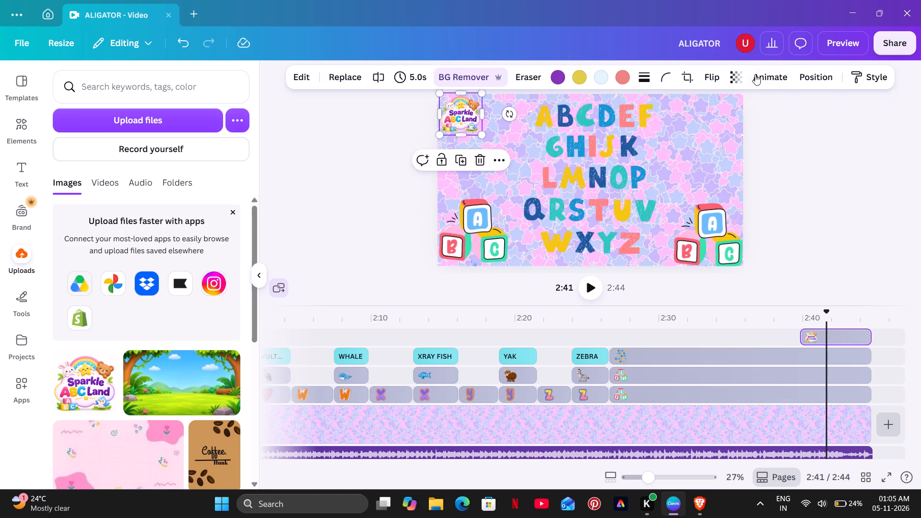
pyautogui.click(729, 77)
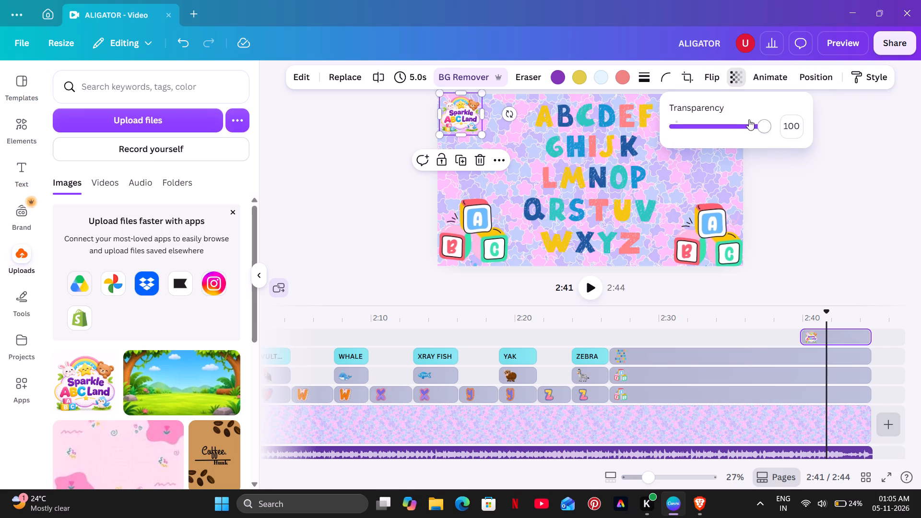
pyautogui.moveTo(759, 127); pyautogui.dragTo(731, 134)
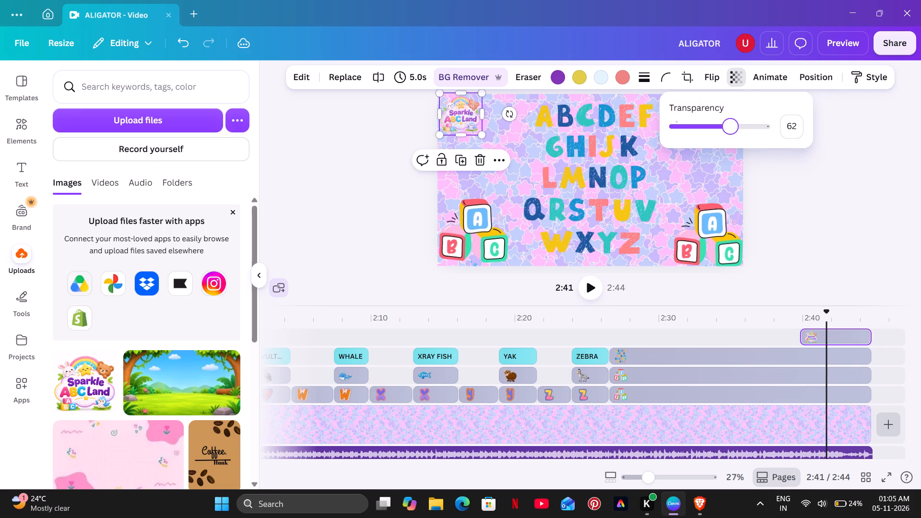
pyautogui.moveTo(731, 134); pyautogui.dragTo(722, 134)
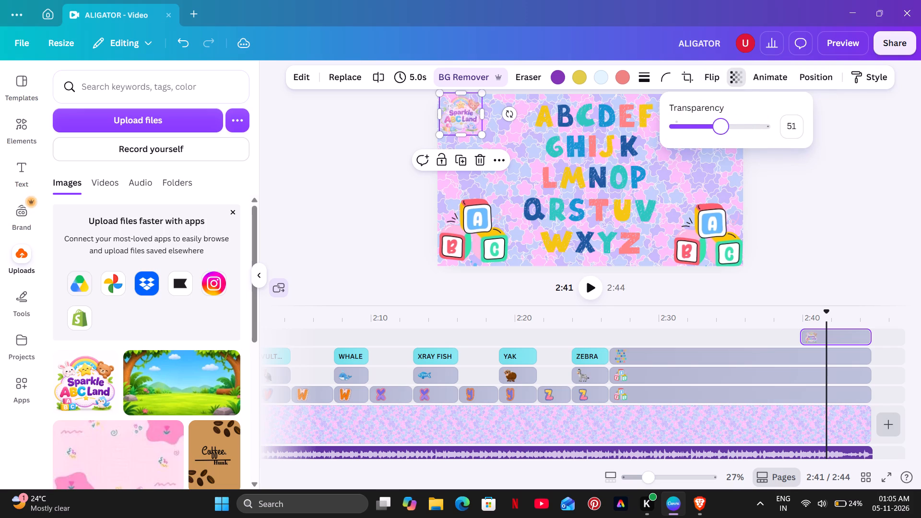
pyautogui.moveTo(722, 134); pyautogui.dragTo(735, 127)
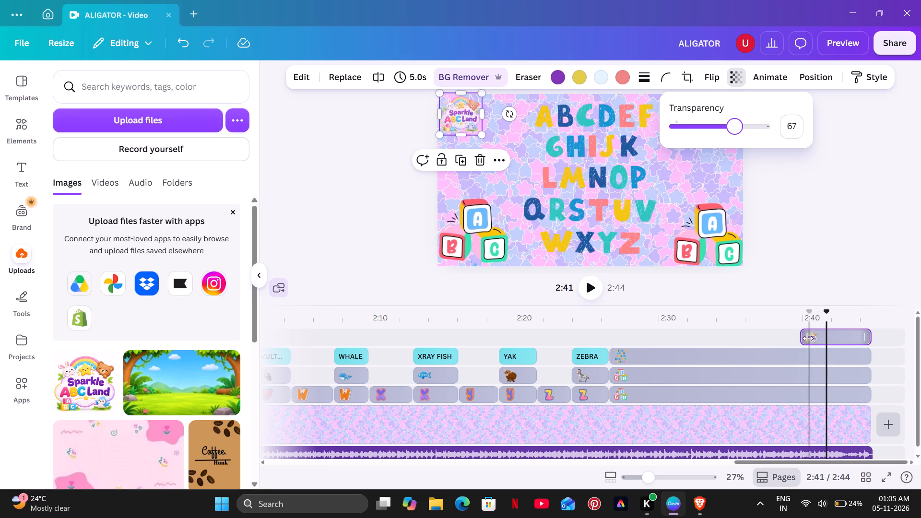
# Extend the logo's timeline clip back to 0:00 so it spans the full 2:44 of the video.
pyautogui.moveTo(801, 341); pyautogui.dragTo(561, 348)
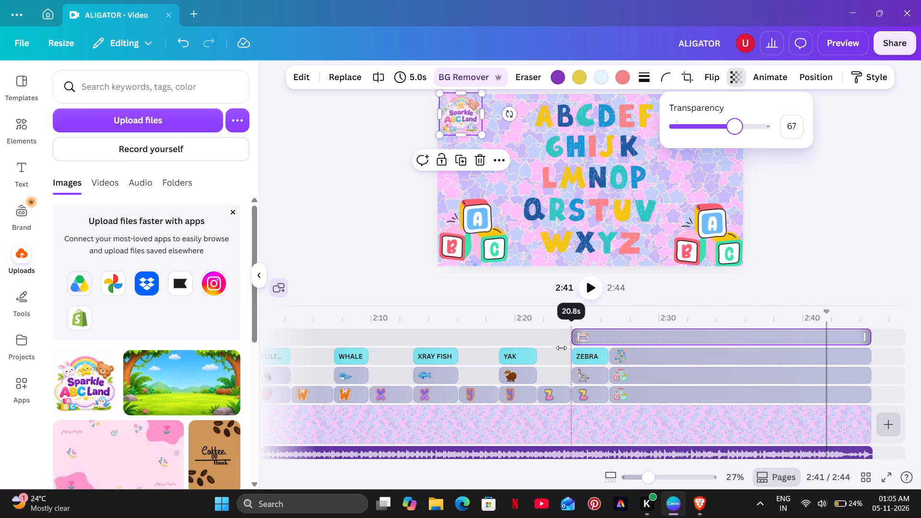
pyautogui.moveTo(561, 348); pyautogui.dragTo(447, 341)
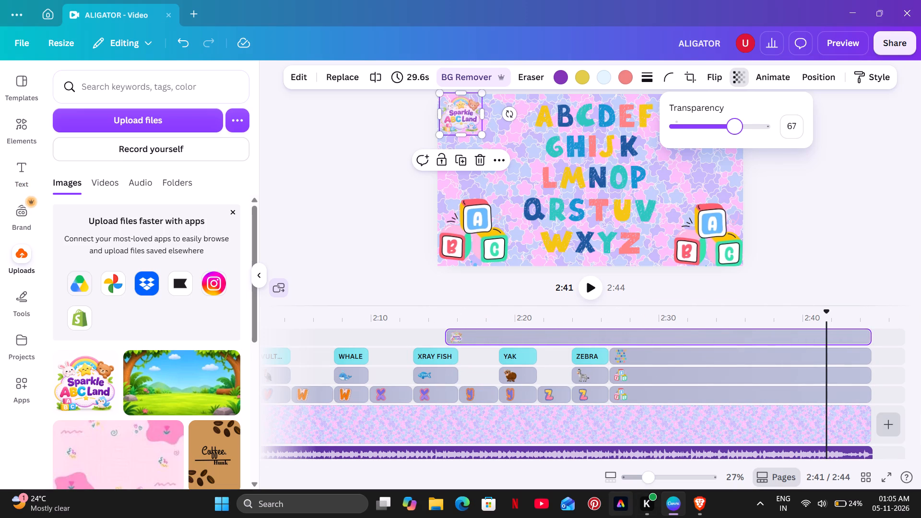
pyautogui.moveTo(446, 338); pyautogui.dragTo(364, 340)
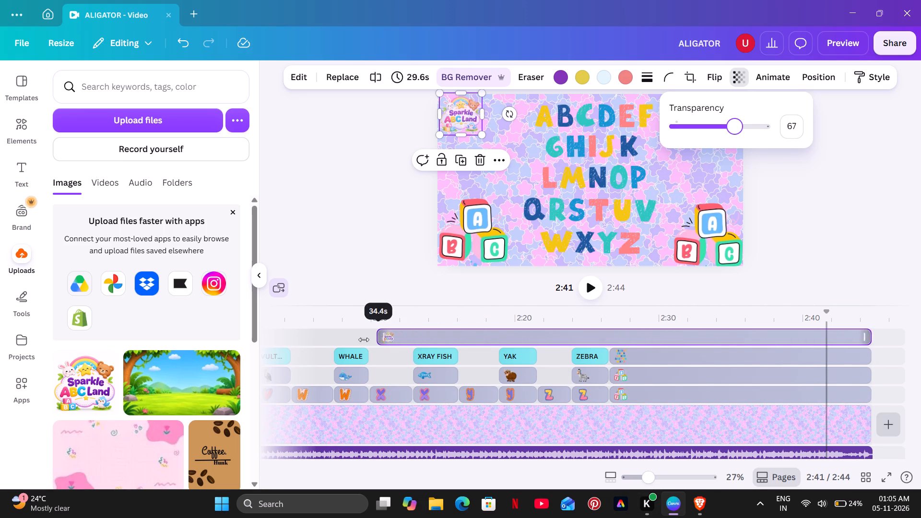
pyautogui.moveTo(364, 340); pyautogui.dragTo(295, 340)
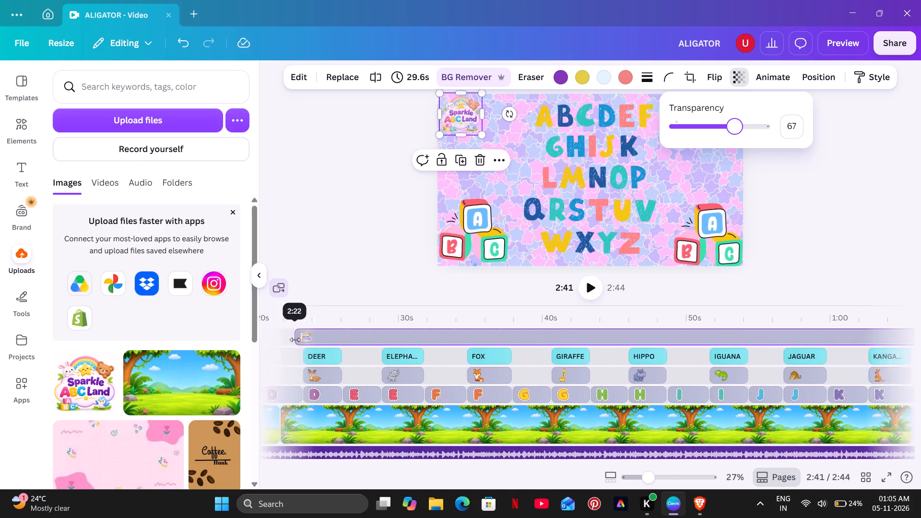
pyautogui.moveTo(295, 340); pyautogui.dragTo(260, 340)
# Play the video from the beginning to check the logo over the opening letter scenes.
pyautogui.click(275, 321)
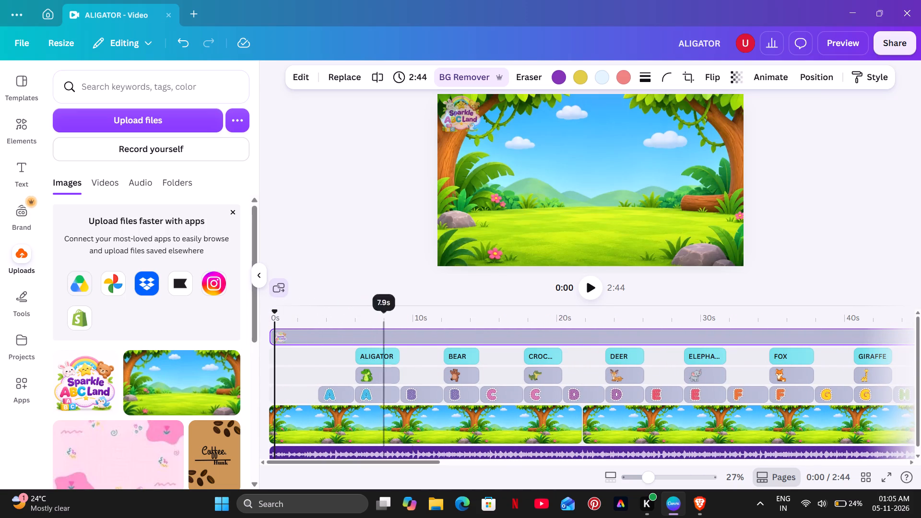
pyautogui.click(597, 289)
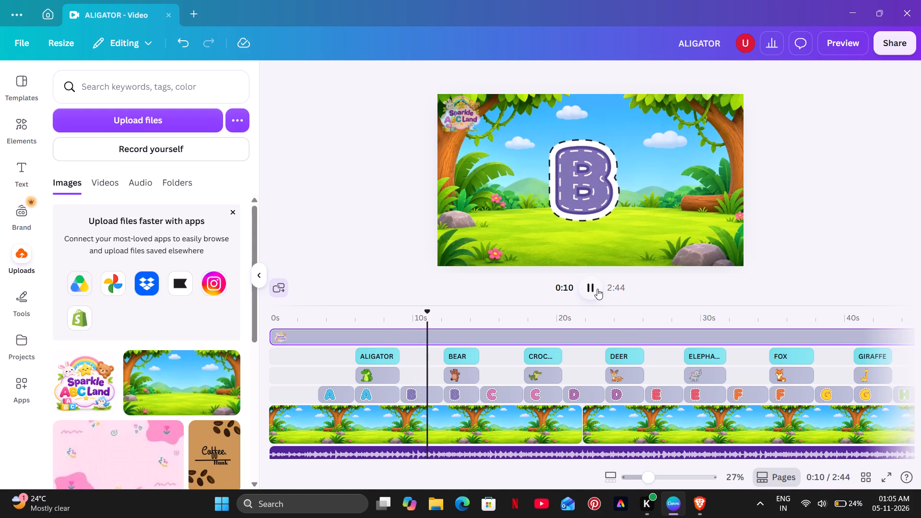
pyautogui.click(597, 289)
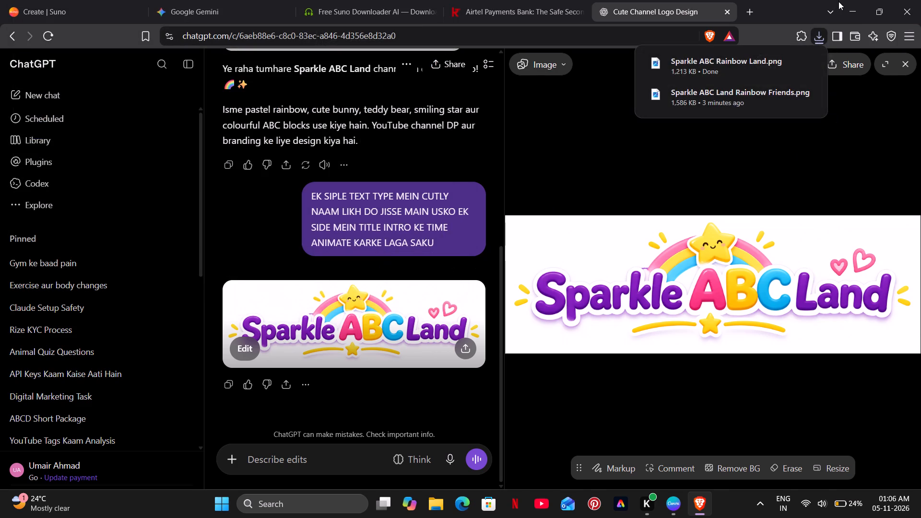
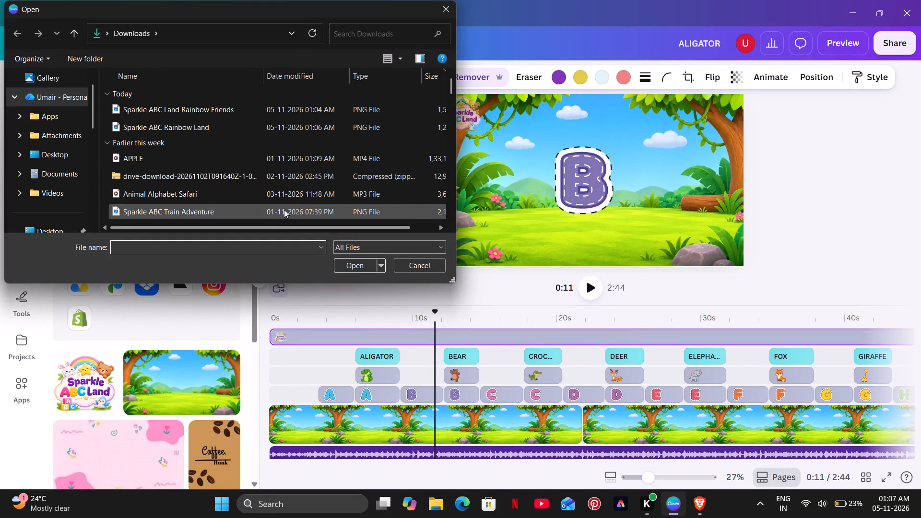
# Upload the Sparkle ABC Rainbow Land PNG from Downloads and add it to the video.
pyautogui.click(286, 128)
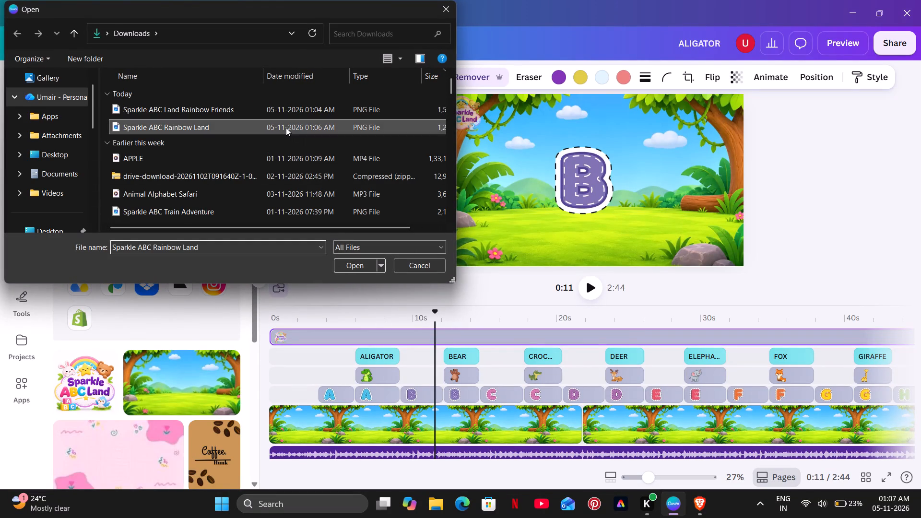
pyautogui.click(351, 267)
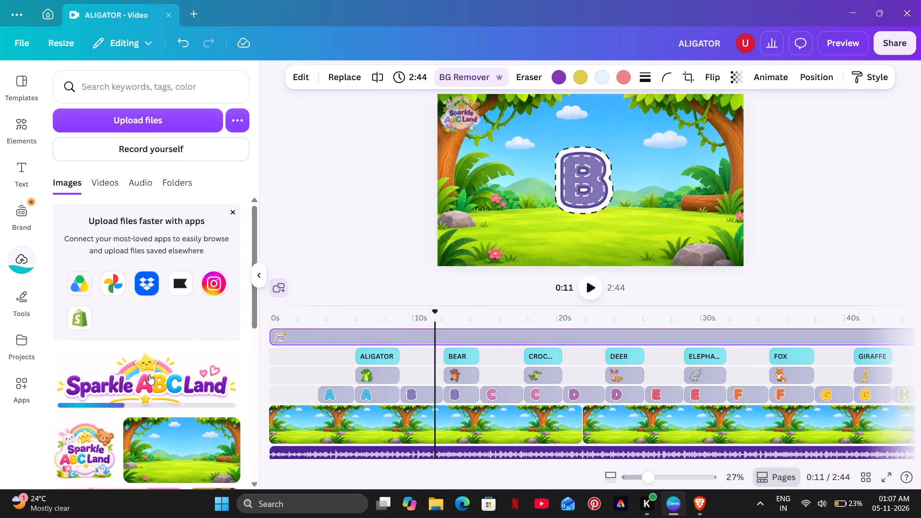
pyautogui.click(149, 374)
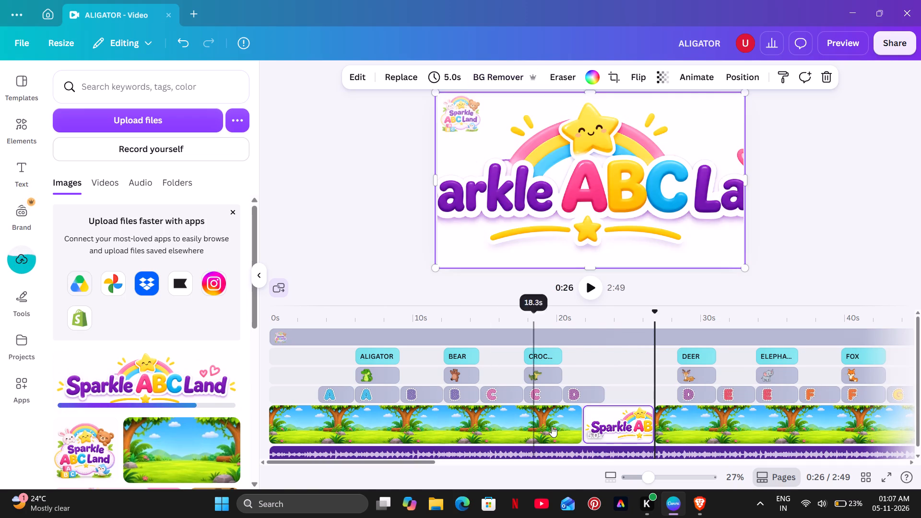
# Move the title image clip onto its own track above the logo track, starting at 0:00.
pyautogui.moveTo(614, 428); pyautogui.dragTo(568, 327)
pyautogui.moveTo(614, 424); pyautogui.dragTo(603, 337)
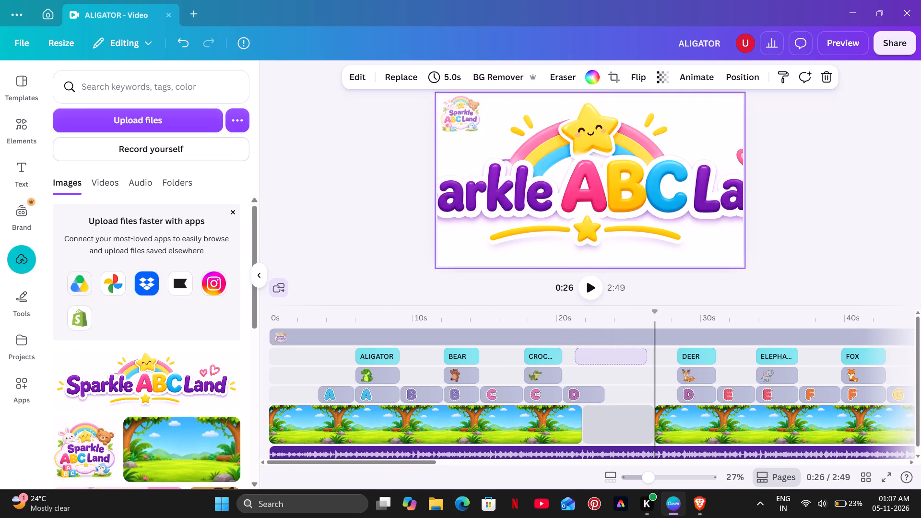
pyautogui.moveTo(603, 337); pyautogui.dragTo(603, 331)
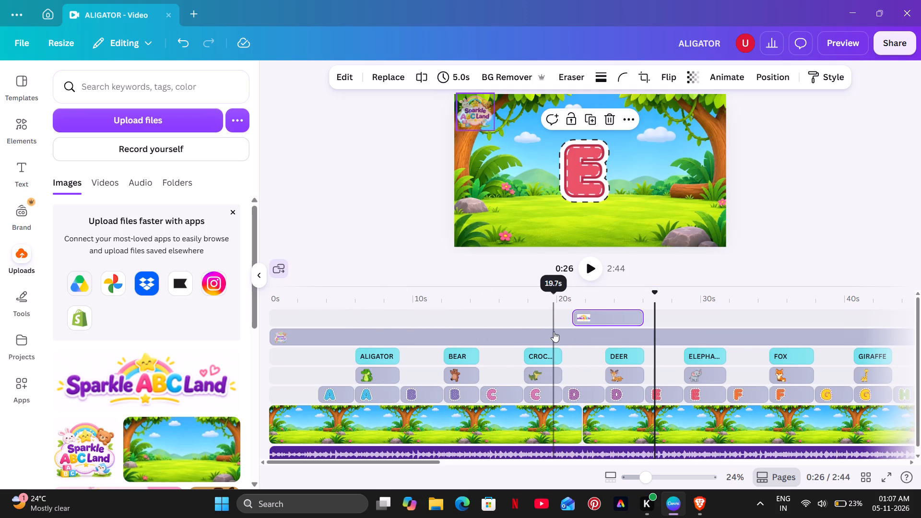
pyautogui.click(568, 337)
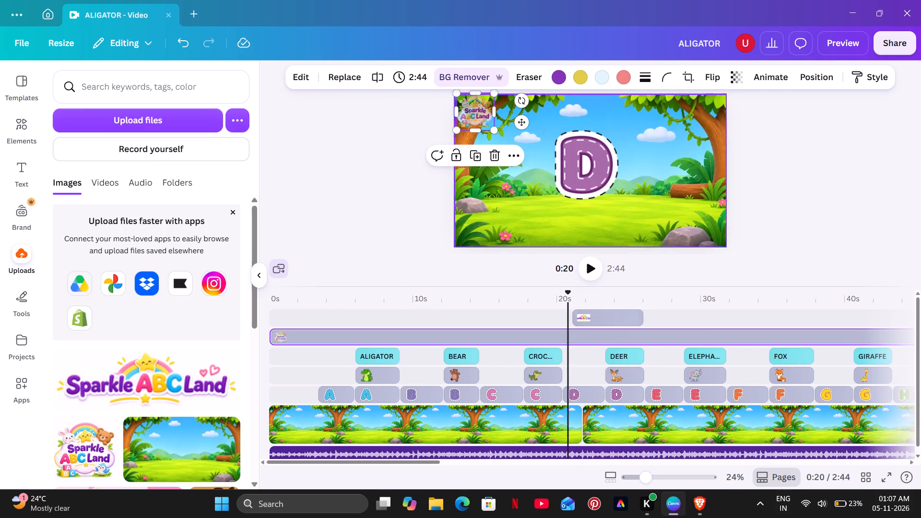
pyautogui.click(584, 266)
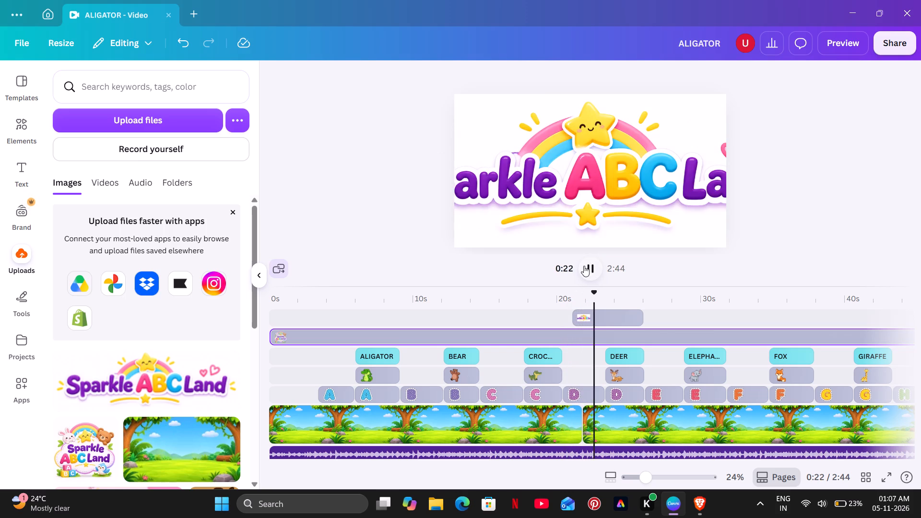
pyautogui.moveTo(603, 317); pyautogui.dragTo(489, 321)
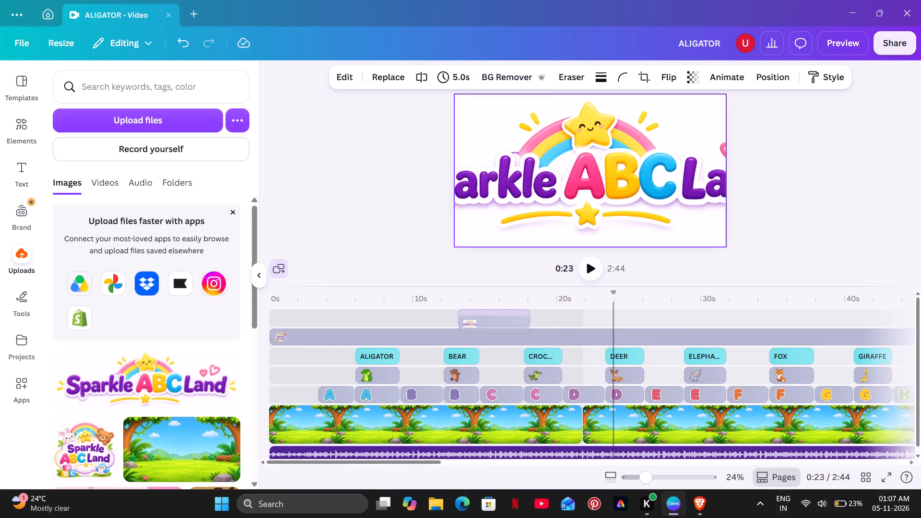
pyautogui.moveTo(489, 321); pyautogui.dragTo(362, 333)
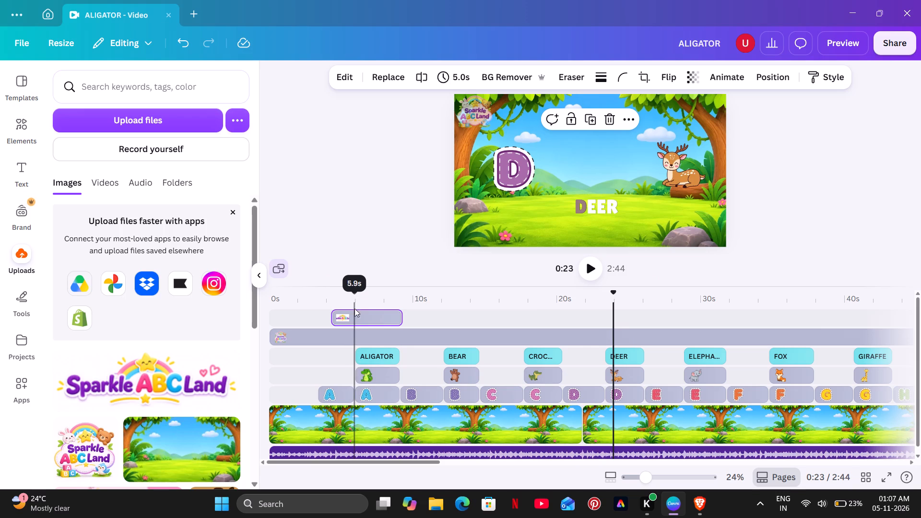
pyautogui.moveTo(354, 318); pyautogui.dragTo(294, 318)
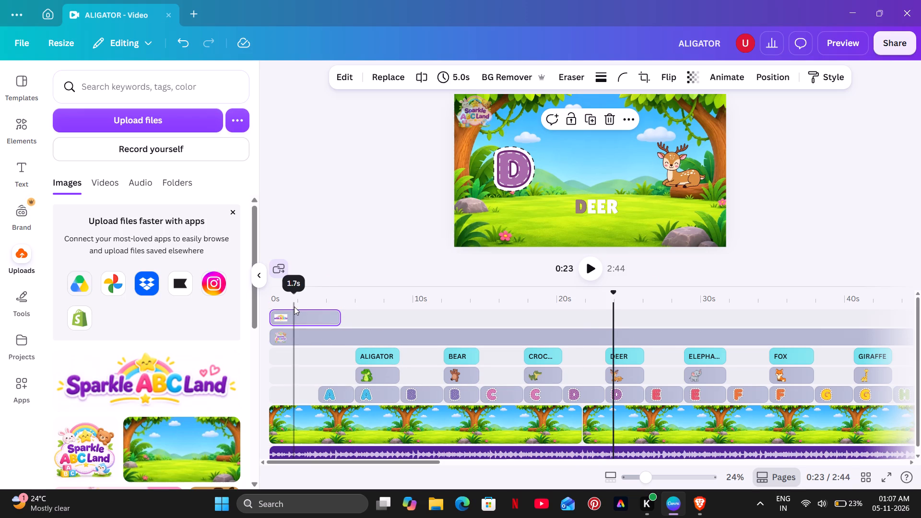
# Shrink the title image on the canvas and widen its crop on both sides to include the whole Sparkle ABC Land wording.
pyautogui.click(294, 306)
pyautogui.click(600, 162)
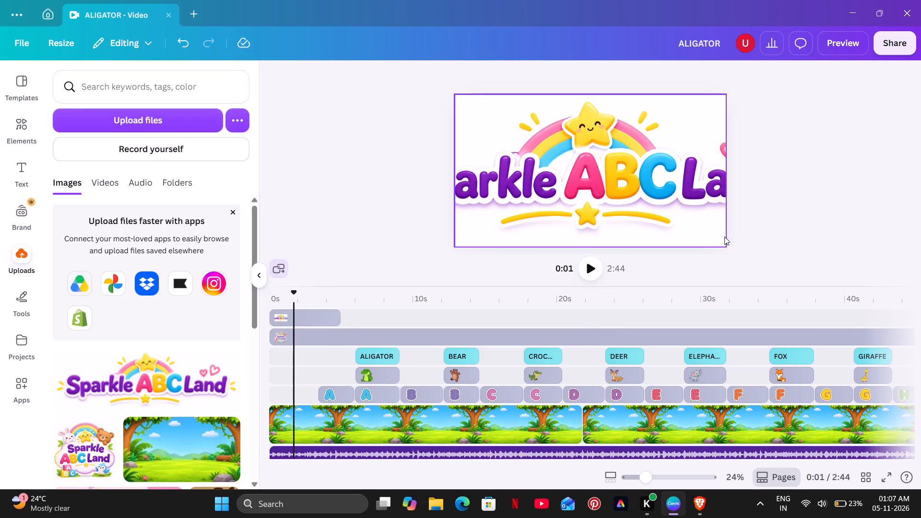
pyautogui.click(722, 244)
pyautogui.moveTo(724, 247); pyautogui.dragTo(621, 194)
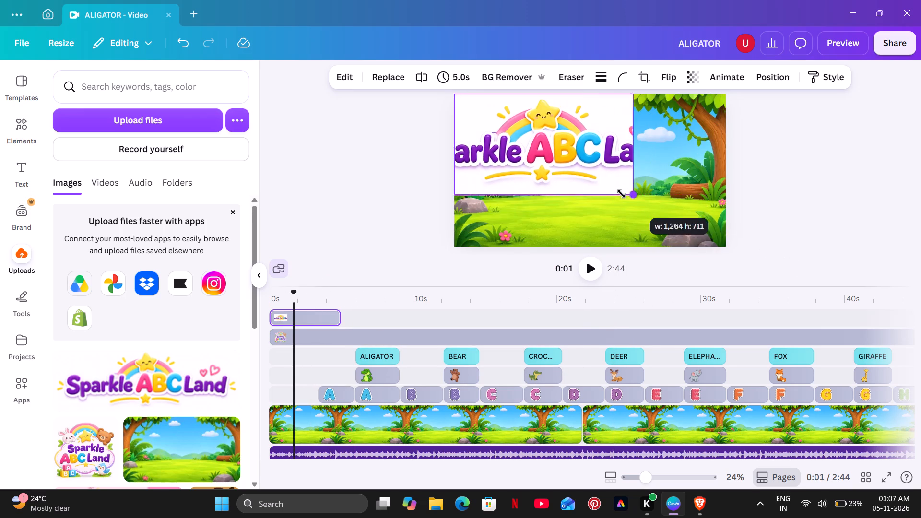
pyautogui.moveTo(621, 194); pyautogui.dragTo(610, 190)
pyautogui.moveTo(610, 137); pyautogui.dragTo(653, 136)
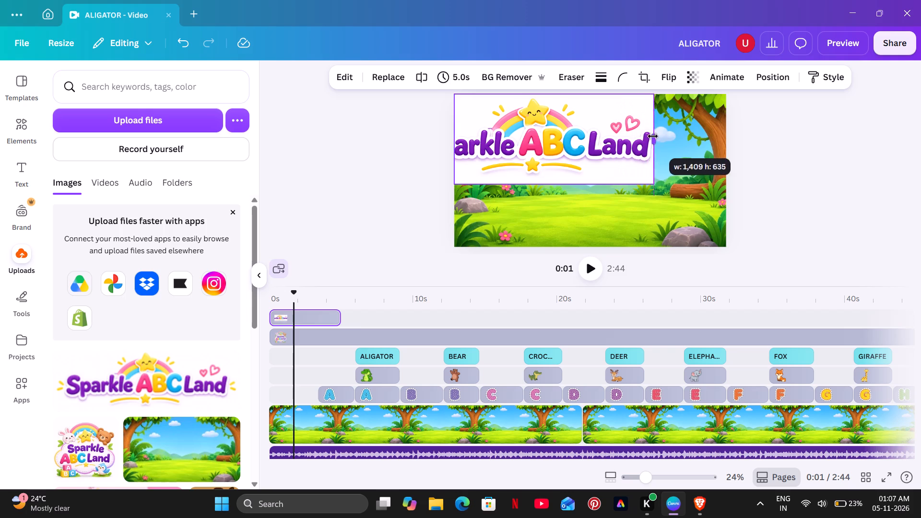
pyautogui.moveTo(653, 136); pyautogui.dragTo(672, 135)
pyautogui.moveTo(606, 140); pyautogui.dragTo(649, 170)
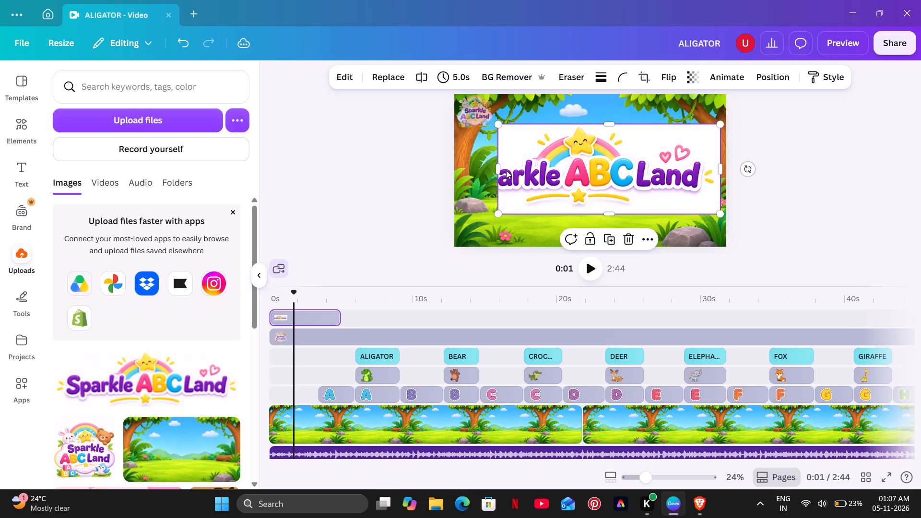
pyautogui.moveTo(499, 169); pyautogui.dragTo(453, 174)
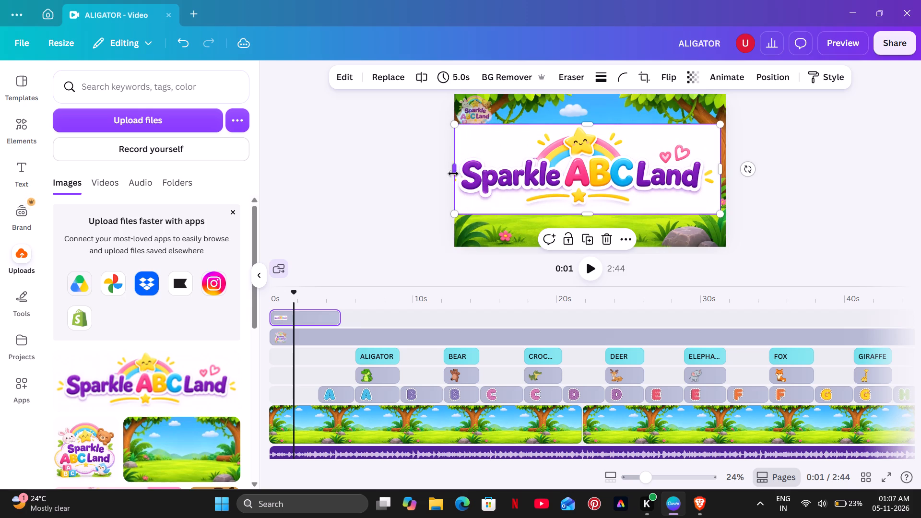
# Remove the white background from the Sparkle ABC Land title image.
pyautogui.click(539, 173)
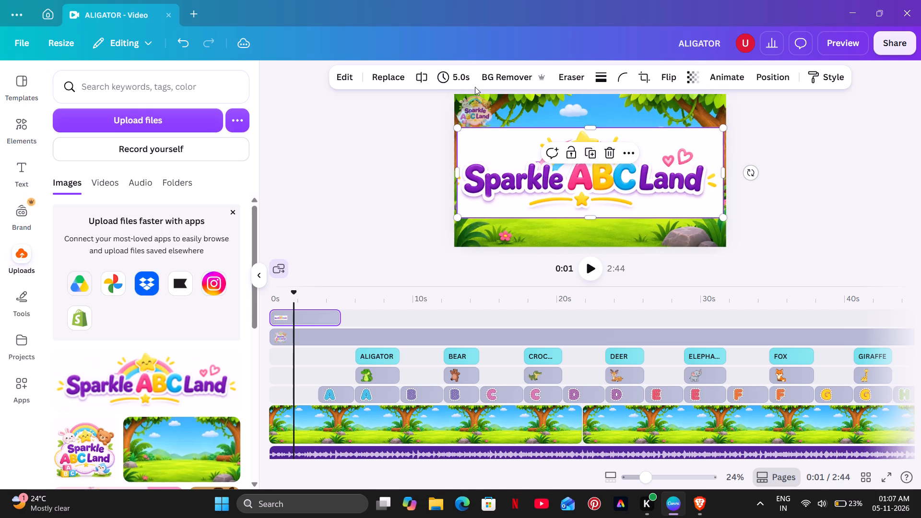
pyautogui.click(492, 81)
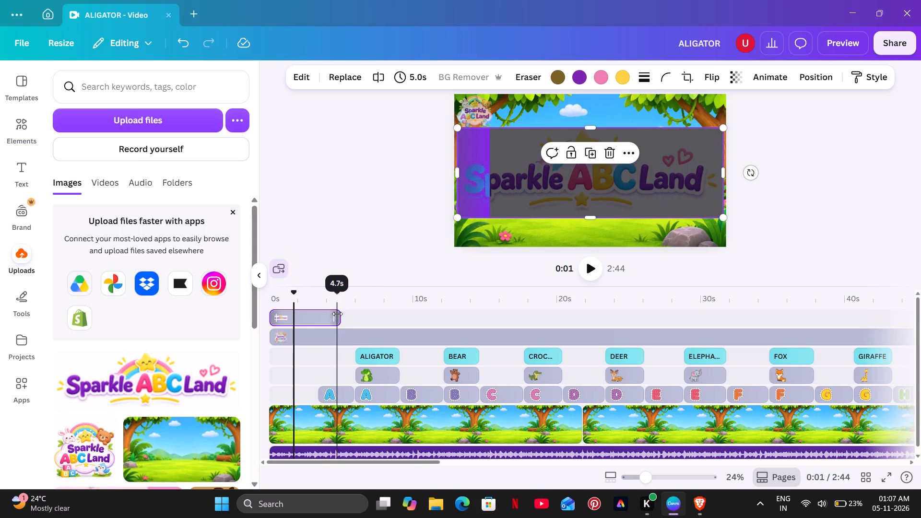
# Shorten the title clip to 3.3 s so it ends where the first letter A clip begins.
pyautogui.moveTo(337, 314); pyautogui.dragTo(311, 317)
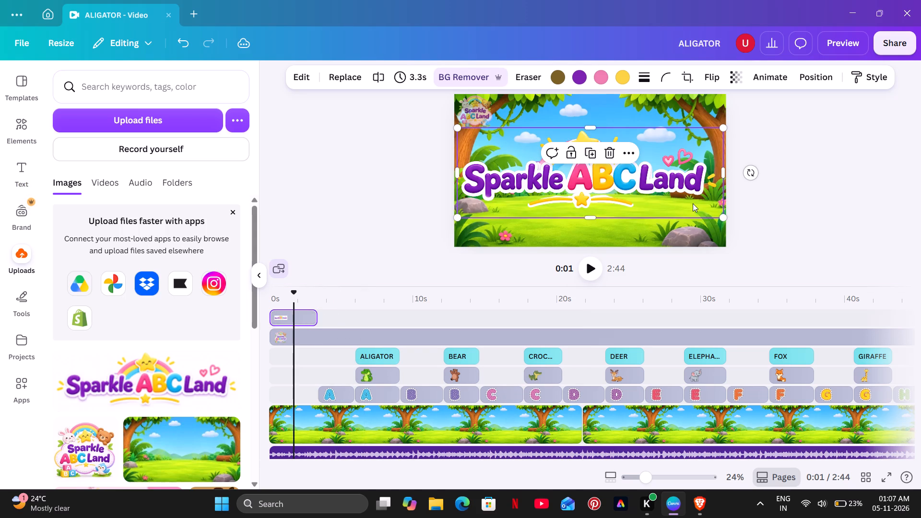
# Scale the title image down further and centre it horizontally over the jungle scene, slightly above the middle.
pyautogui.moveTo(719, 214); pyautogui.dragTo(682, 199)
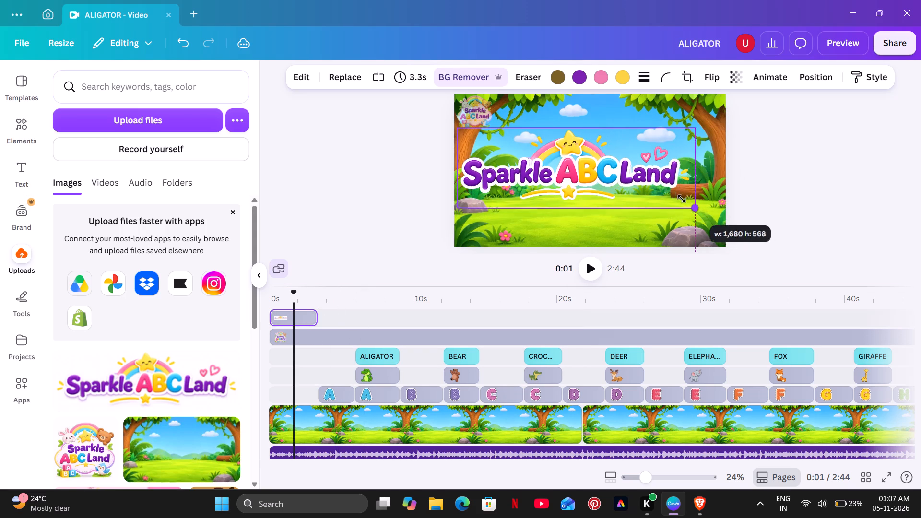
pyautogui.moveTo(682, 199); pyautogui.dragTo(629, 188)
pyautogui.moveTo(582, 160); pyautogui.dragTo(603, 175)
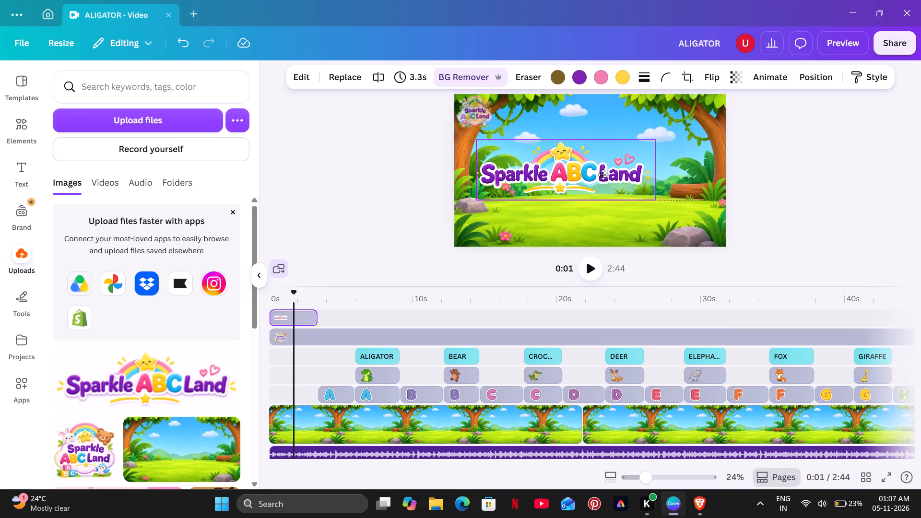
pyautogui.moveTo(603, 175); pyautogui.dragTo(625, 167)
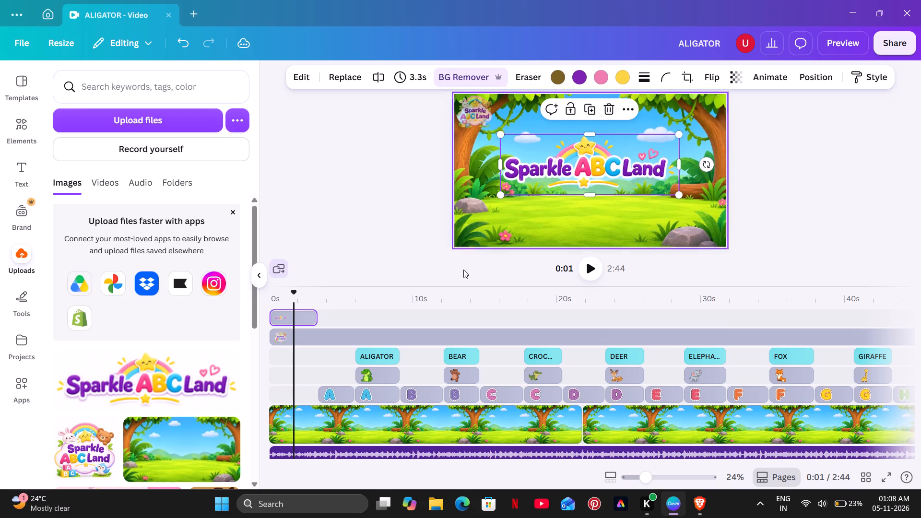
# Trim the start of the corner logo's clip to begin where the title clip ends.
pyautogui.click(279, 339)
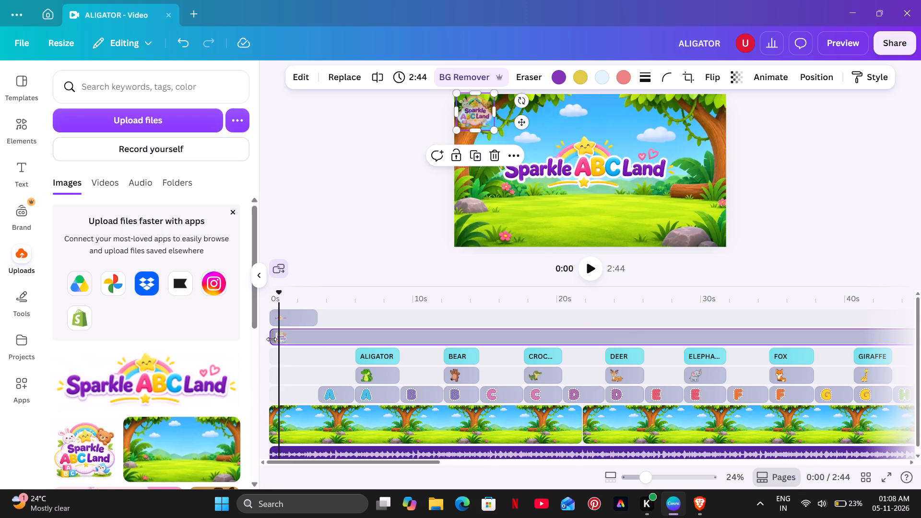
pyautogui.moveTo(272, 339); pyautogui.dragTo(316, 336)
# Animate the Sparkle ABC Land title, trying Old TV first and settling on the Tumble animation.
pyautogui.click(557, 167)
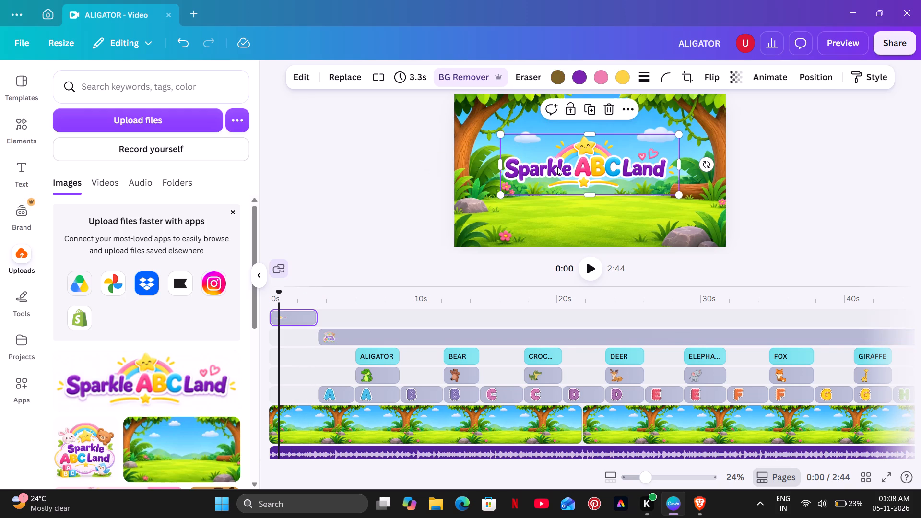
pyautogui.click(770, 76)
pyautogui.scroll(-4, 102, 293)
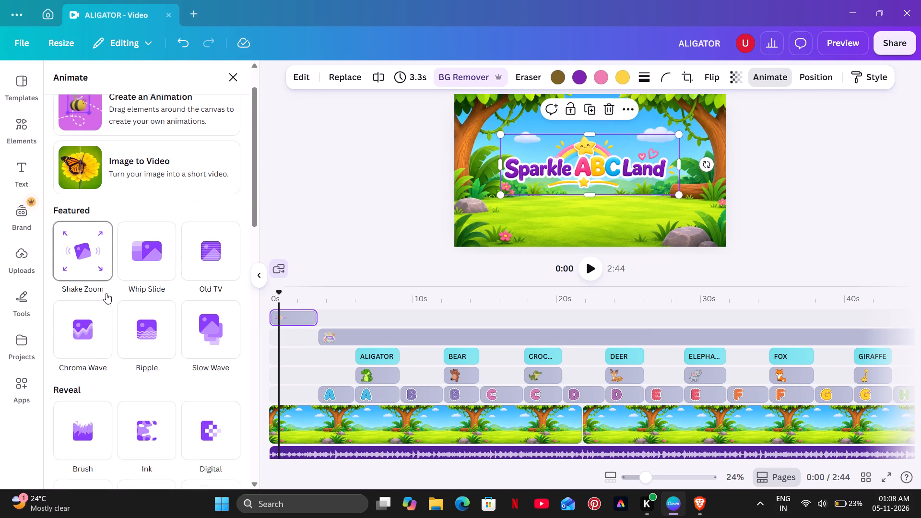
pyautogui.scroll(-2, 106, 293)
pyautogui.scroll(3, 169, 238)
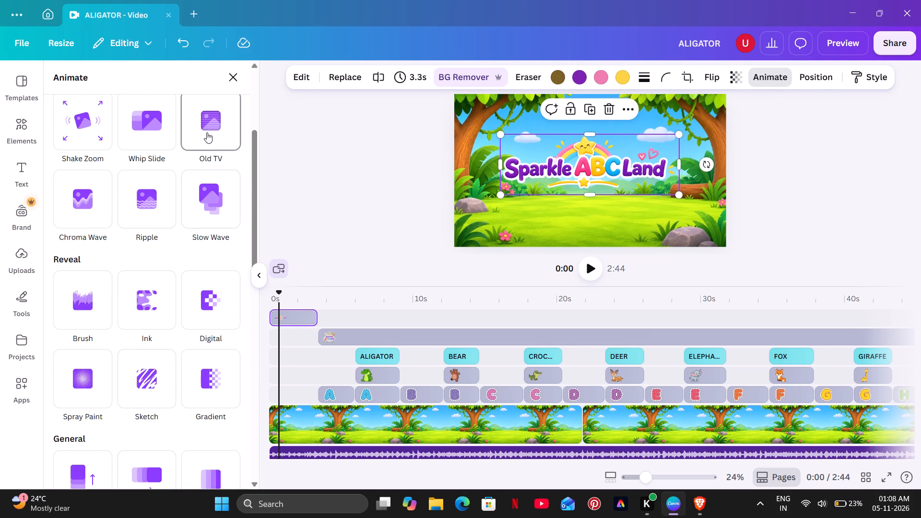
pyautogui.click(208, 121)
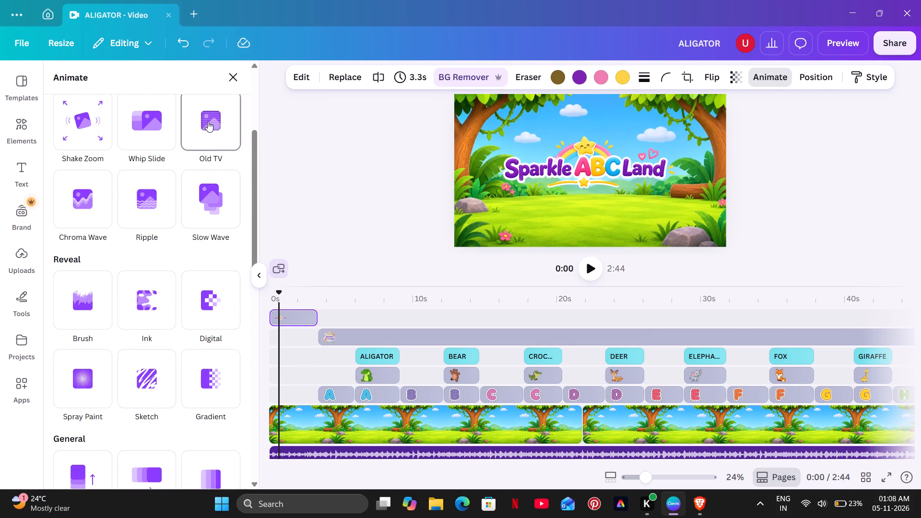
pyautogui.scroll(-6, 191, 175)
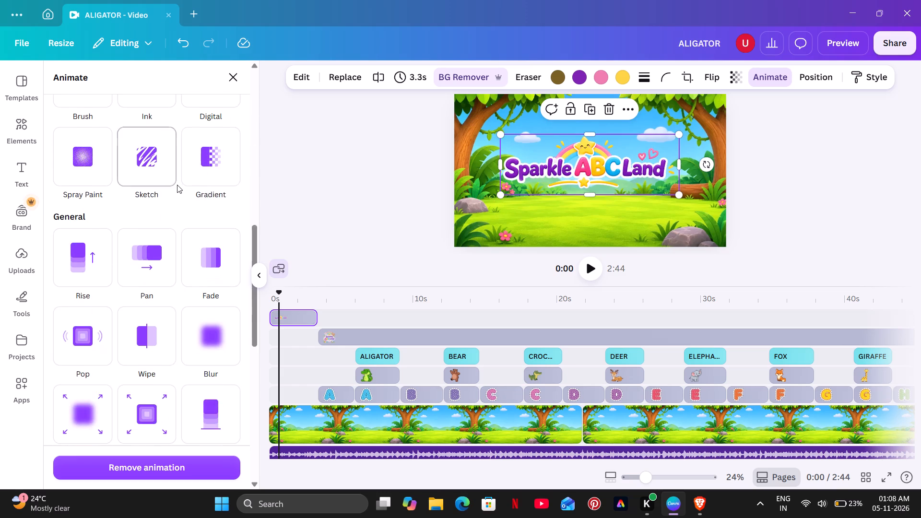
pyautogui.scroll(-3, 177, 185)
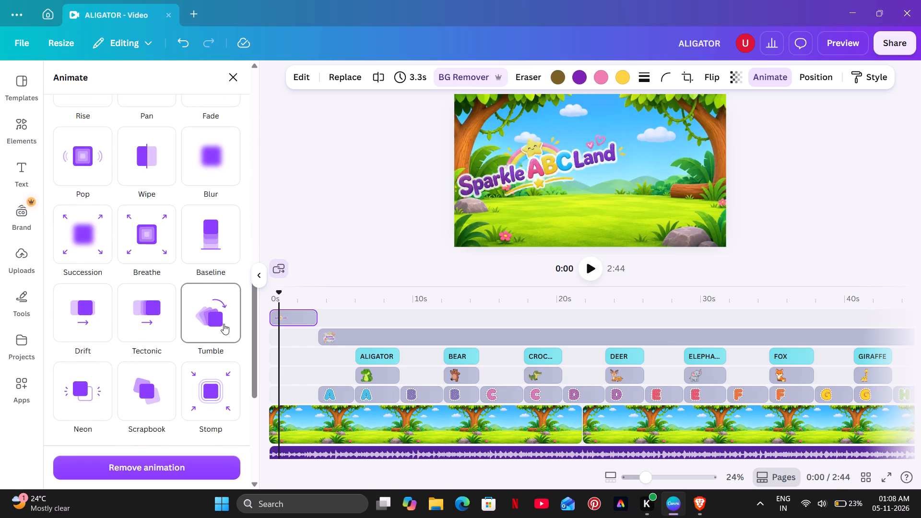
pyautogui.click(224, 324)
pyautogui.click(295, 181)
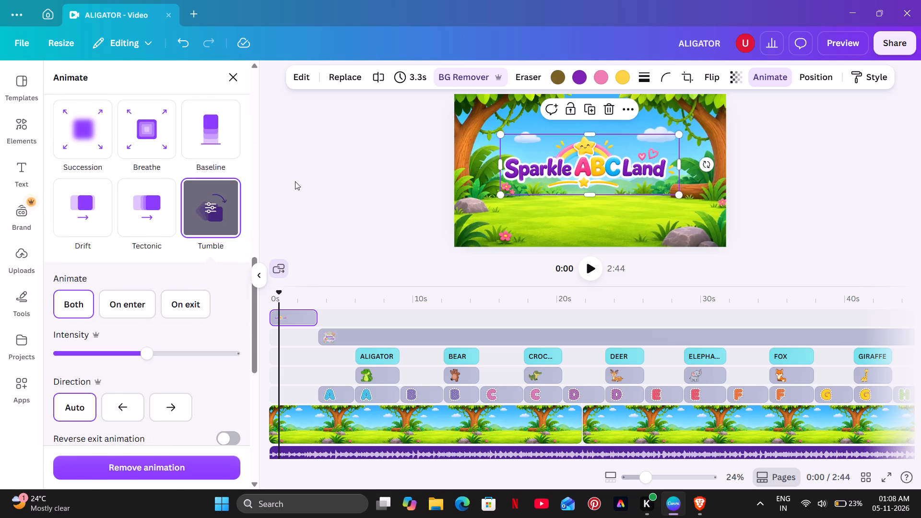
# Play the video from the start through the BEAR scene to check the title intro and logo.
pyautogui.click(590, 265)
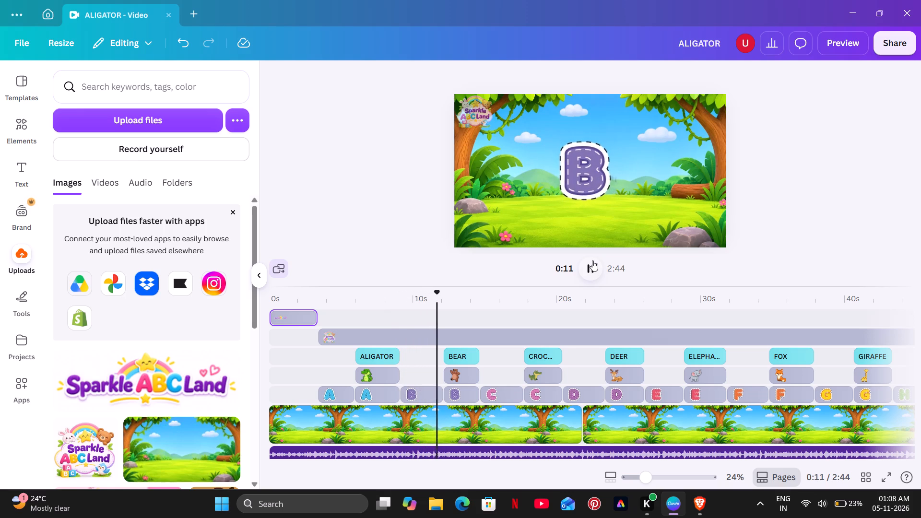
# Centre the BEAR text horizontally in its scene.
pyautogui.click(605, 208)
pyautogui.moveTo(605, 204); pyautogui.dragTo(596, 204)
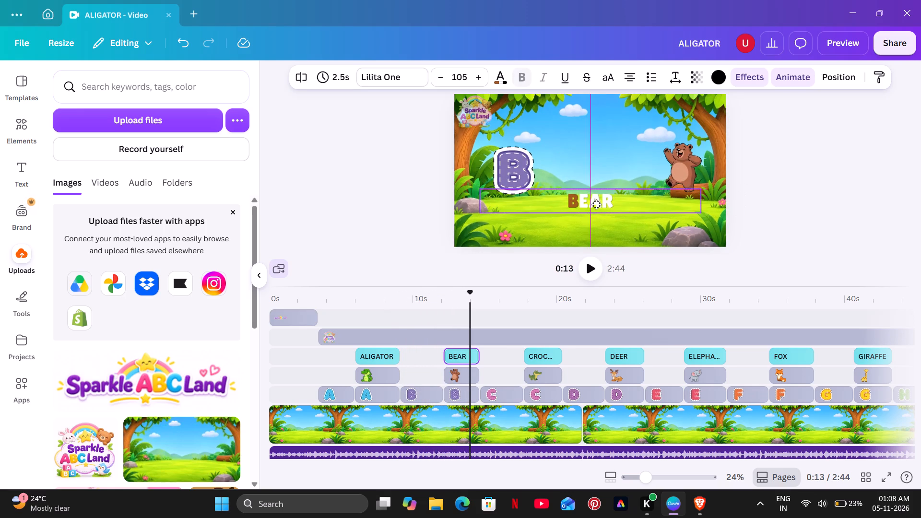
pyautogui.moveTo(596, 204); pyautogui.dragTo(597, 204)
# Play the video onward from the BEAR scene to the letter E scene to check it.
pyautogui.click(588, 263)
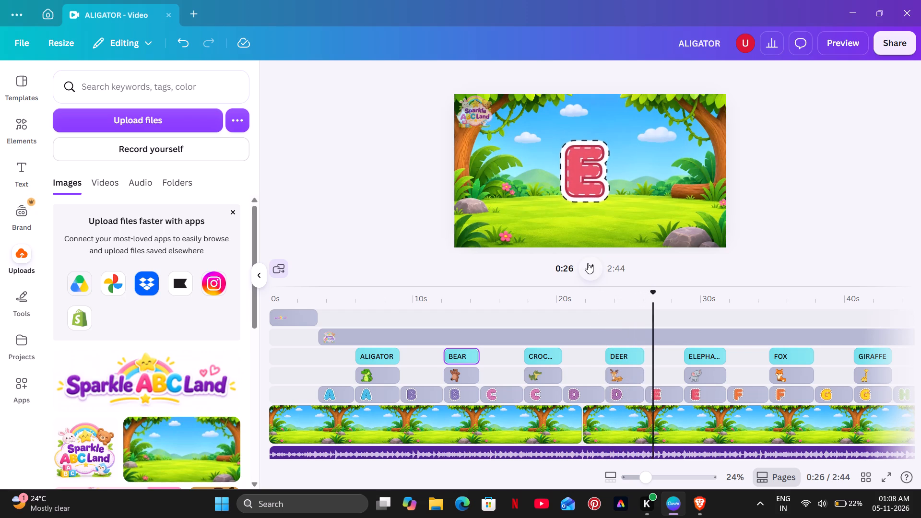
pyautogui.click(588, 263)
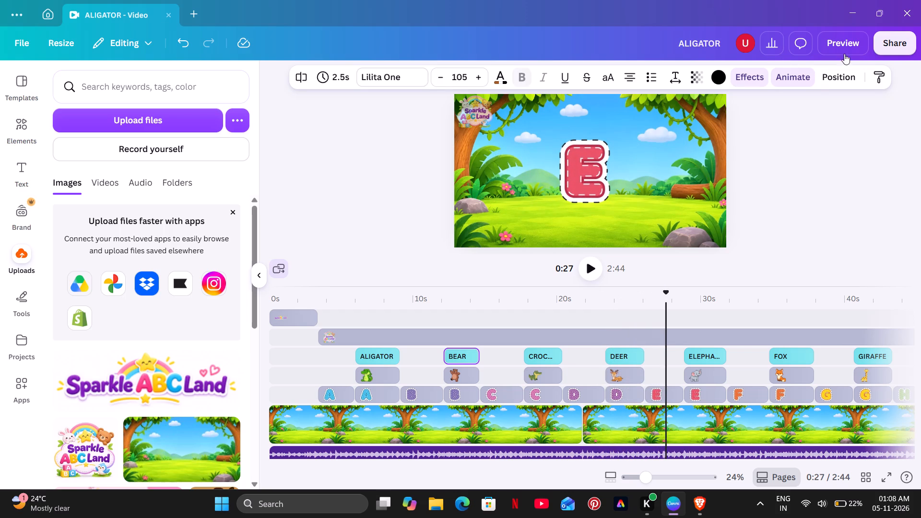
# Download the finished design as an MP4 video at 1080p quality.
pyautogui.click(905, 41)
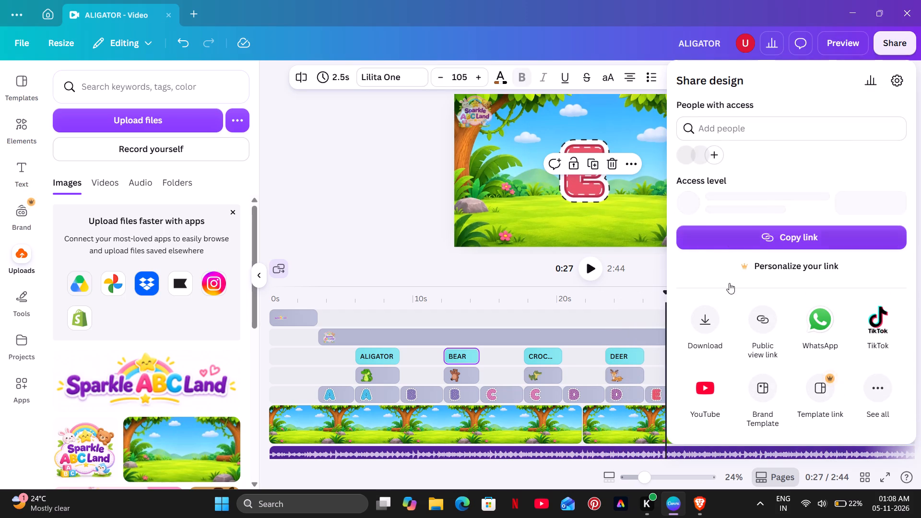
pyautogui.click(707, 329)
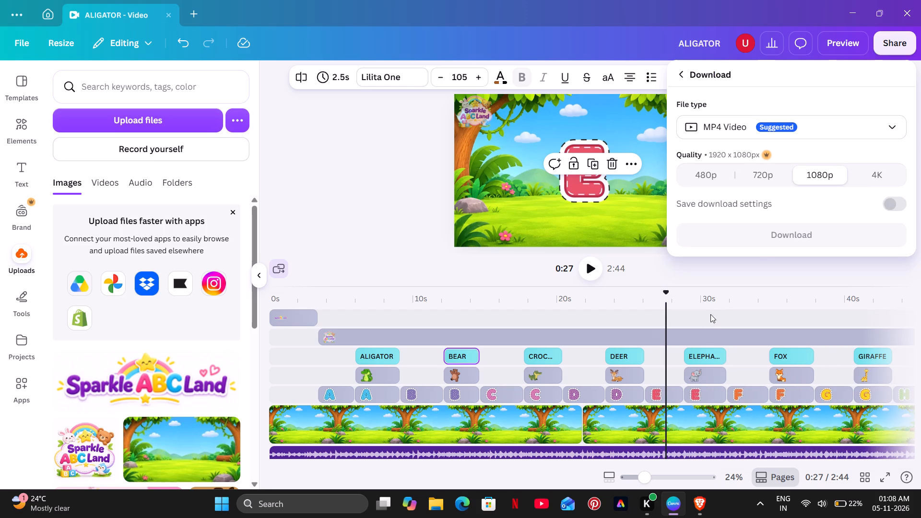
pyautogui.click(766, 233)
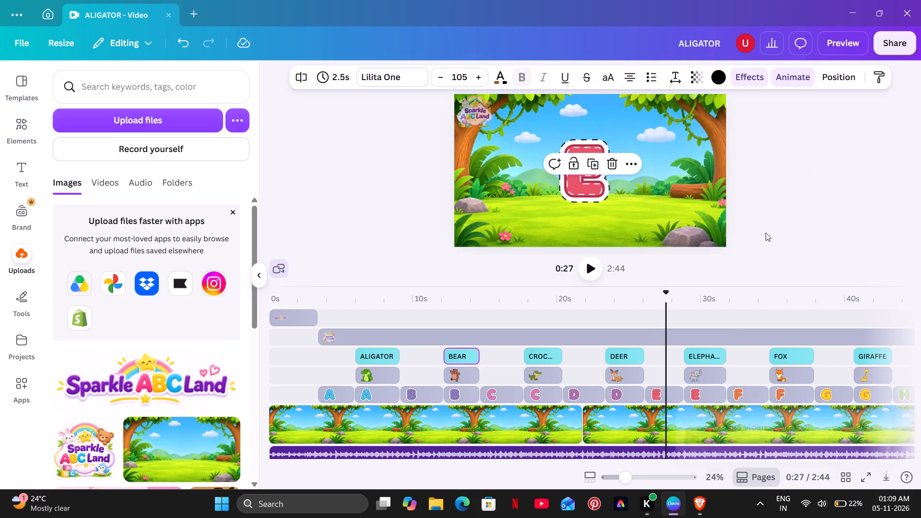
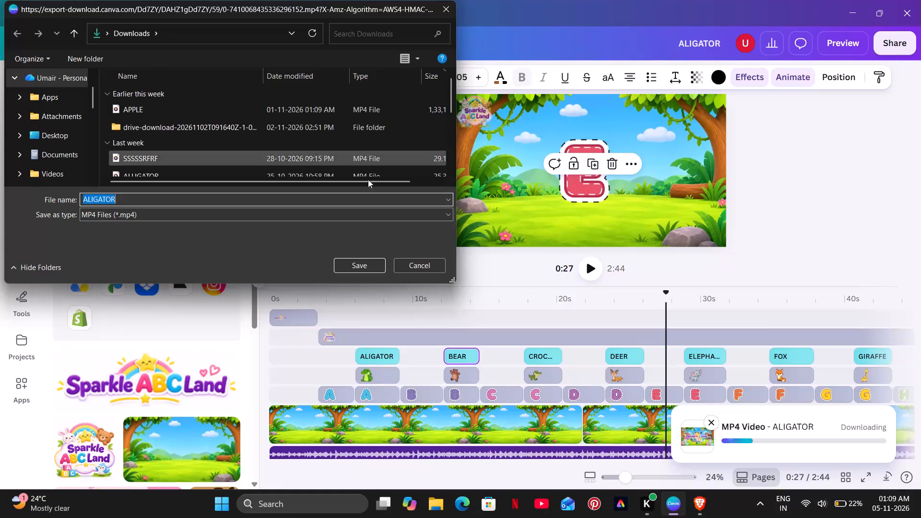
# Save the exported MP4 video in the Downloads folder under the file name ALIGATOR.
pyautogui.click(349, 260)
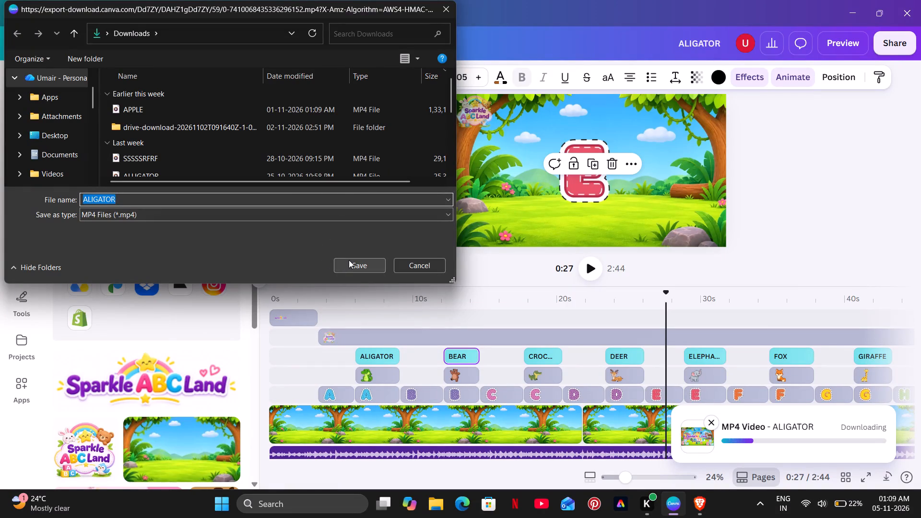